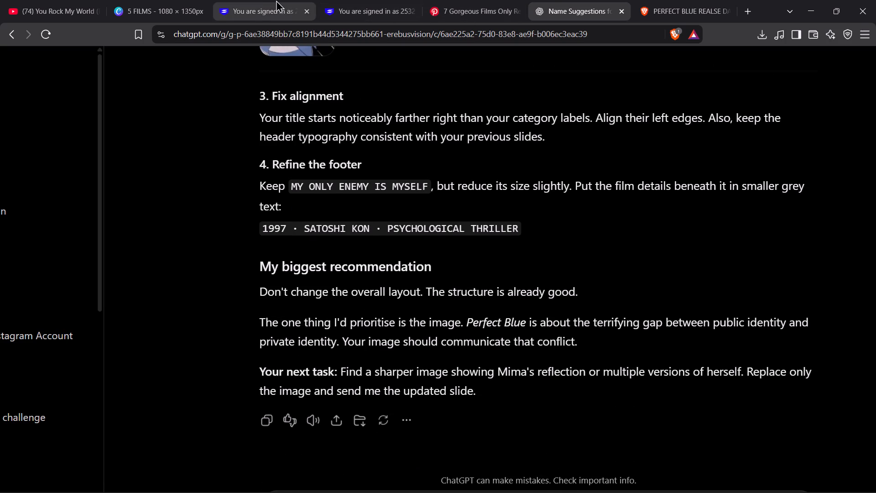
In the Canva design, reduce the "MY ONLY ENEMY IS MYSELF" footer on page 5 to font size 28.8.
{"action": "left_click", "coordinate": [187, 9]}
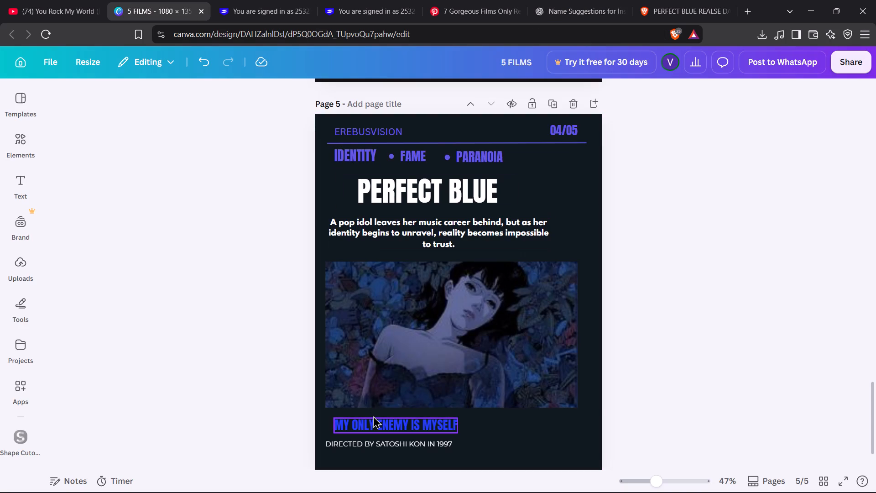
{"action": "left_click", "coordinate": [373, 416]}
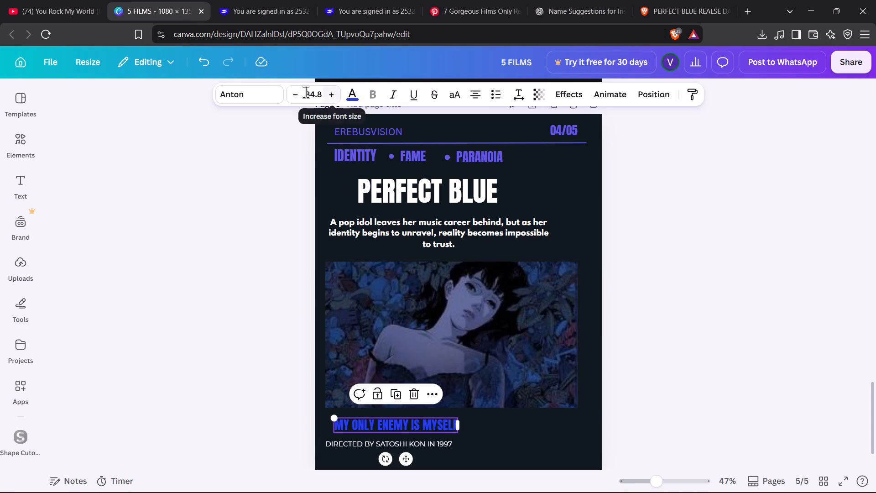
{"action": "triple_click", "coordinate": [295, 94]}
{"action": "double_click", "coordinate": [295, 94]}
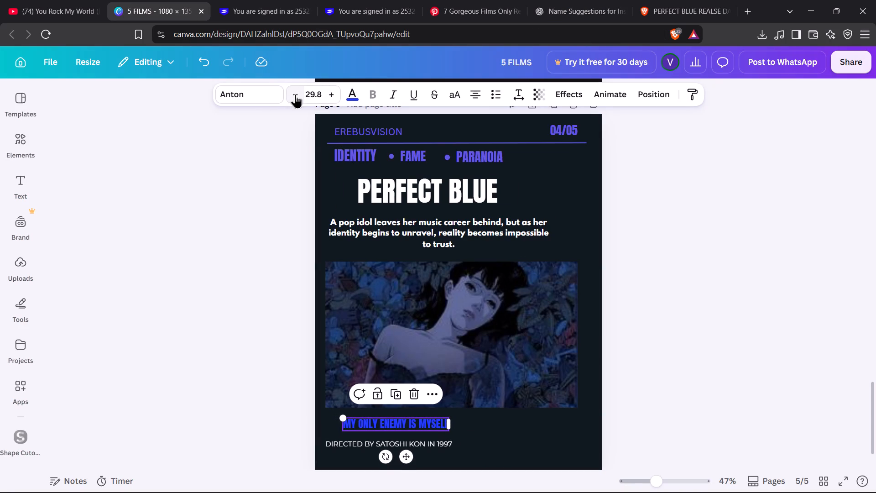
{"action": "left_click", "coordinate": [295, 94]}
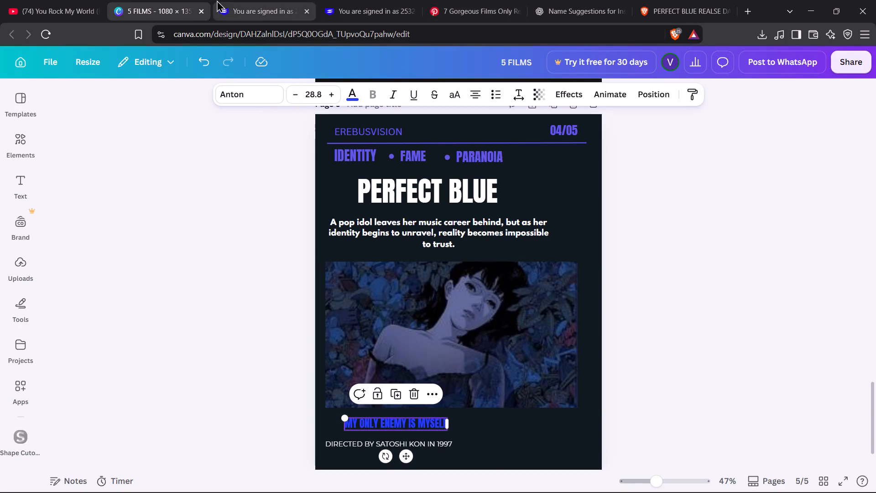
Switch to YouTube and play the recommended Fujii Kaze "Shinunoga E-Wa" Live at Nippon Budokan video.
{"action": "left_click", "coordinate": [73, 0]}
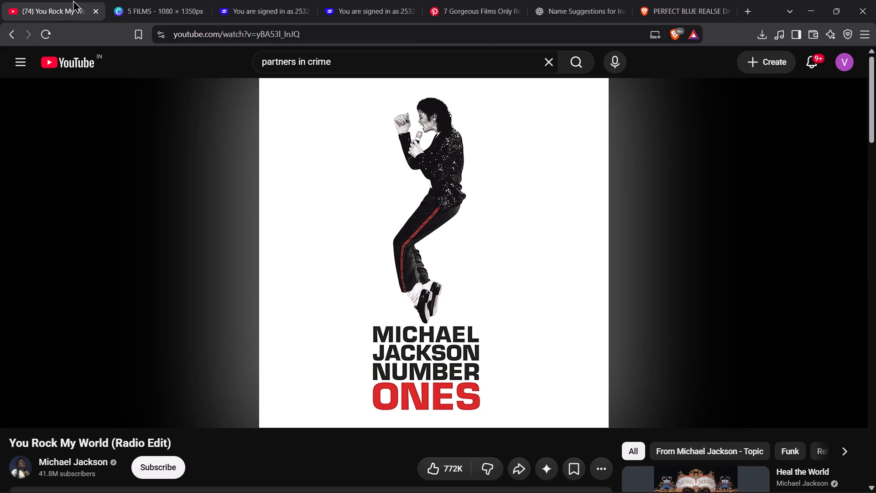
{"action": "scroll", "coordinate": [218, 269], "scroll_direction": "down", "scroll_amount": 4}
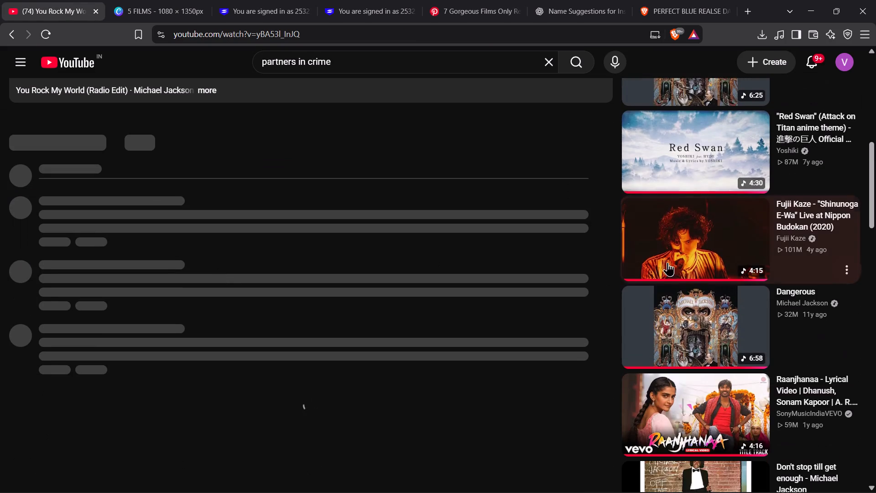
{"action": "left_click", "coordinate": [708, 258]}
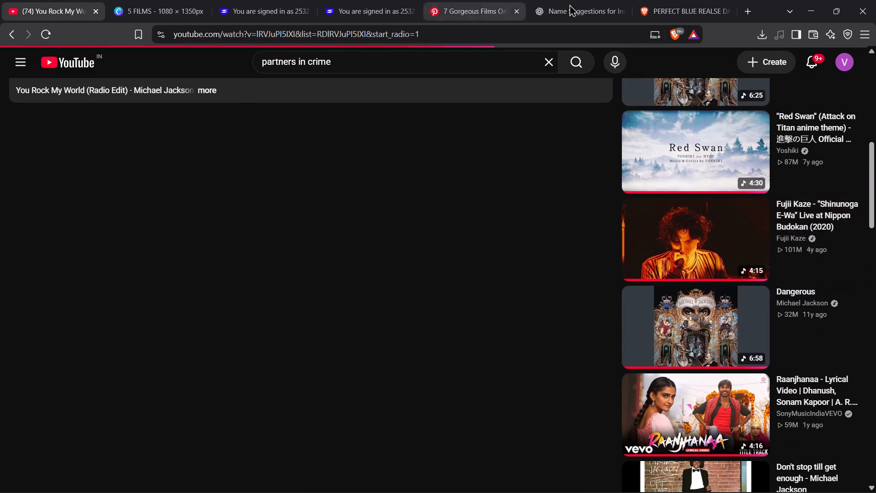
Back in Canva, shift the "MY ONLY ENEMY IS MYSELF" footer left to line up approximately with the IDENTITY label's left edge.
{"action": "left_click", "coordinate": [148, 0]}
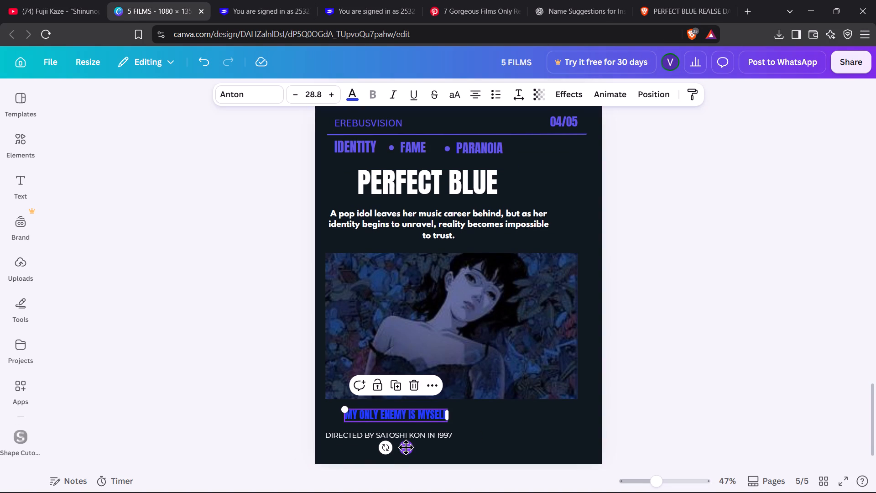
{"action": "left_click_drag", "start_coordinate": [406, 447], "coordinate": [394, 448]}
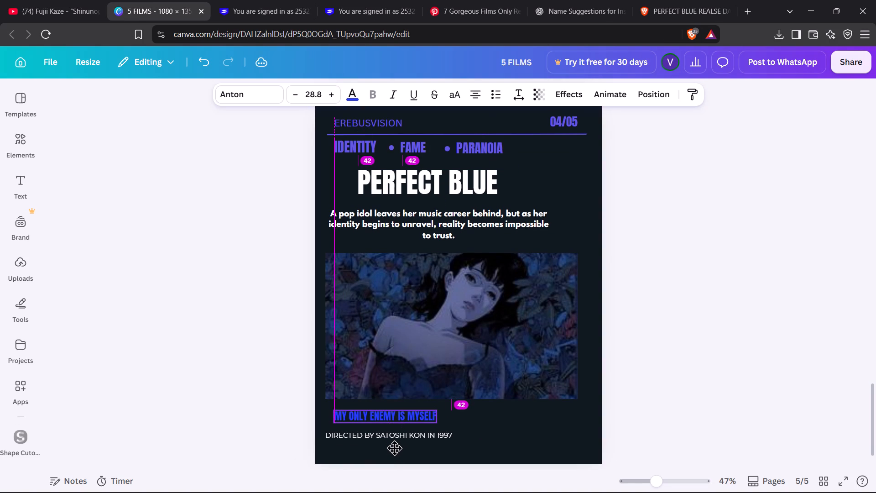
{"action": "left_click_drag", "start_coordinate": [394, 448], "coordinate": [394, 447]}
{"action": "left_click", "coordinate": [735, 371]}
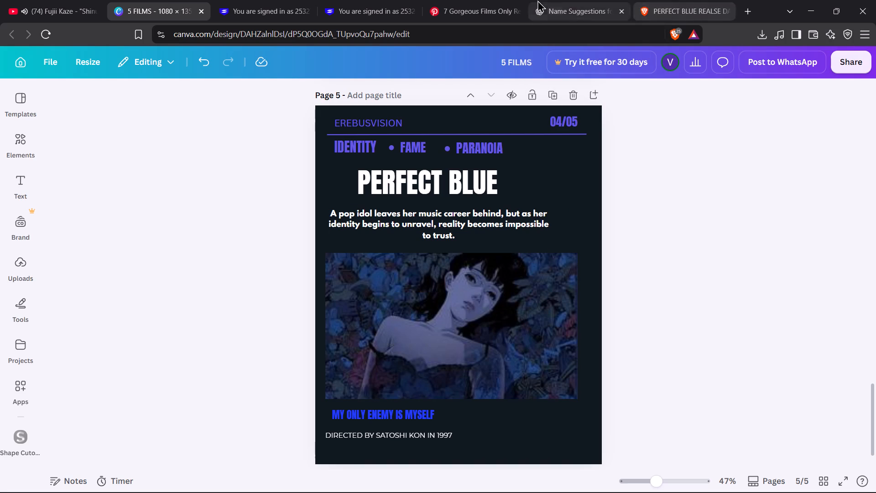
Browse Perfect Blue images on Pinterest for a replacement and open the square pin of Mima's face covered in blue flowers.
{"action": "left_click", "coordinate": [449, 0]}
{"action": "scroll", "coordinate": [429, 270], "scroll_direction": "down", "scroll_amount": 2}
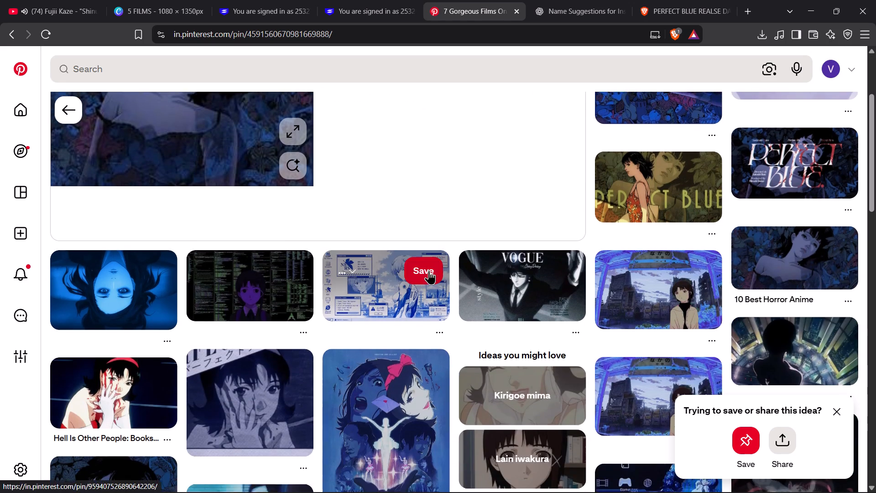
{"action": "scroll", "coordinate": [429, 270], "scroll_direction": "down", "scroll_amount": 4}
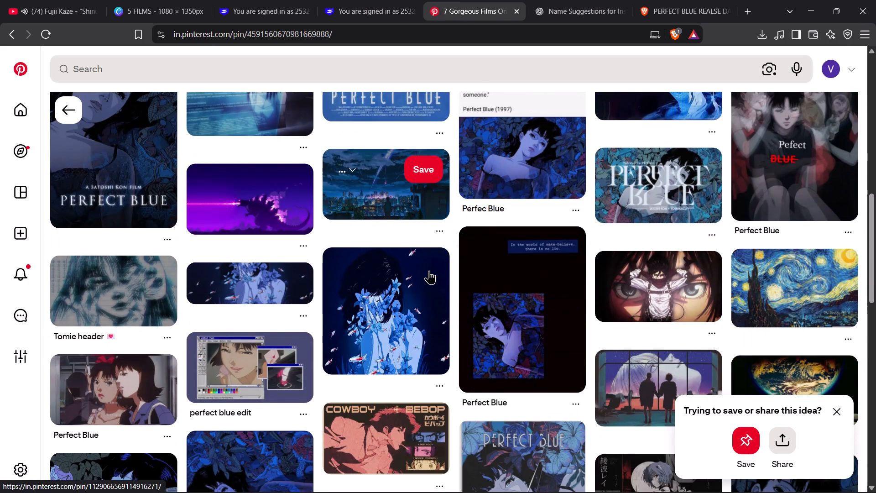
{"action": "scroll", "coordinate": [429, 270], "scroll_direction": "down", "scroll_amount": 1}
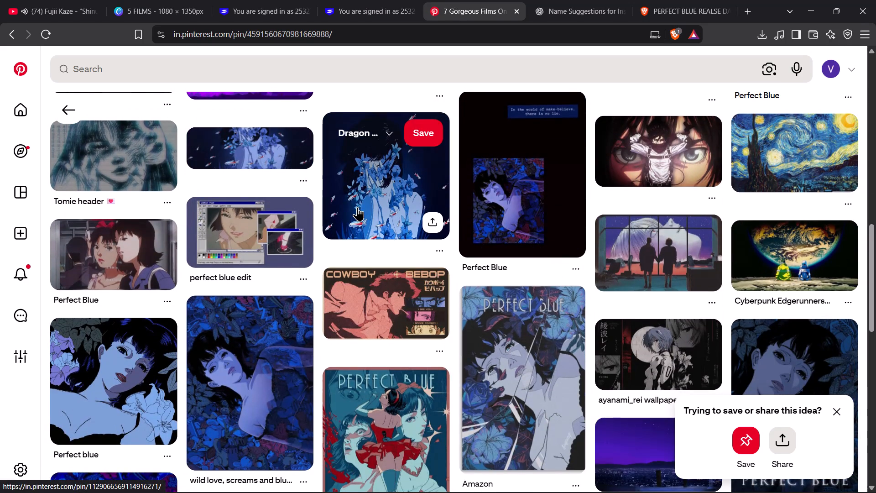
{"action": "left_click", "coordinate": [357, 207]}
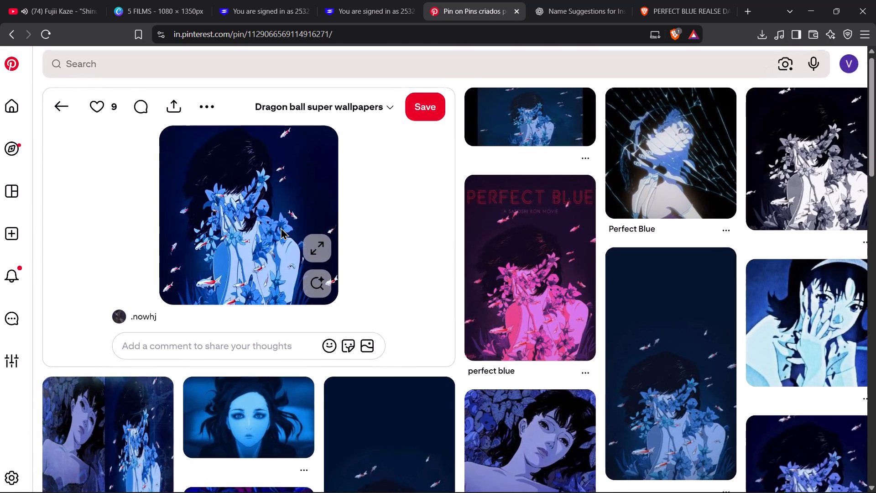
Look through the related Perfect Blue pins for a sharper image and open the pink sideways face with fish.
{"action": "scroll", "coordinate": [281, 227], "scroll_direction": "down", "scroll_amount": 4}
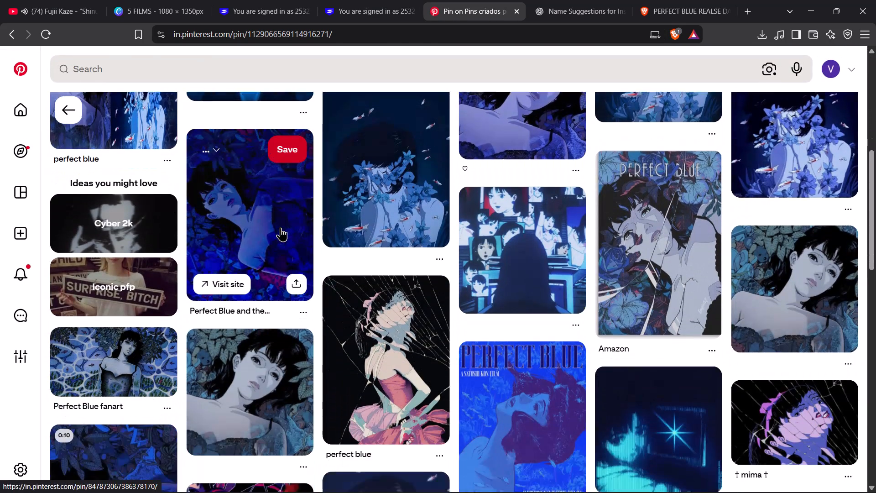
{"action": "scroll", "coordinate": [281, 227], "scroll_direction": "down", "scroll_amount": 6}
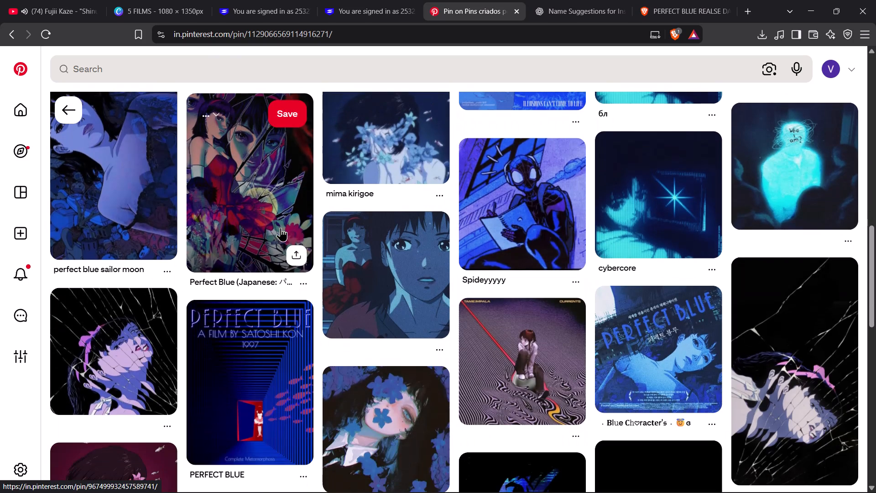
{"action": "scroll", "coordinate": [281, 227], "scroll_direction": "down", "scroll_amount": 3}
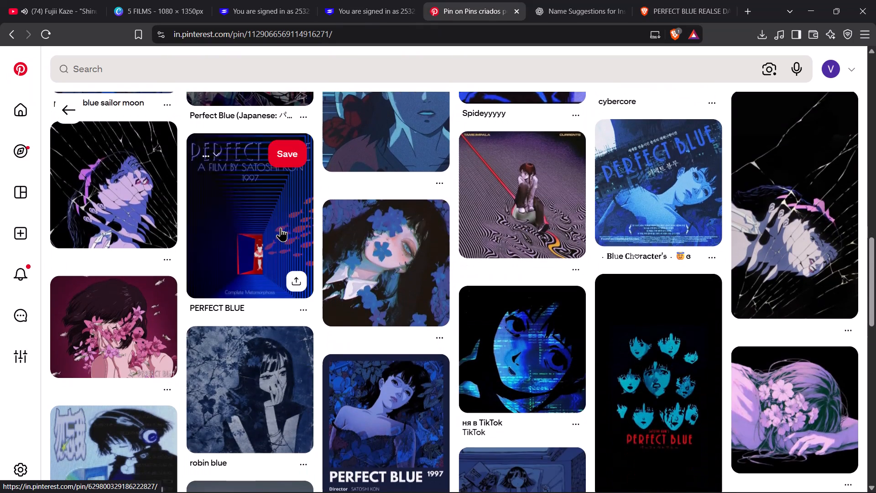
{"action": "scroll", "coordinate": [281, 227], "scroll_direction": "down", "scroll_amount": 4}
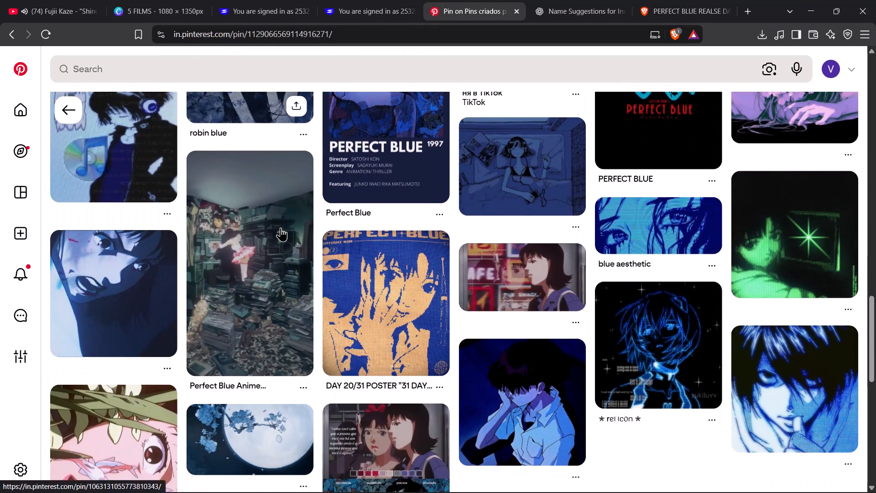
{"action": "scroll", "coordinate": [281, 227], "scroll_direction": "down", "scroll_amount": 3}
{"action": "scroll", "coordinate": [281, 227], "scroll_direction": "up", "scroll_amount": 1}
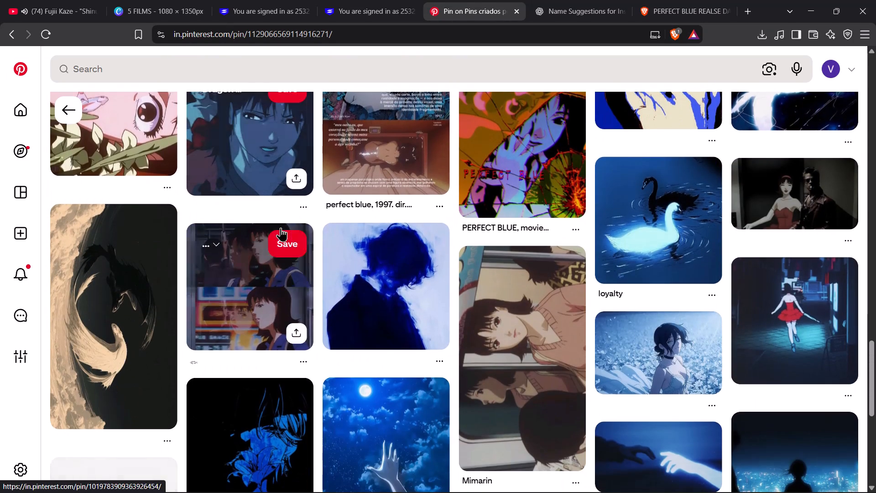
{"action": "scroll", "coordinate": [281, 227], "scroll_direction": "up", "scroll_amount": 3}
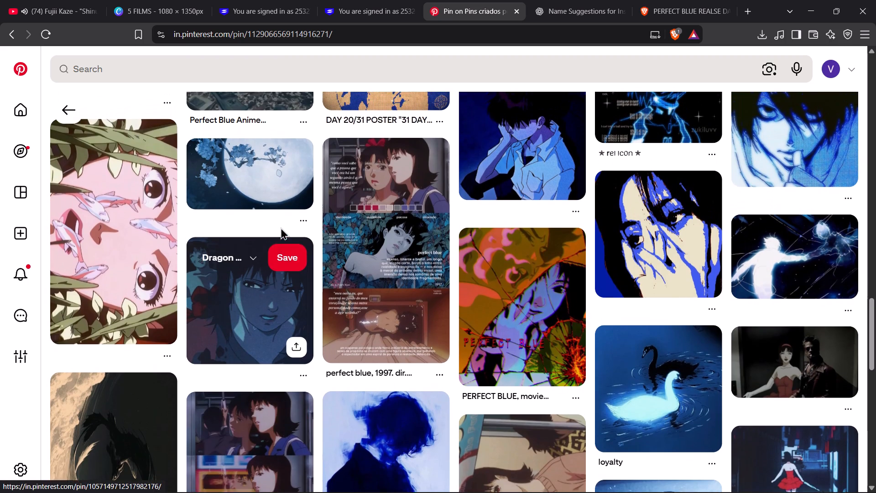
{"action": "scroll", "coordinate": [281, 227], "scroll_direction": "up", "scroll_amount": 3}
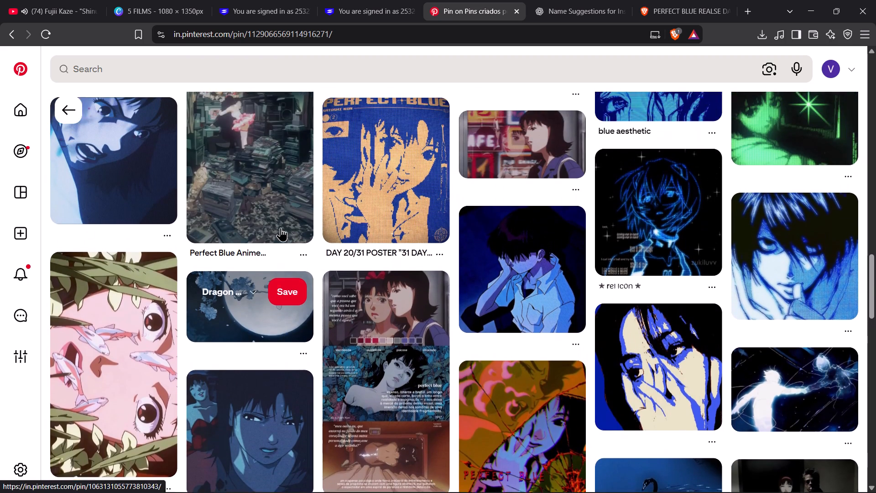
{"action": "scroll", "coordinate": [281, 227], "scroll_direction": "up", "scroll_amount": 1}
{"action": "scroll", "coordinate": [281, 227], "scroll_direction": "down", "scroll_amount": 3}
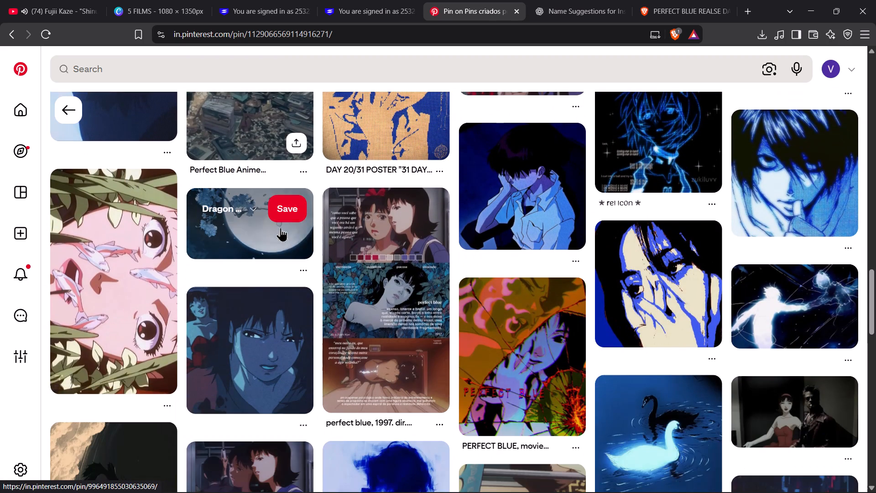
{"action": "left_click", "coordinate": [97, 308]}
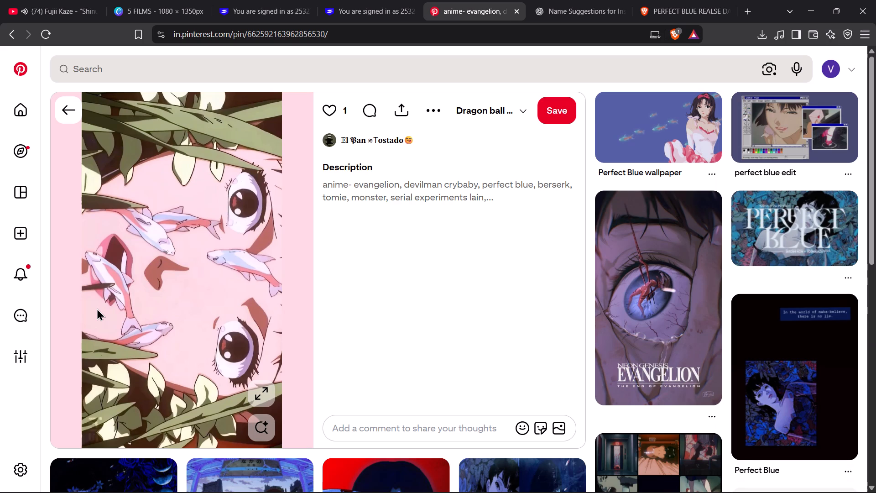
Look through the pins related to the pink fish face and open the landscape PERFECT BLUE title pin with Mima among blue foliage.
{"action": "scroll", "coordinate": [97, 308], "scroll_direction": "down", "scroll_amount": 2}
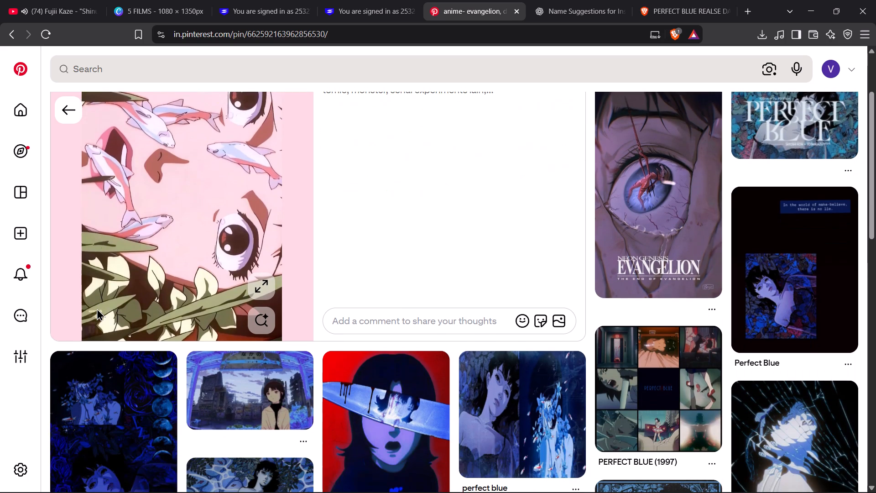
{"action": "scroll", "coordinate": [97, 308], "scroll_direction": "down", "scroll_amount": 3}
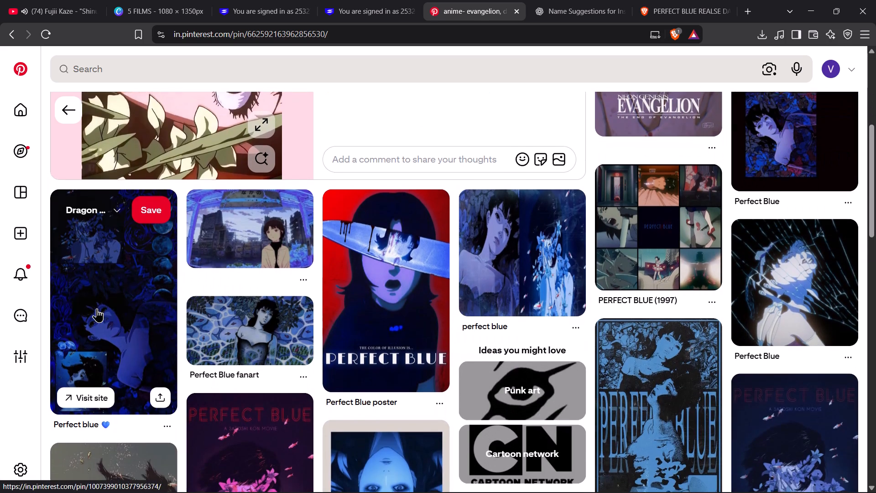
{"action": "scroll", "coordinate": [97, 308], "scroll_direction": "down", "scroll_amount": 6}
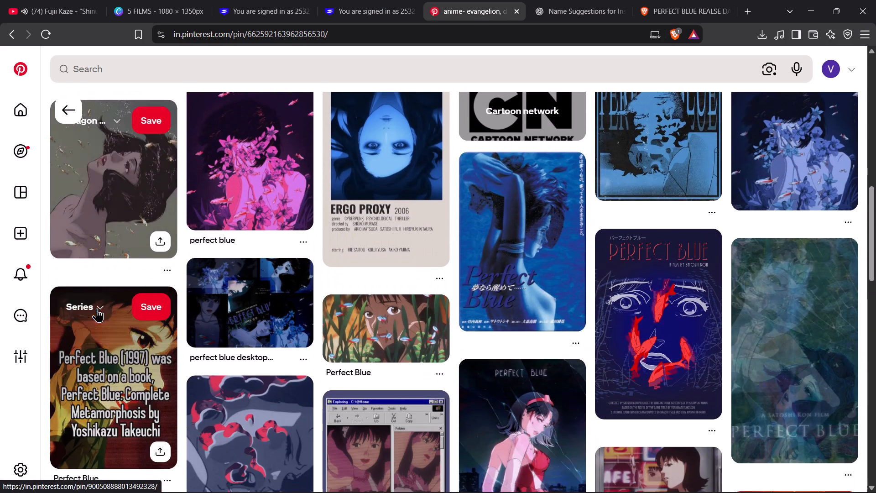
{"action": "scroll", "coordinate": [97, 308], "scroll_direction": "down", "scroll_amount": 5}
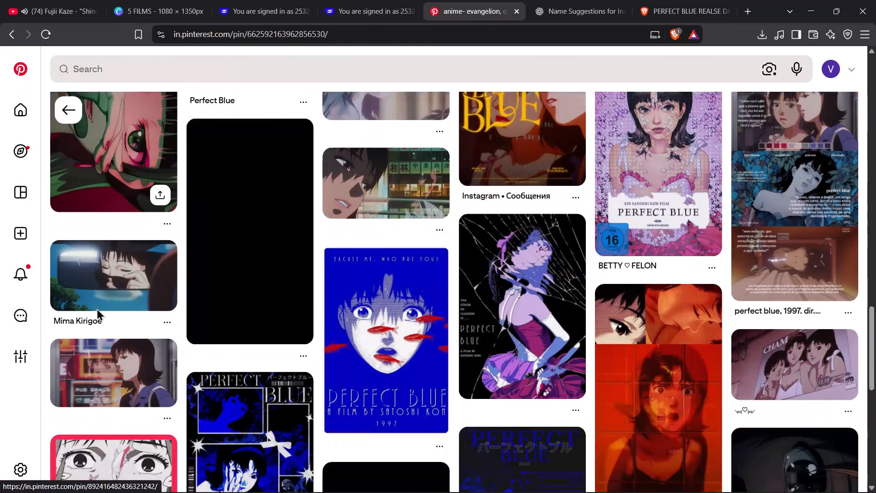
{"action": "scroll", "coordinate": [97, 308], "scroll_direction": "down", "scroll_amount": 5}
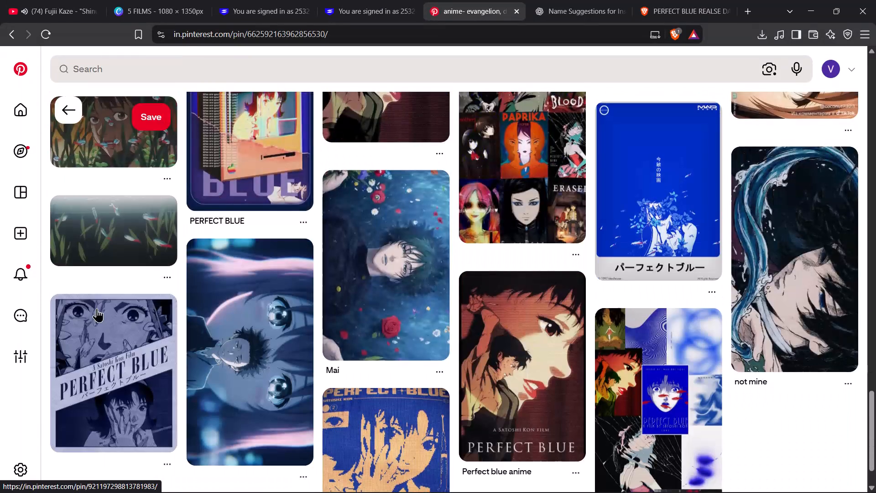
{"action": "scroll", "coordinate": [97, 308], "scroll_direction": "down", "scroll_amount": 6}
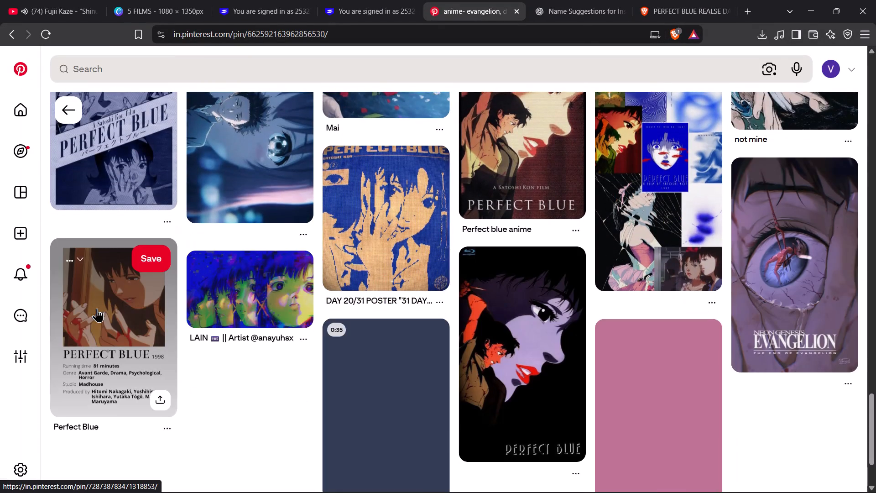
{"action": "scroll", "coordinate": [97, 308], "scroll_direction": "down", "scroll_amount": 4}
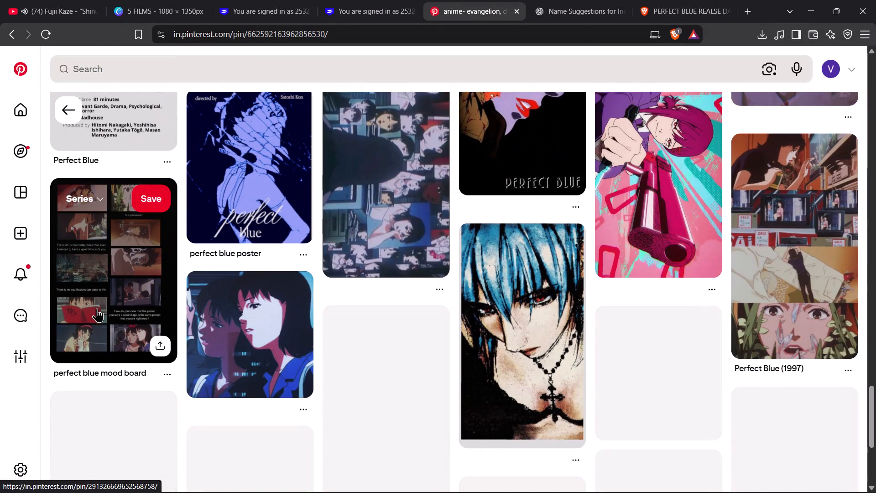
{"action": "scroll", "coordinate": [97, 308], "scroll_direction": "down", "scroll_amount": 4}
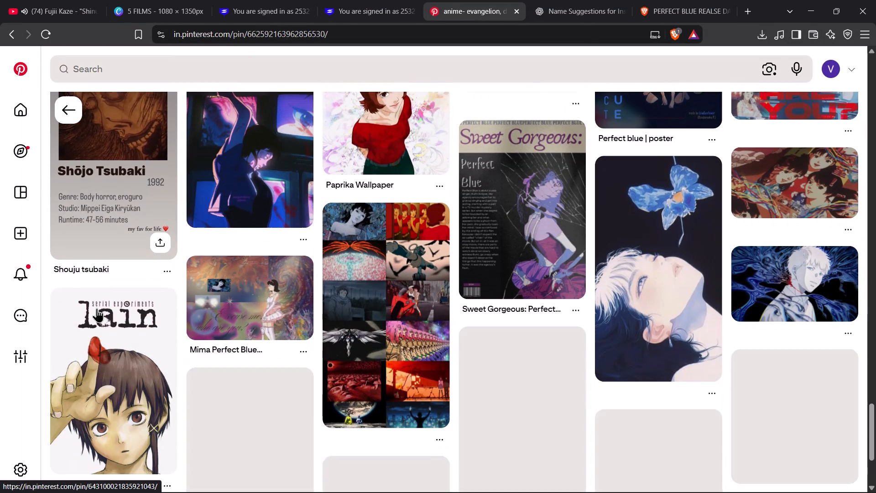
{"action": "scroll", "coordinate": [97, 308], "scroll_direction": "down", "scroll_amount": 1}
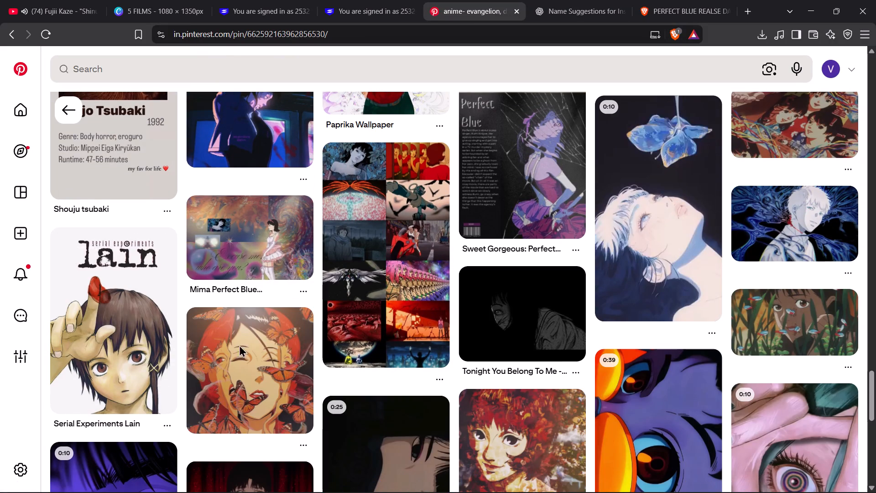
{"action": "scroll", "coordinate": [239, 345], "scroll_direction": "down", "scroll_amount": 6}
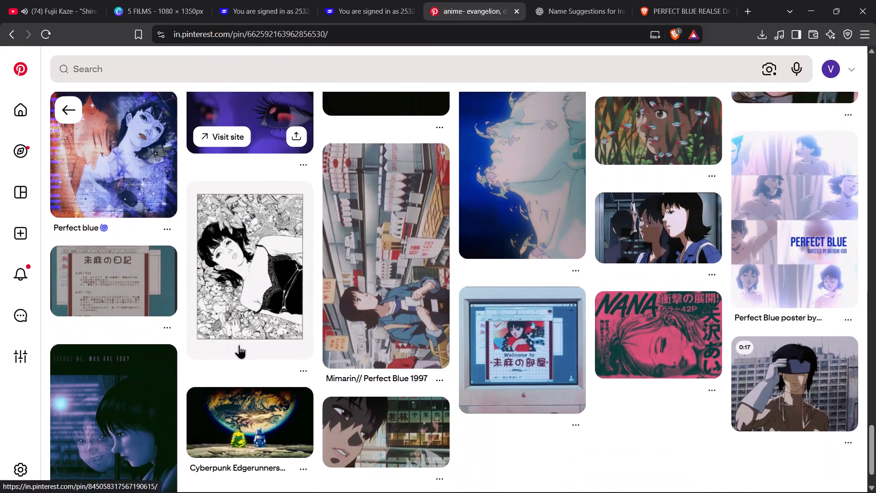
{"action": "scroll", "coordinate": [239, 345], "scroll_direction": "down", "scroll_amount": 3}
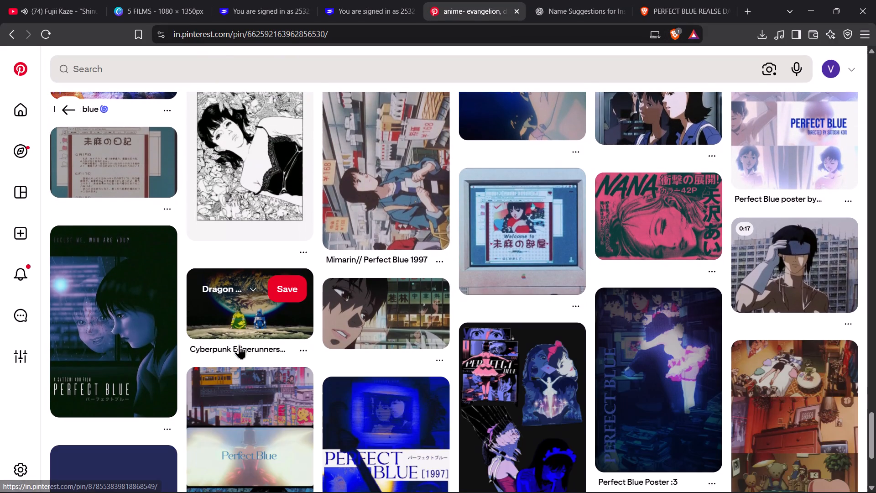
{"action": "scroll", "coordinate": [239, 345], "scroll_direction": "down", "scroll_amount": 1}
{"action": "scroll", "coordinate": [239, 345], "scroll_direction": "up", "scroll_amount": 8}
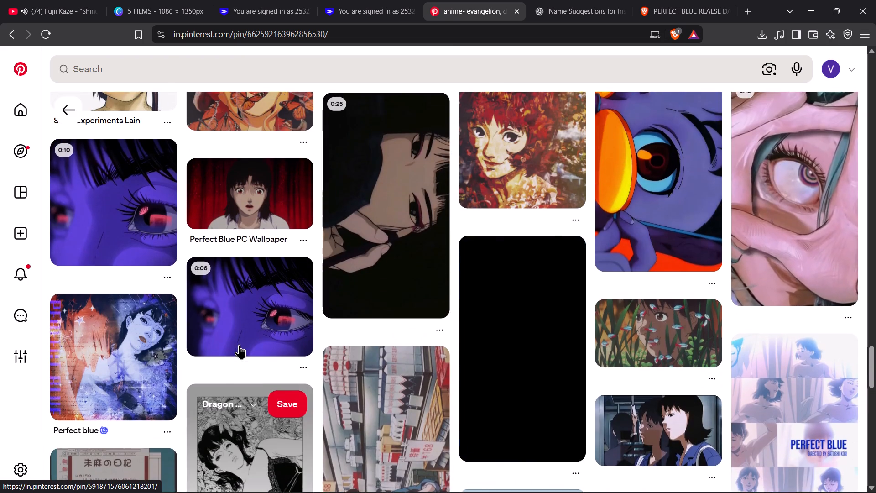
{"action": "scroll", "coordinate": [239, 345], "scroll_direction": "up", "scroll_amount": 13}
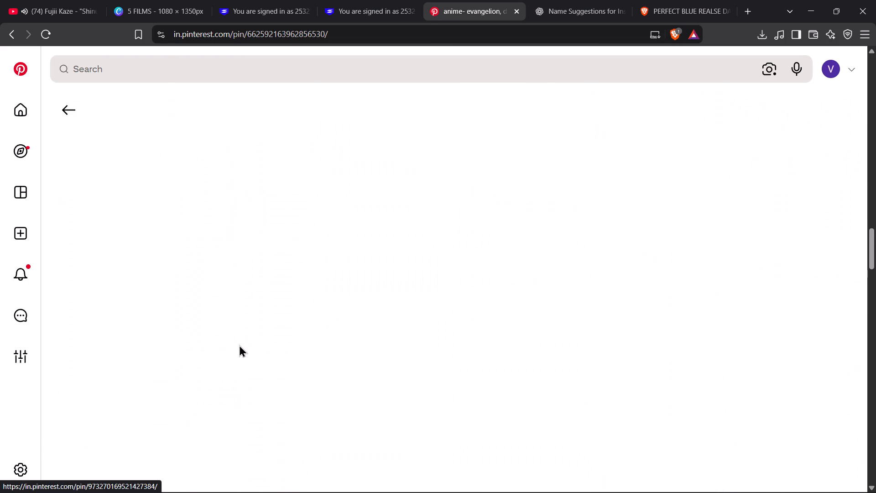
{"action": "scroll", "coordinate": [239, 345], "scroll_direction": "up", "scroll_amount": 10}
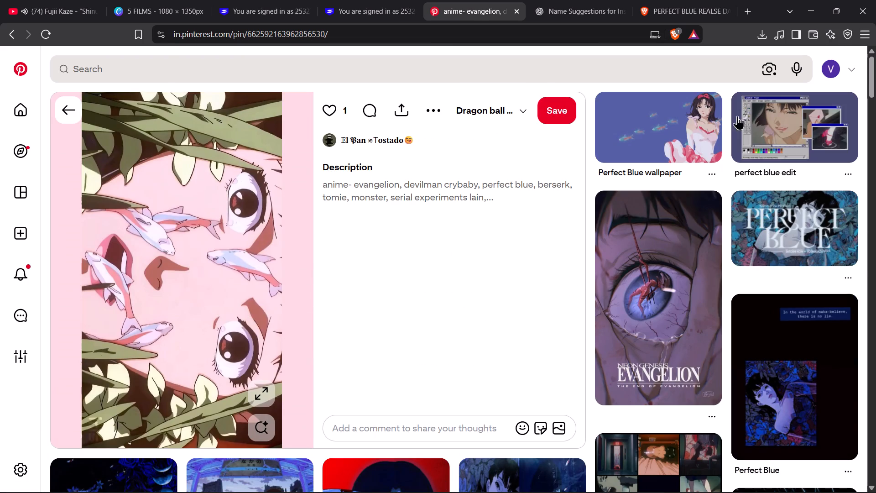
{"action": "left_click", "coordinate": [784, 242]}
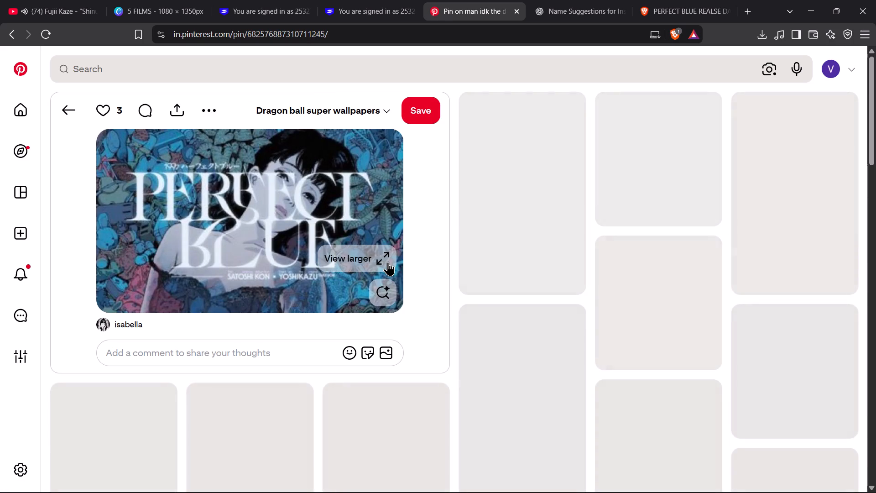
Open the Paprika anime graphic design poster pin and look through its related pins for a usable Perfect Blue image.
{"action": "left_click", "coordinate": [507, 199]}
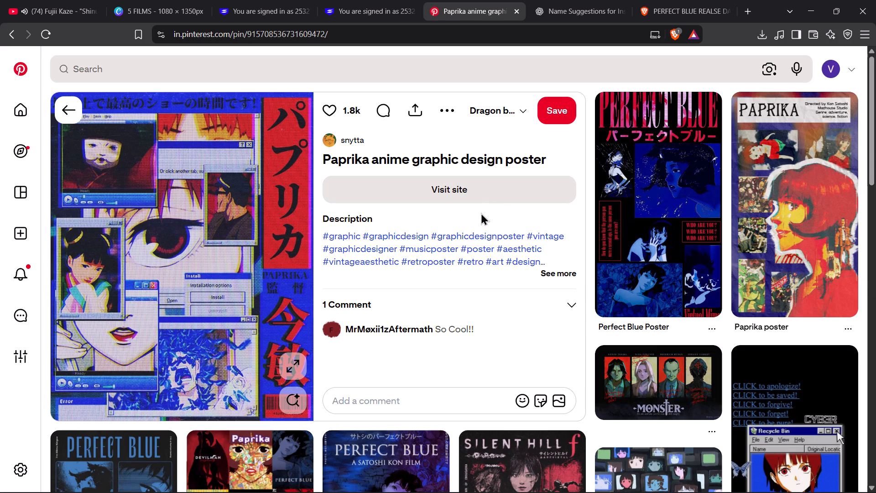
{"action": "scroll", "coordinate": [481, 213], "scroll_direction": "down", "scroll_amount": 3}
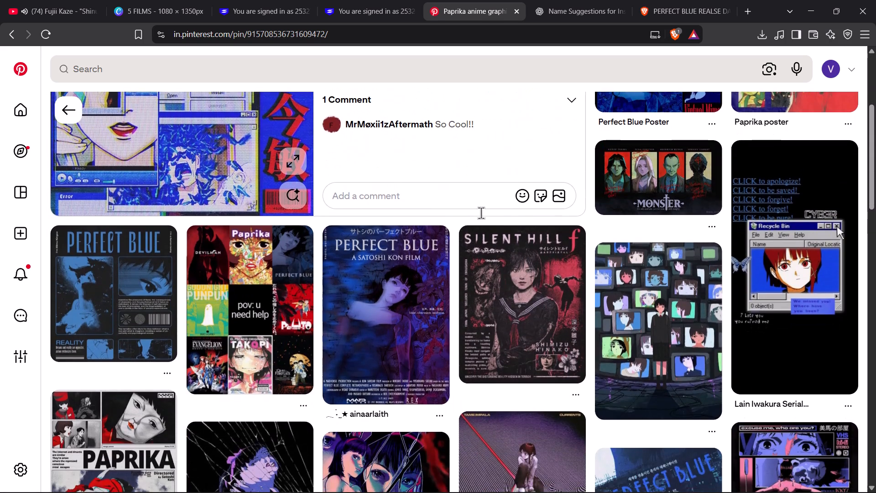
{"action": "scroll", "coordinate": [481, 213], "scroll_direction": "down", "scroll_amount": 5}
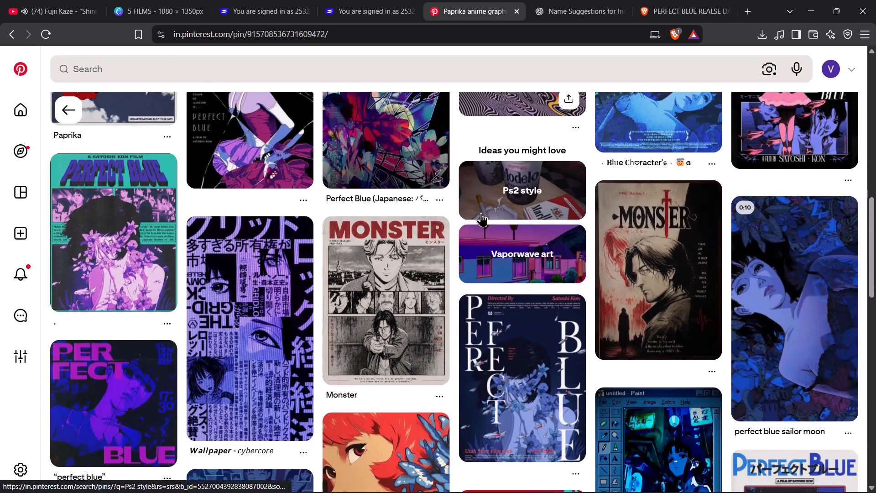
{"action": "scroll", "coordinate": [481, 213], "scroll_direction": "down", "scroll_amount": 5}
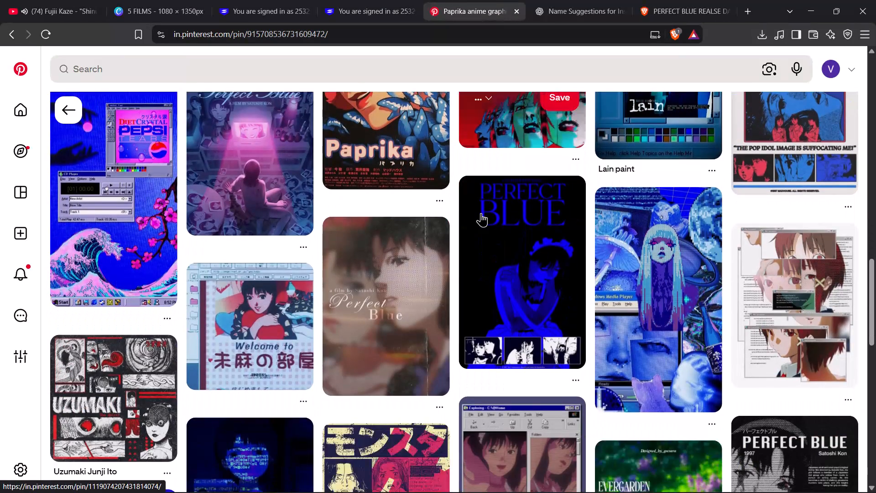
{"action": "scroll", "coordinate": [481, 213], "scroll_direction": "up", "scroll_amount": 1}
Search Pinterest for PERFECT BLUE and refine the search to the suggested "perfect blue aesthetic".
{"action": "left_click", "coordinate": [263, 70]}
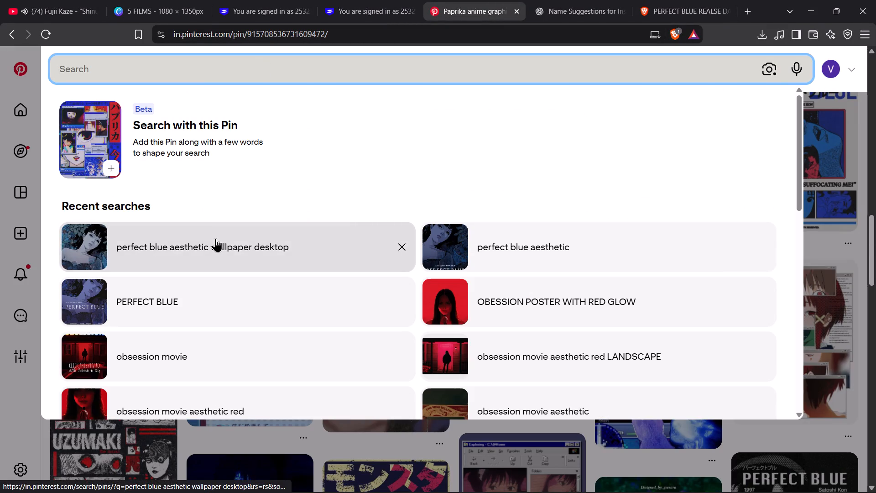
{"action": "left_click", "coordinate": [209, 300]}
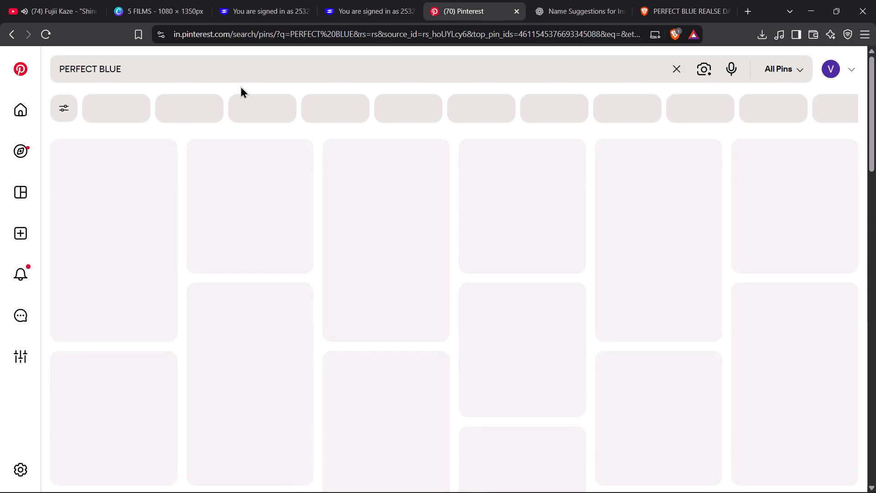
{"action": "left_click", "coordinate": [246, 70]}
{"action": "key", "text": "space"}
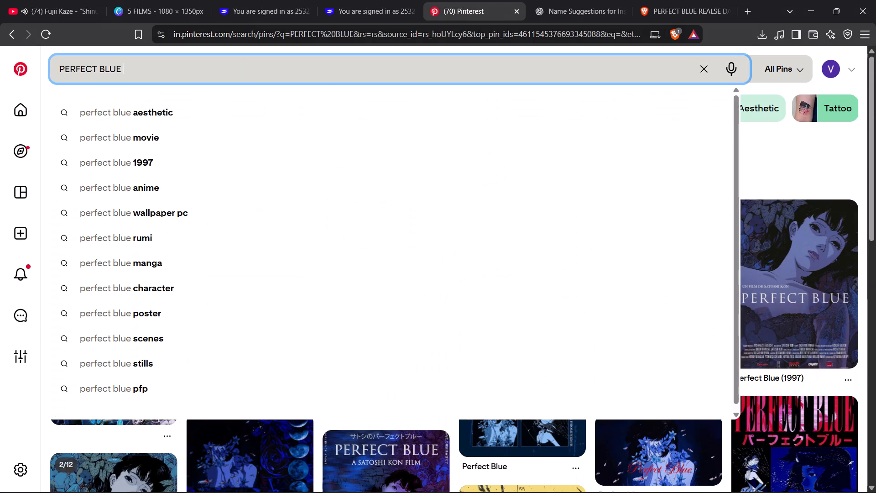
{"action": "left_click", "coordinate": [261, 112]}
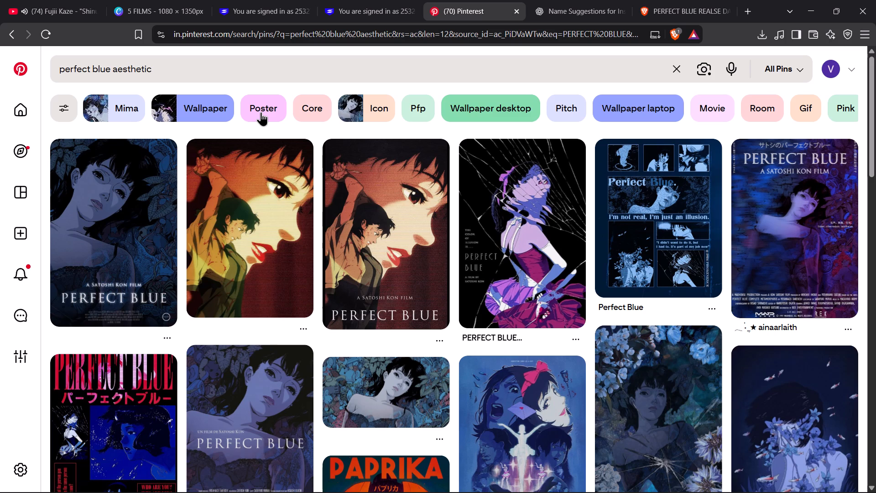
Look through the "perfect blue aesthetic" results for a reflection image and open the poster of Mima beside a window with a reflected face.
{"action": "scroll", "coordinate": [261, 112], "scroll_direction": "down", "scroll_amount": 1}
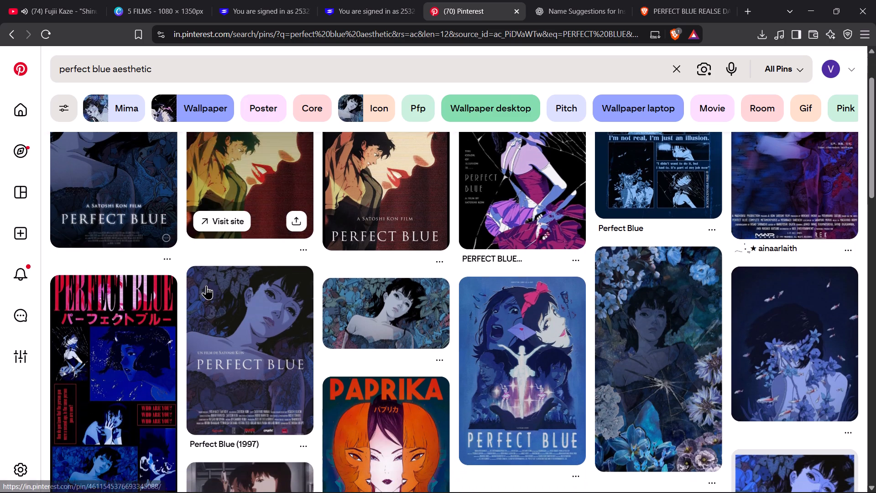
{"action": "scroll", "coordinate": [206, 285], "scroll_direction": "down", "scroll_amount": 7}
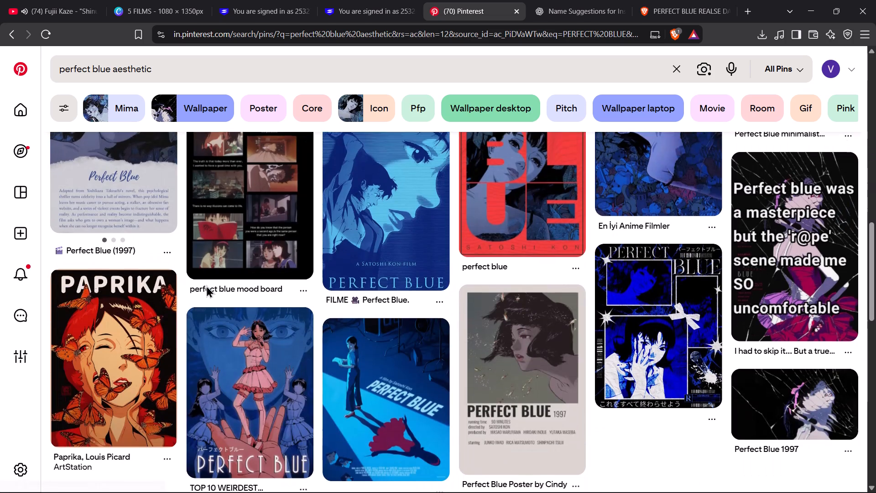
{"action": "scroll", "coordinate": [206, 285], "scroll_direction": "down", "scroll_amount": 4}
{"action": "scroll", "coordinate": [206, 285], "scroll_direction": "up", "scroll_amount": 2}
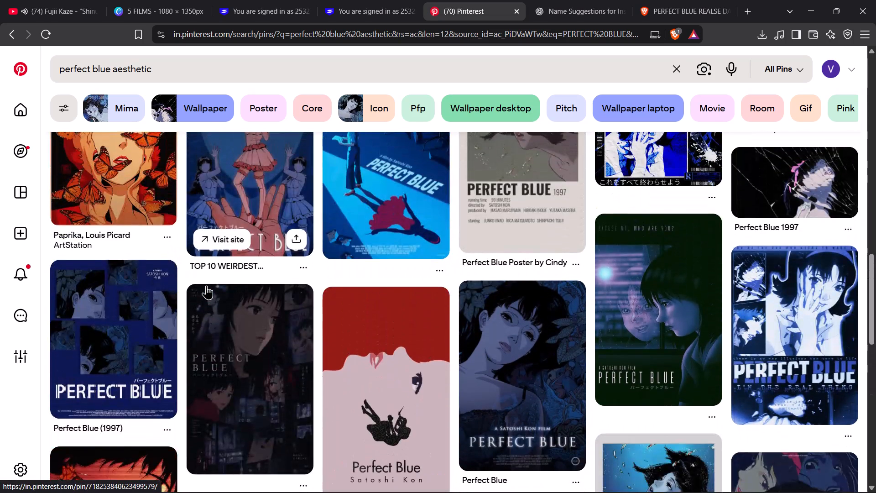
{"action": "scroll", "coordinate": [206, 285], "scroll_direction": "down", "scroll_amount": 4}
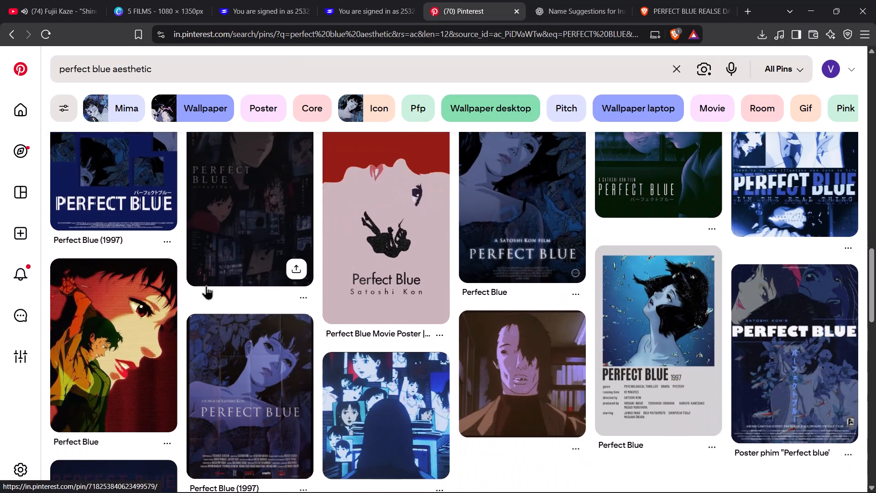
{"action": "scroll", "coordinate": [206, 285], "scroll_direction": "down", "scroll_amount": 4}
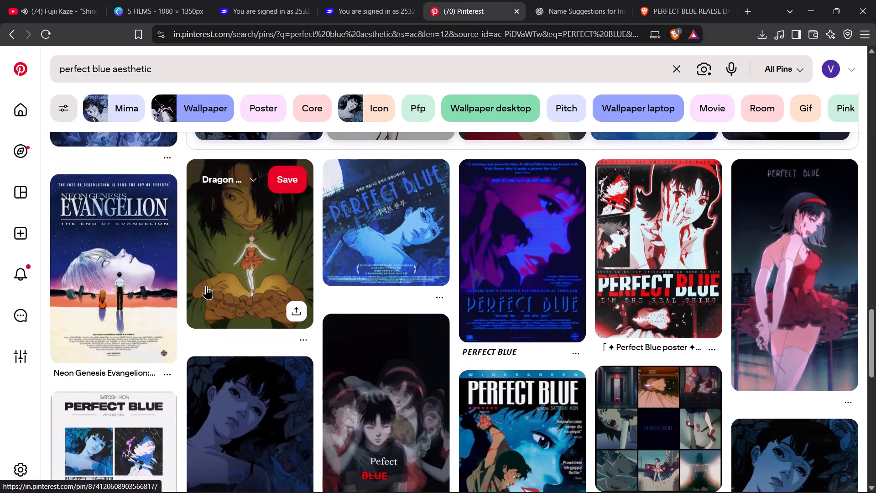
{"action": "scroll", "coordinate": [206, 285], "scroll_direction": "down", "scroll_amount": 1}
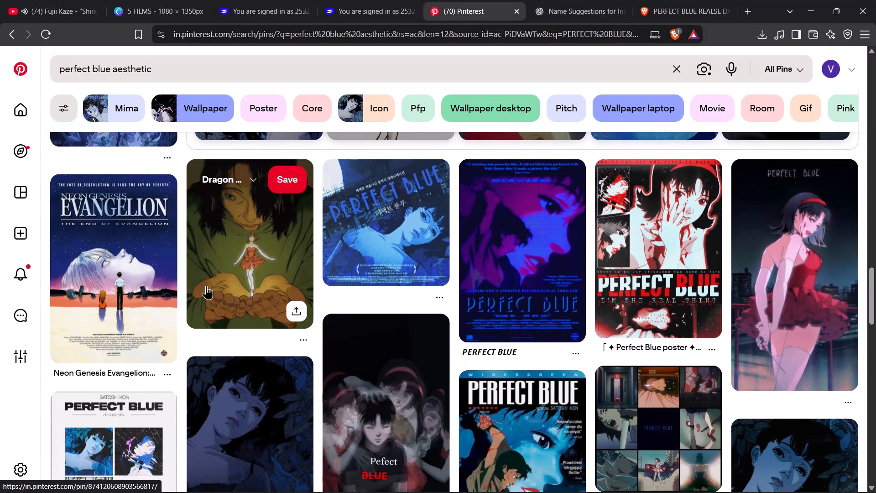
{"action": "scroll", "coordinate": [206, 285], "scroll_direction": "down", "scroll_amount": 3}
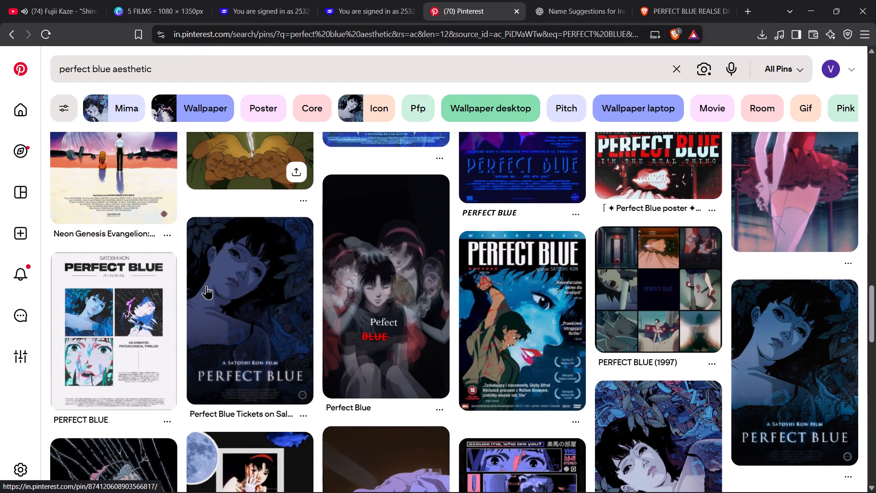
{"action": "scroll", "coordinate": [206, 285], "scroll_direction": "up", "scroll_amount": 1}
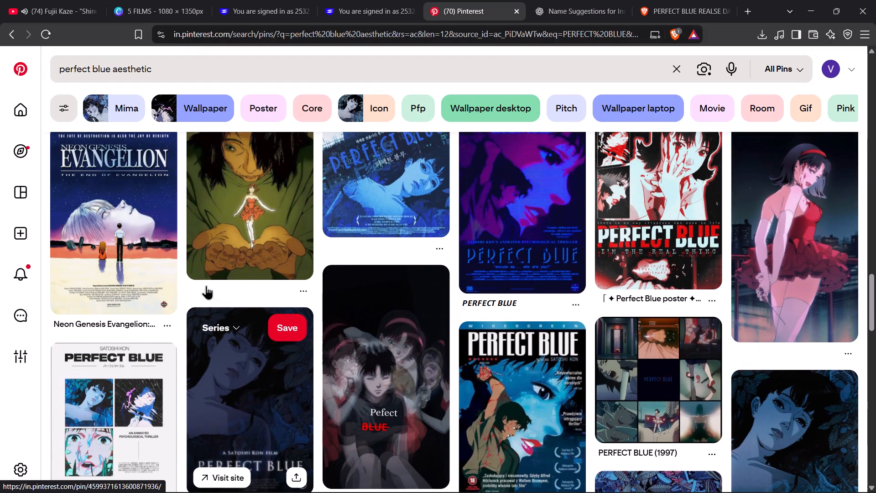
{"action": "scroll", "coordinate": [206, 285], "scroll_direction": "up", "scroll_amount": 3}
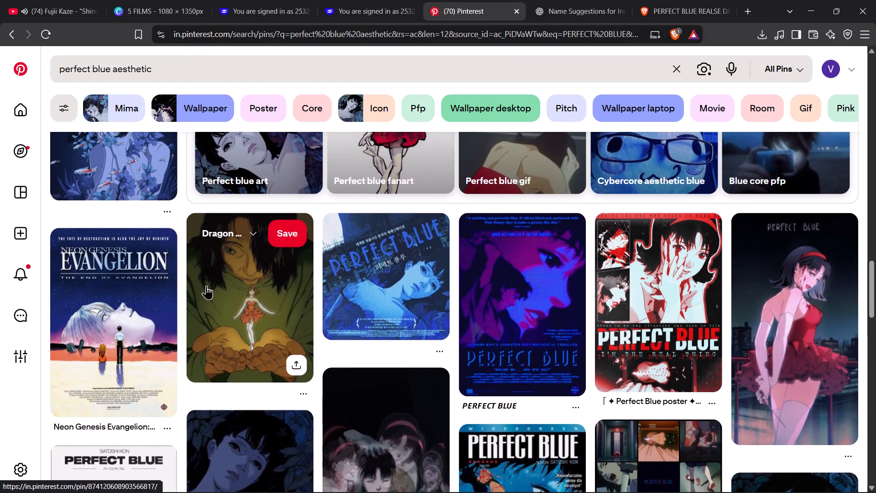
{"action": "scroll", "coordinate": [243, 298], "scroll_direction": "up", "scroll_amount": 4}
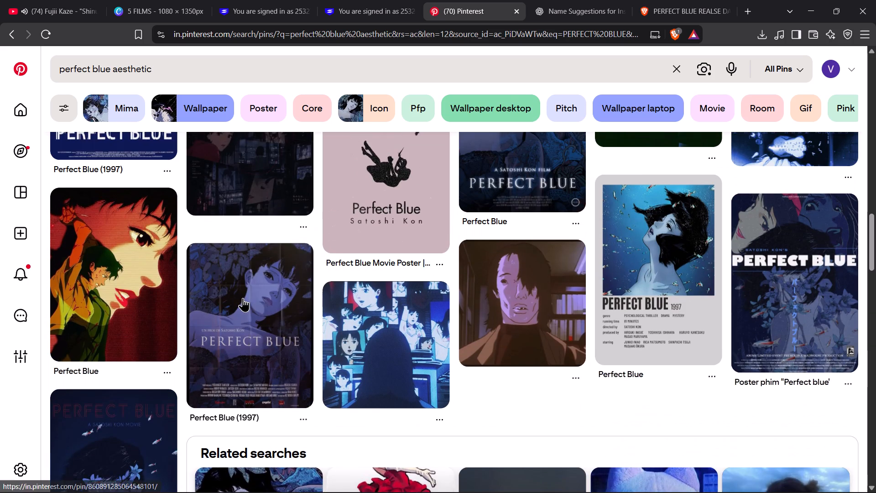
{"action": "scroll", "coordinate": [243, 298], "scroll_direction": "up", "scroll_amount": 3}
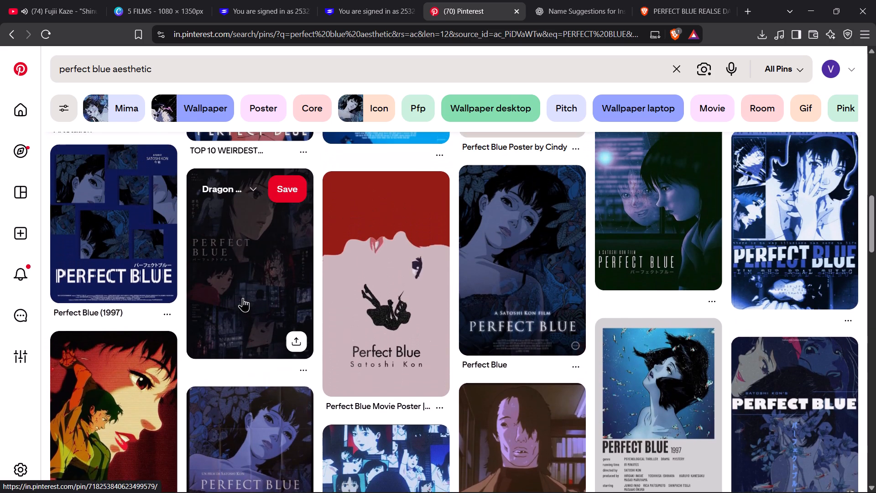
{"action": "scroll", "coordinate": [243, 298], "scroll_direction": "up", "scroll_amount": 2}
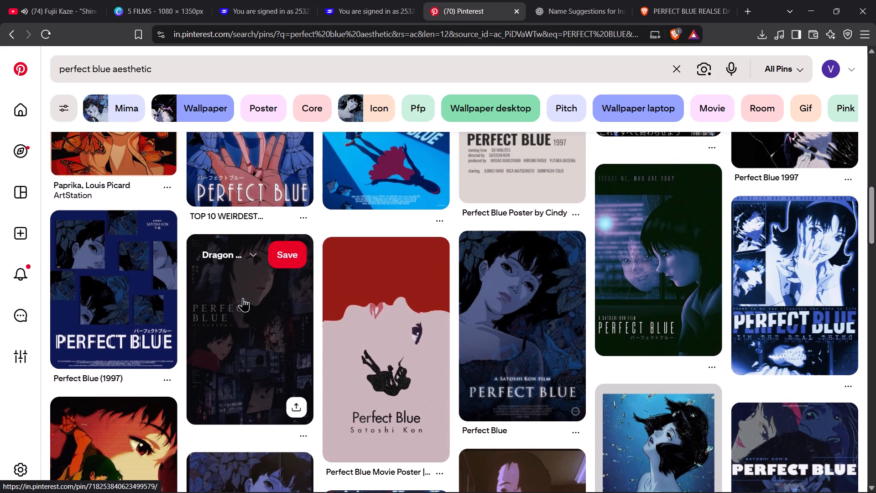
{"action": "left_click", "coordinate": [662, 259]}
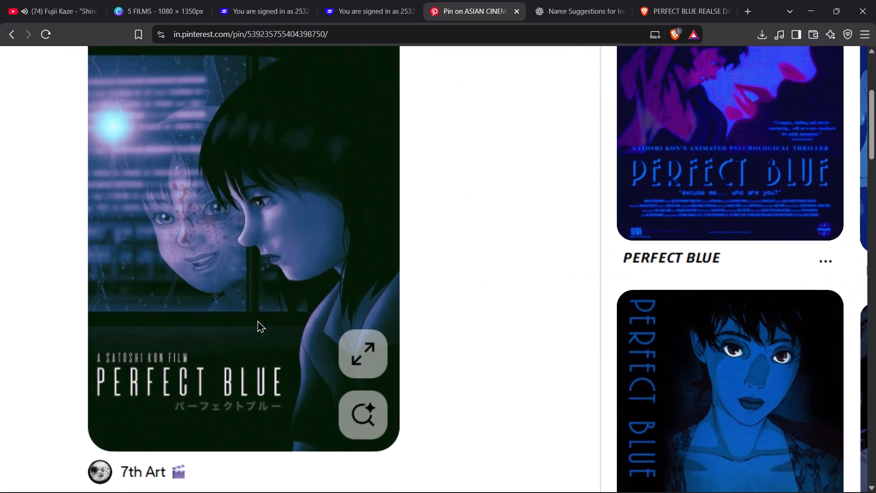
Look through the pins related to the window-reflection poster for alternatives, and return to the poster itself.
{"action": "scroll", "coordinate": [257, 320], "scroll_direction": "down", "scroll_amount": 4}
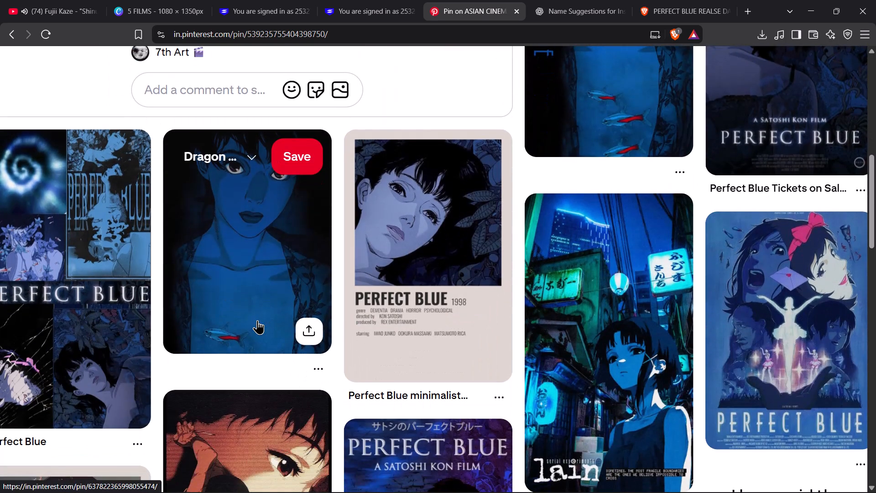
{"action": "scroll", "coordinate": [257, 320], "scroll_direction": "down", "scroll_amount": 4}
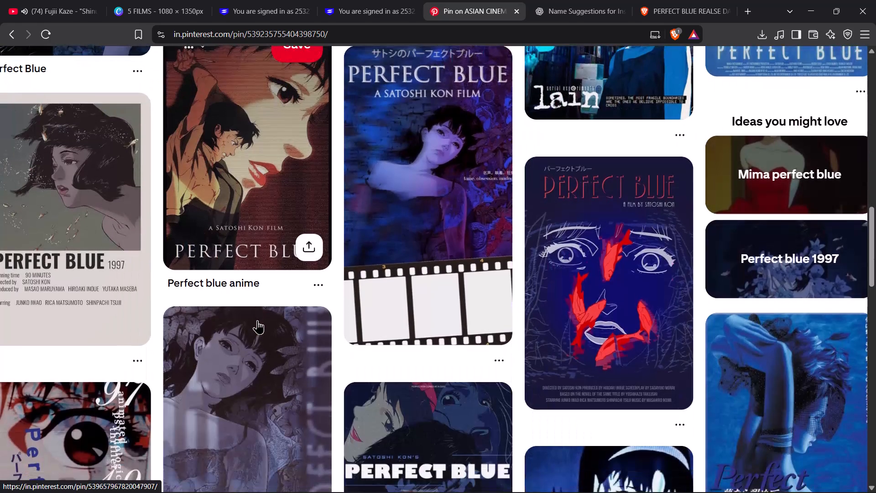
{"action": "scroll", "coordinate": [257, 320], "scroll_direction": "down", "scroll_amount": 2}
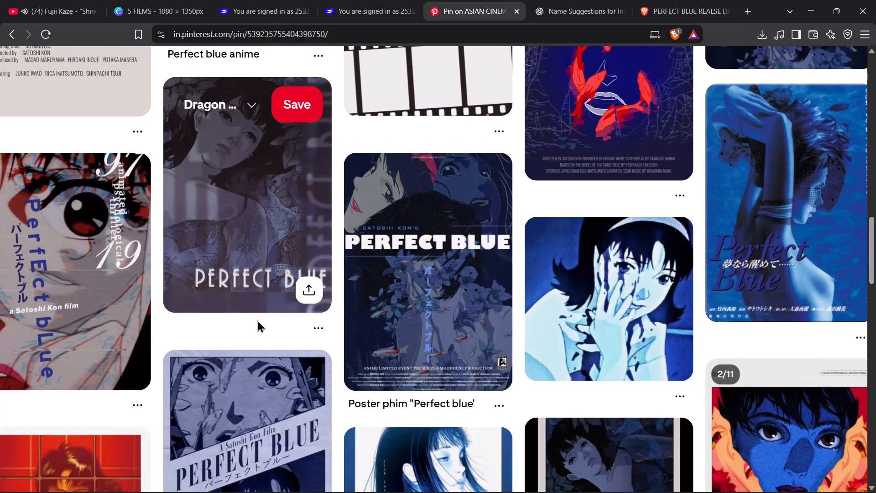
{"action": "scroll", "coordinate": [257, 320], "scroll_direction": "down", "scroll_amount": 1}
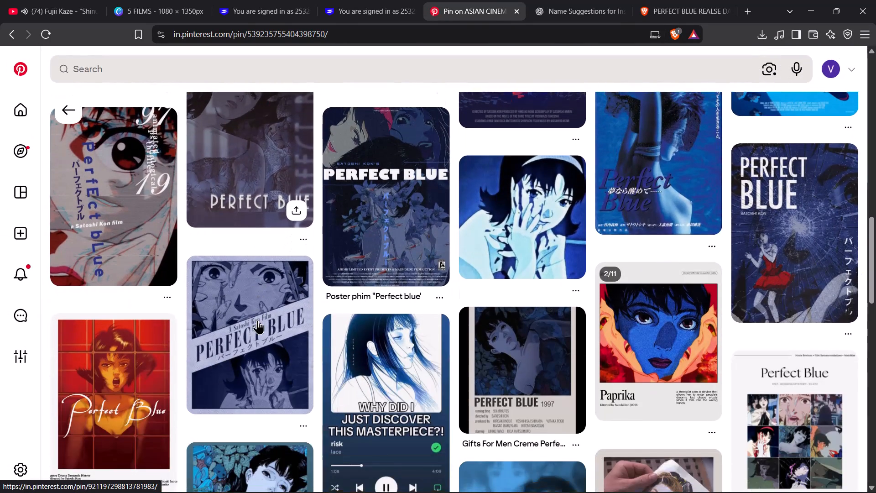
{"action": "scroll", "coordinate": [257, 320], "scroll_direction": "down", "scroll_amount": 2}
{"action": "scroll", "coordinate": [257, 320], "scroll_direction": "up", "scroll_amount": 1}
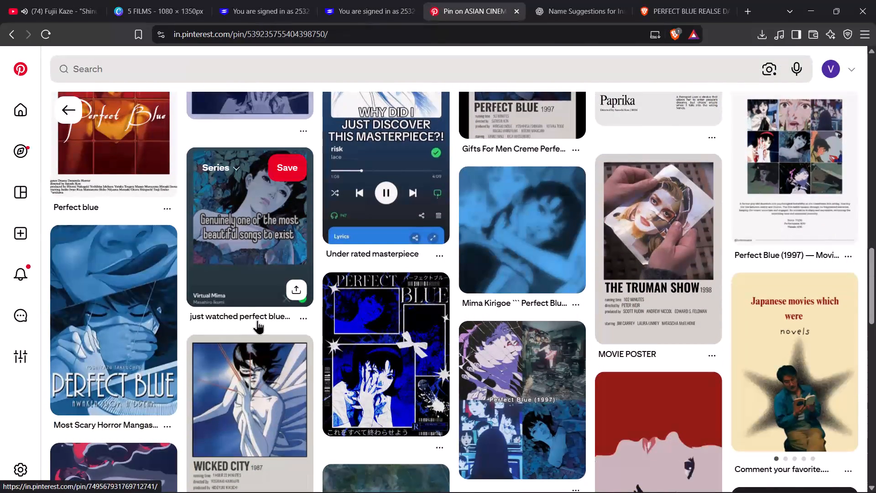
{"action": "scroll", "coordinate": [257, 320], "scroll_direction": "up", "scroll_amount": 1}
{"action": "scroll", "coordinate": [257, 320], "scroll_direction": "down", "scroll_amount": 2}
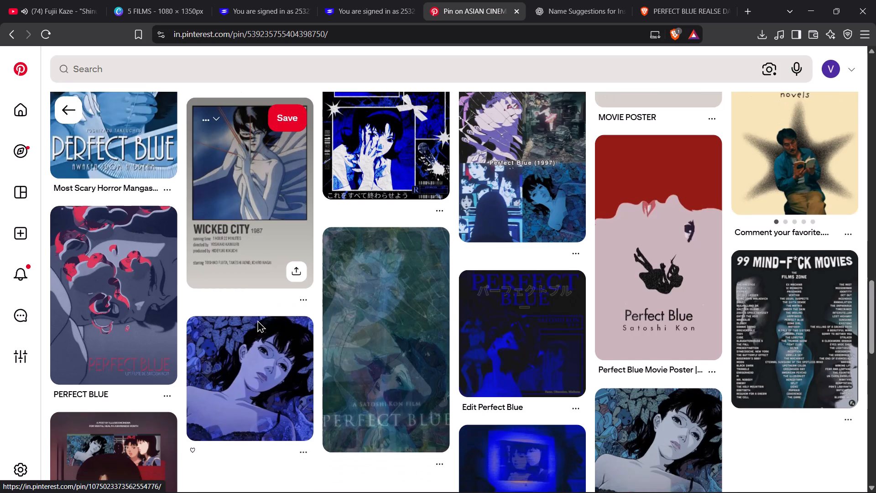
{"action": "scroll", "coordinate": [257, 320], "scroll_direction": "down", "scroll_amount": 4}
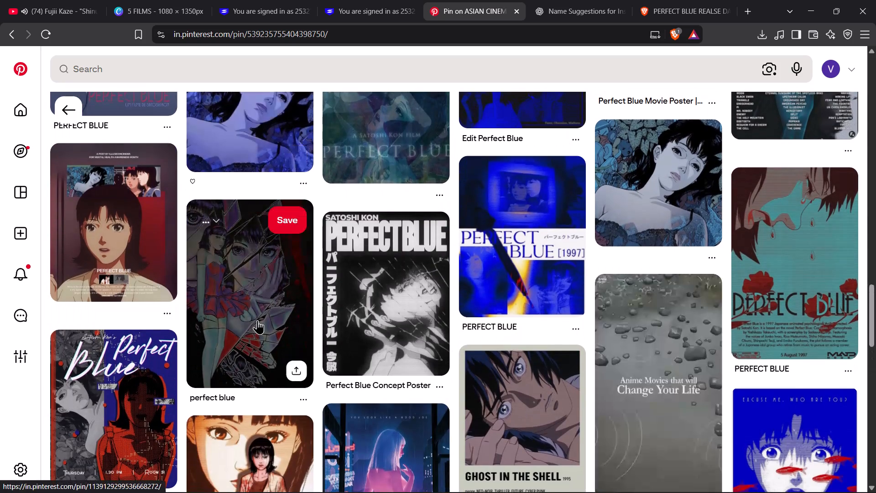
{"action": "scroll", "coordinate": [257, 320], "scroll_direction": "down", "scroll_amount": 3}
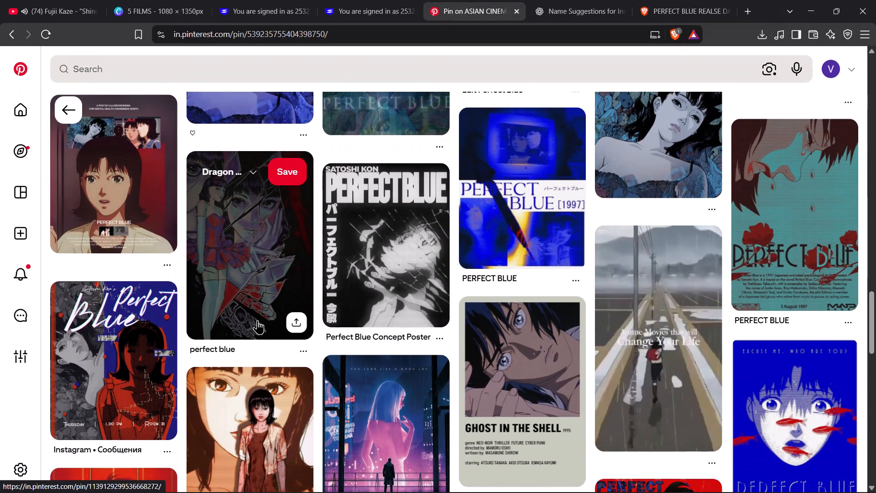
{"action": "scroll", "coordinate": [257, 320], "scroll_direction": "down", "scroll_amount": 3}
{"action": "scroll", "coordinate": [257, 320], "scroll_direction": "up", "scroll_amount": 7}
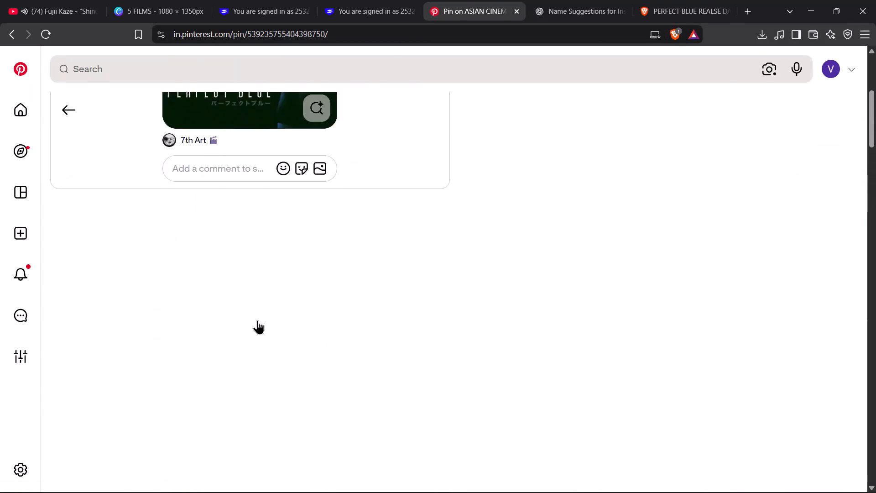
{"action": "scroll", "coordinate": [257, 320], "scroll_direction": "up", "scroll_amount": 2}
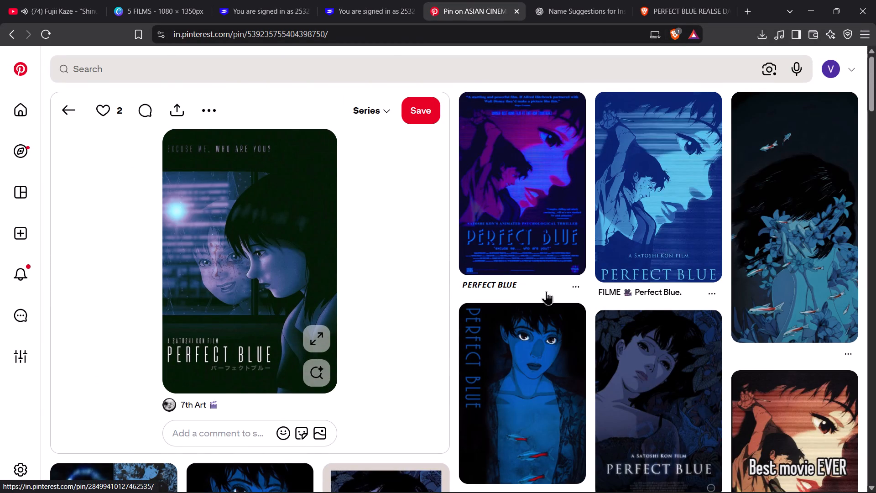
Enlarge the window-reflection Perfect Blue poster and start a screen capture of it.
{"action": "left_click", "coordinate": [311, 332]}
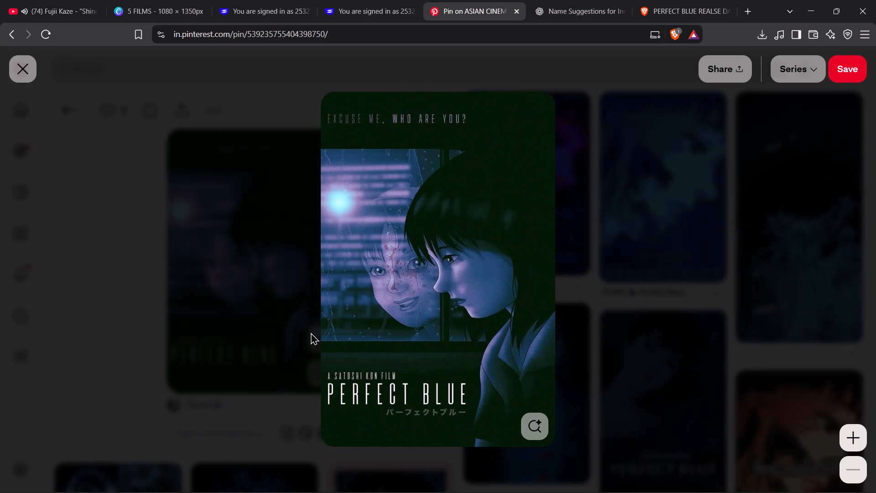
{"action": "key", "text": "shift+super+s"}
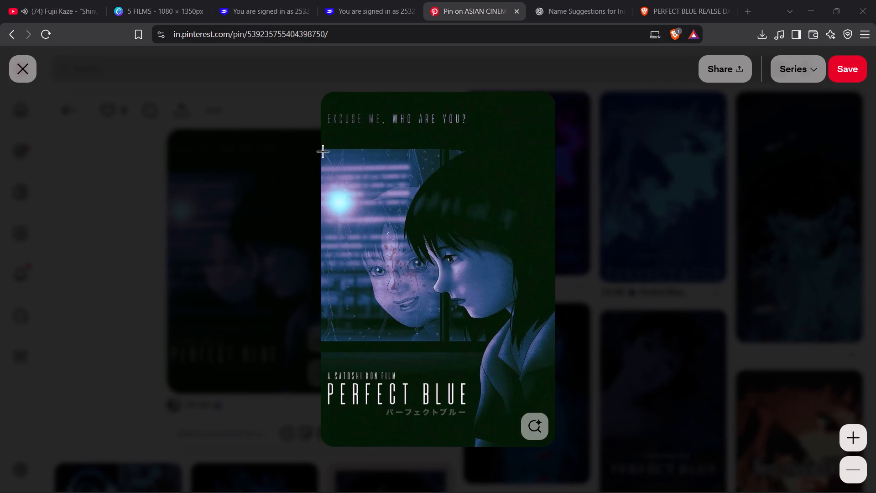
Capture the poster from the top of the window scene down past the PERFECT BLUE title, leaving out the tagline above.
{"action": "left_click_drag", "start_coordinate": [323, 143], "coordinate": [495, 301]}
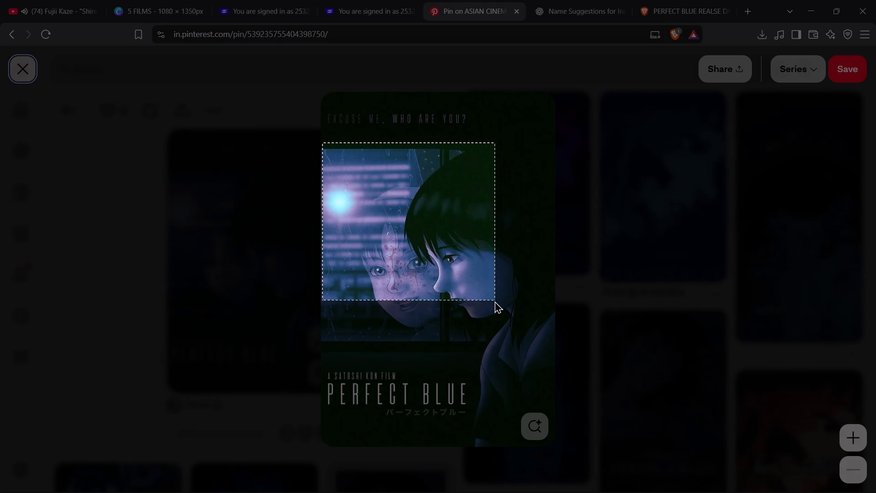
{"action": "left_click_drag", "start_coordinate": [495, 301], "coordinate": [559, 430]}
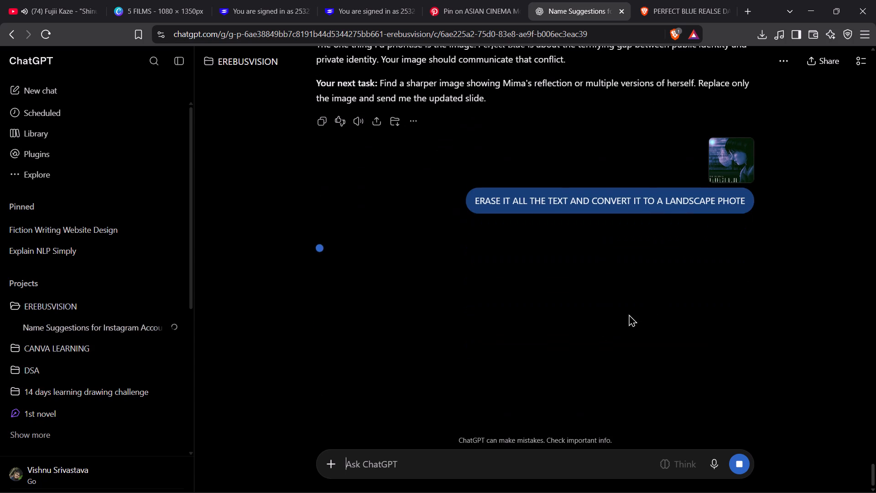
Look at the enlarged window-reflection poster again and switch to the 5 FILMS design in Canva.
{"action": "left_click", "coordinate": [688, 0]}
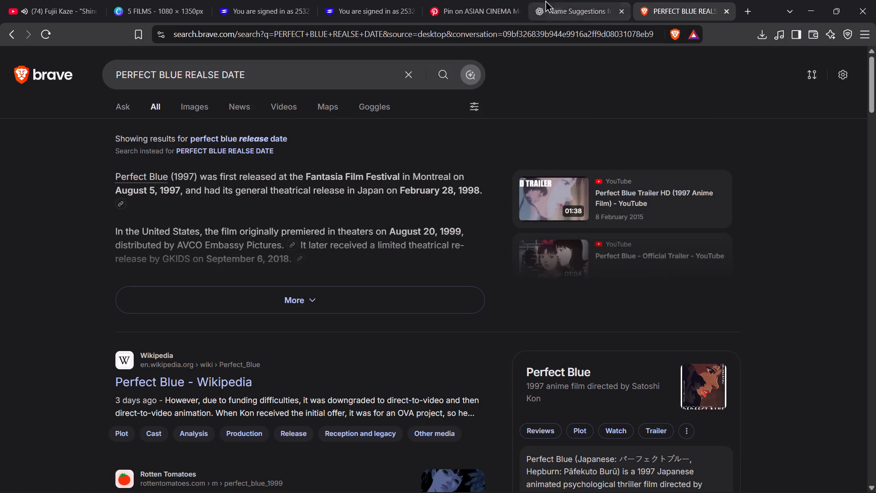
{"action": "left_click", "coordinate": [472, 0]}
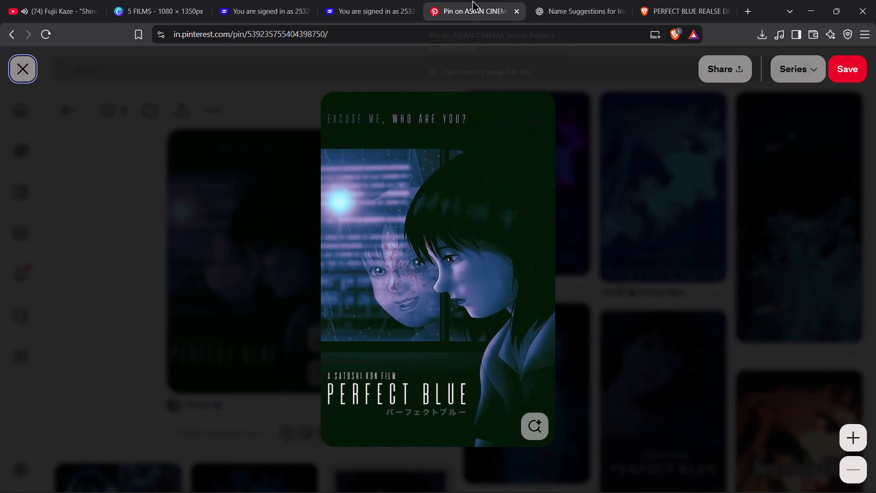
{"action": "left_click", "coordinate": [65, 3]}
{"action": "left_click", "coordinate": [171, 0]}
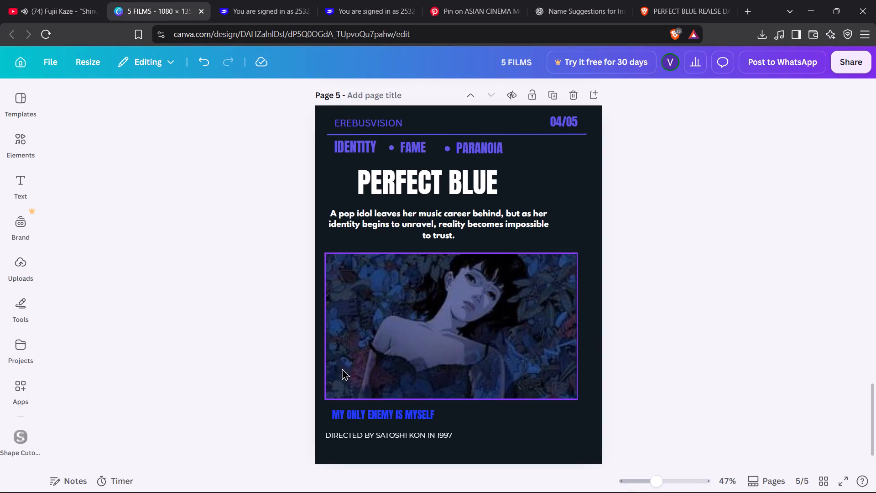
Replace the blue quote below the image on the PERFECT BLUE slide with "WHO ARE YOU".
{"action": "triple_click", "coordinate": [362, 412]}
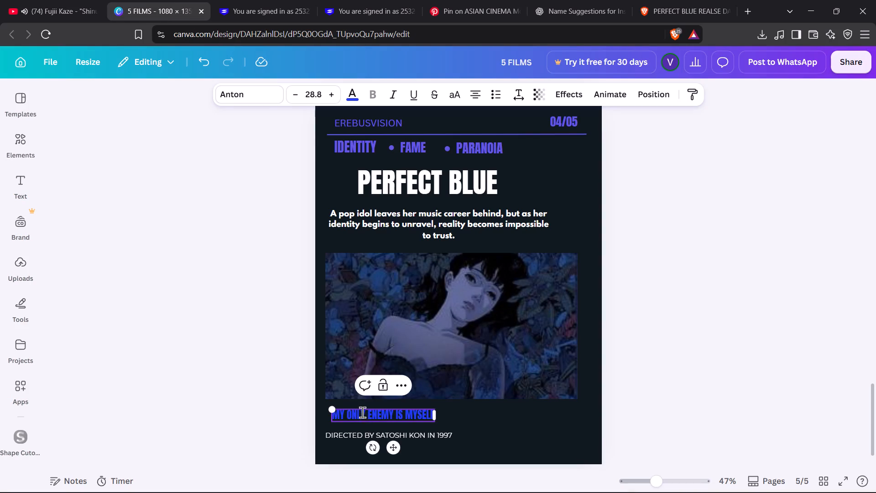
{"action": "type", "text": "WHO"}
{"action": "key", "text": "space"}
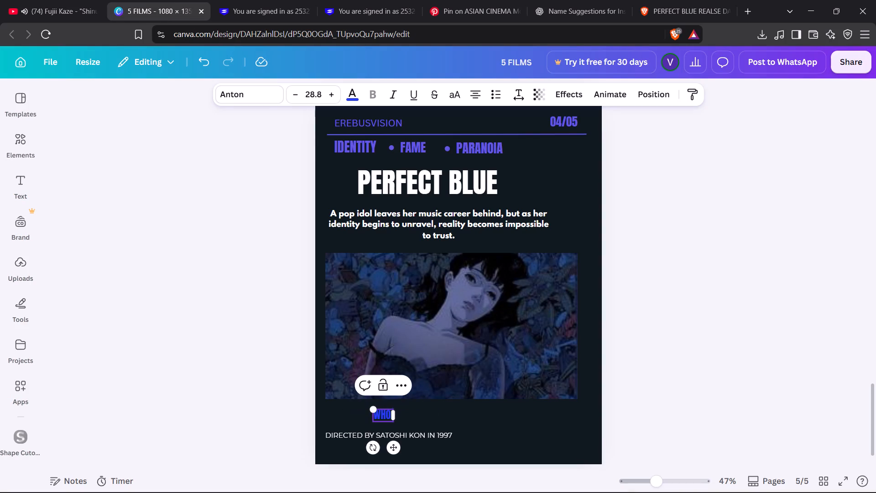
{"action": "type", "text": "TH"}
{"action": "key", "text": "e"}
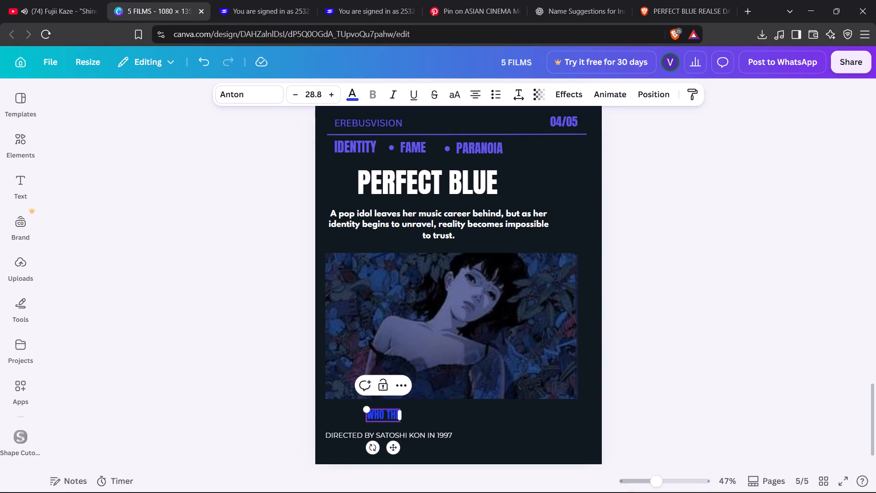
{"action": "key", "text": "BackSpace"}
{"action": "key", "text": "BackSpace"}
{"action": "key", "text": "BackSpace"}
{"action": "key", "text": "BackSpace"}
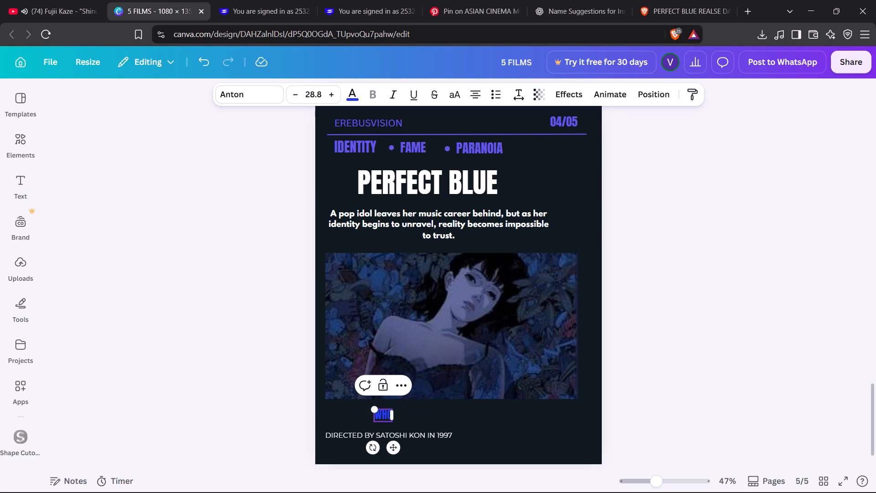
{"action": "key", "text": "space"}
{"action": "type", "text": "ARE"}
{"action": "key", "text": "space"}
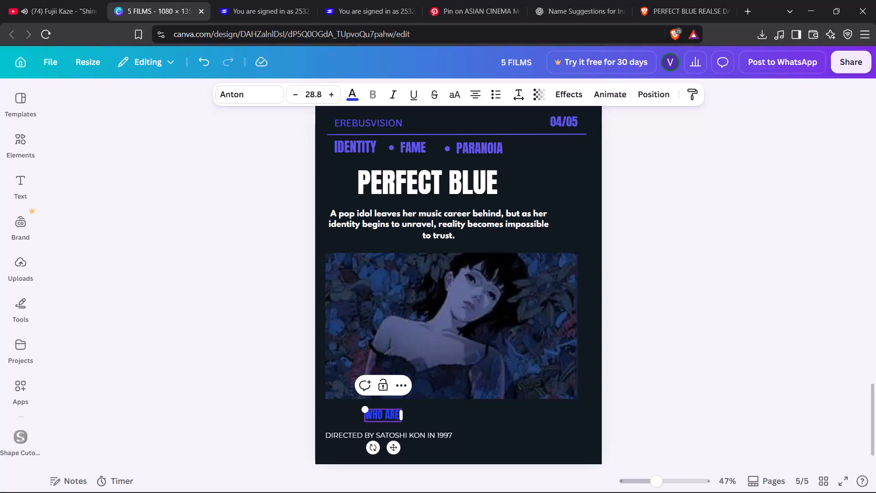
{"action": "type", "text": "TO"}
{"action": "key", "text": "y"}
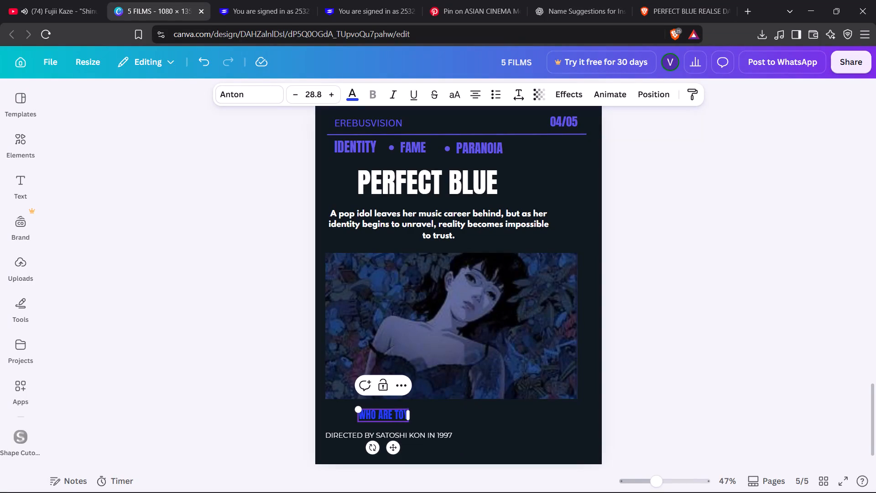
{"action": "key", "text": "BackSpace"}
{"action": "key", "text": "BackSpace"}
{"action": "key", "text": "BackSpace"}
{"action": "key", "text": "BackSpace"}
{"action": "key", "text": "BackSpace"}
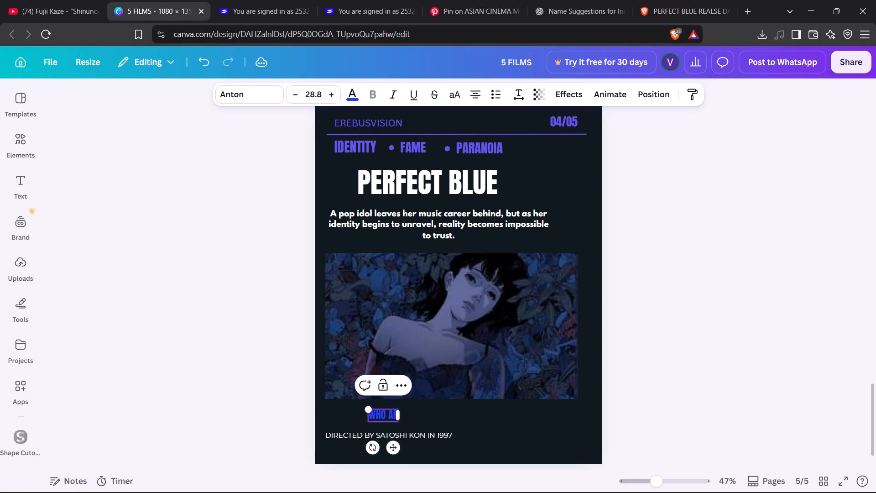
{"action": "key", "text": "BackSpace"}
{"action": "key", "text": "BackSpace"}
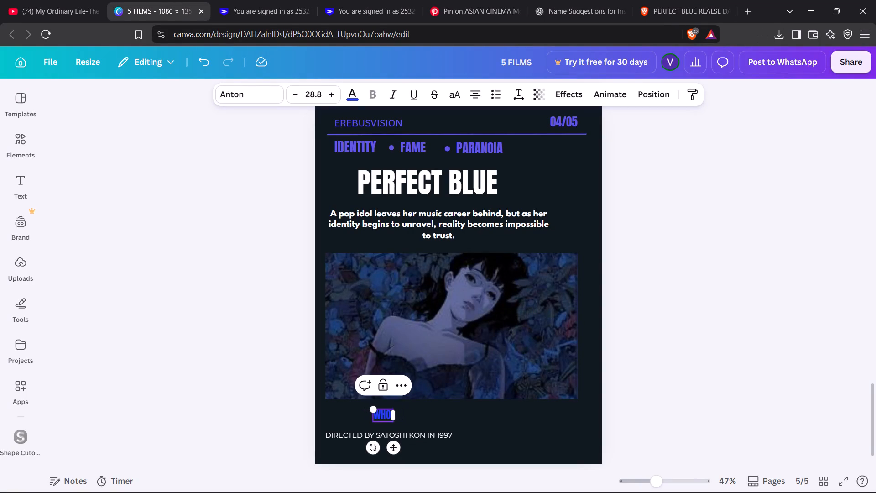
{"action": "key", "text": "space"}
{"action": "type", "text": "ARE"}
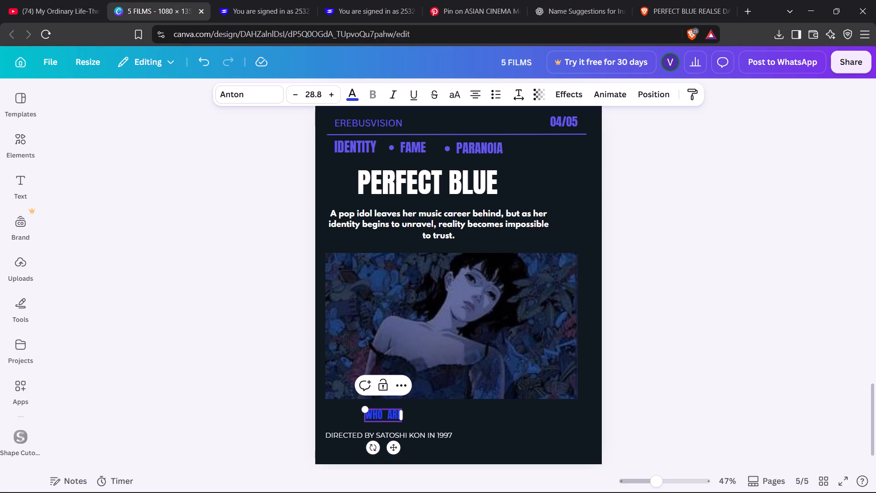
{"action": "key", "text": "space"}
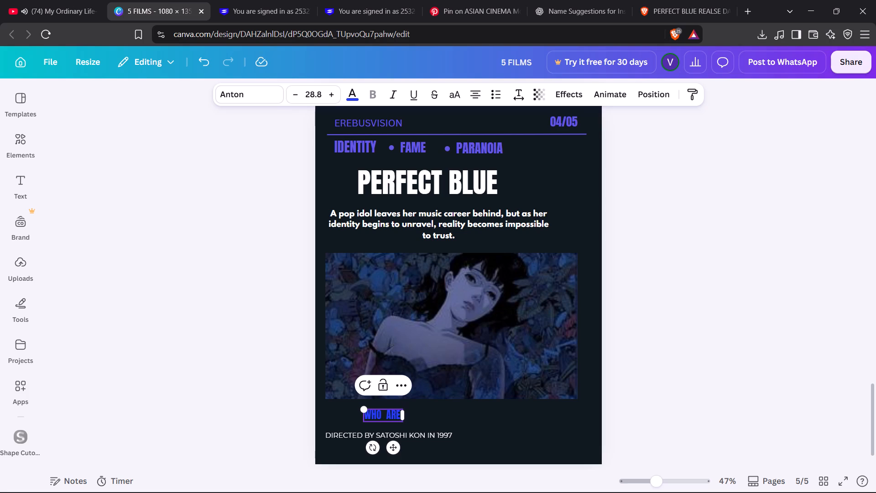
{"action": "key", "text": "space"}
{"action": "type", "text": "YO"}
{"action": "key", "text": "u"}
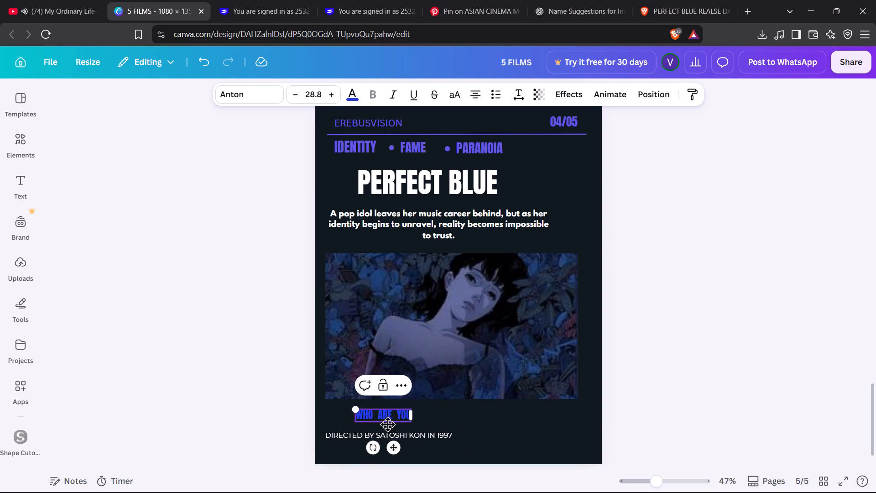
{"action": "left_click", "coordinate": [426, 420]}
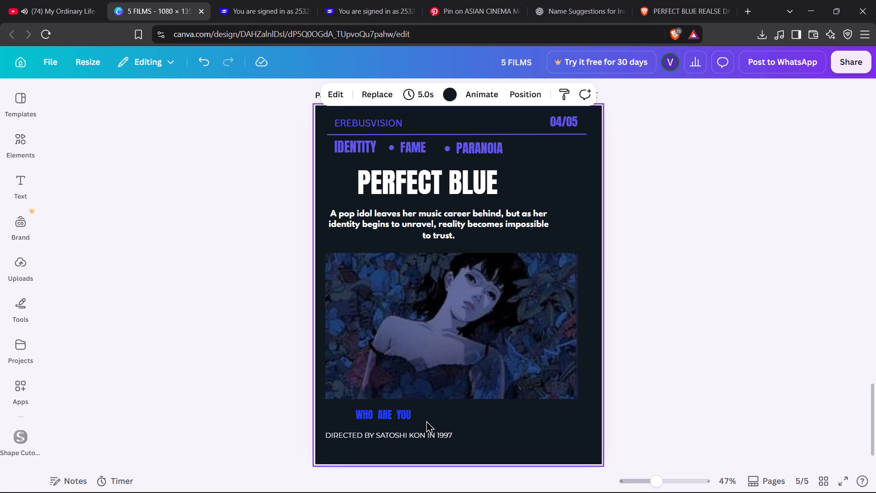
Replace the blue quote below the image with "EXECUSE ME CAN U TELL ME WHO AM I ?".
{"action": "double_click", "coordinate": [392, 418]}
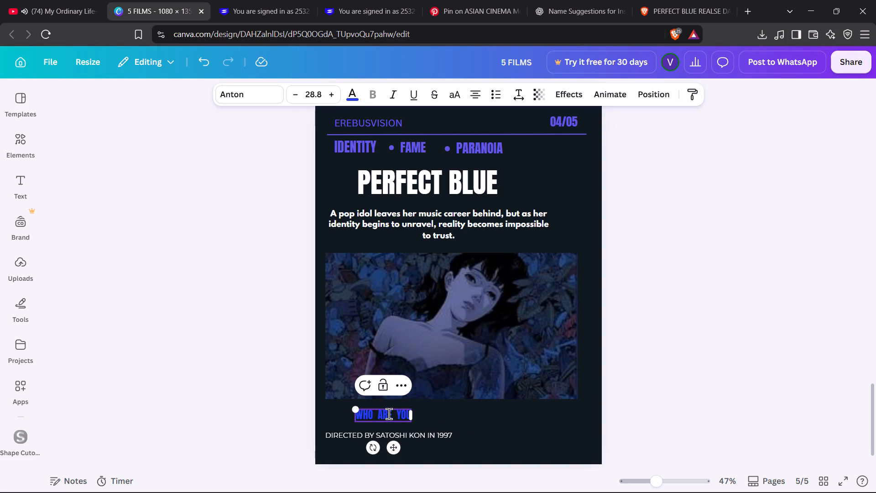
{"action": "triple_click", "coordinate": [389, 414]}
{"action": "key", "text": "BackSpace"}
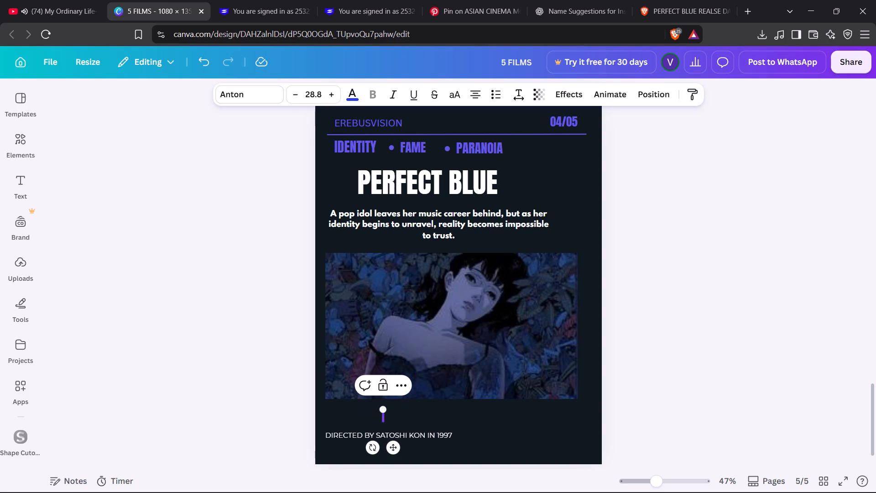
{"action": "key", "text": "e"}
{"action": "type", "text": "XECUSE"}
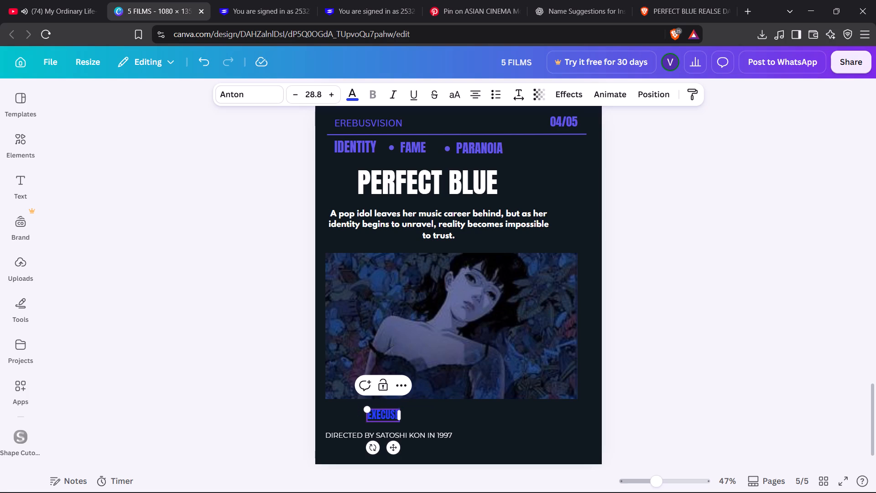
{"action": "key", "text": "space"}
{"action": "type", "text": "ME CAN U TE"}
{"action": "type", "text": "LL ME WHO"}
{"action": "key", "text": "space"}
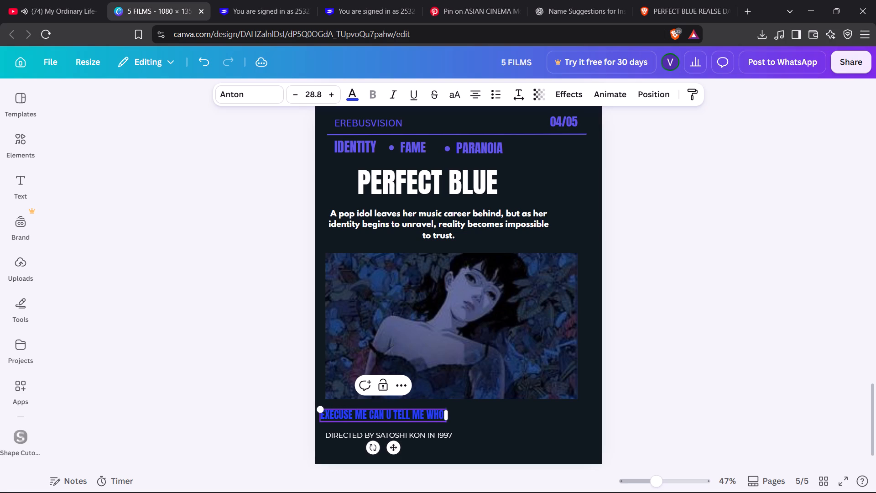
{"action": "type", "text": "AM"}
{"action": "key", "text": "space"}
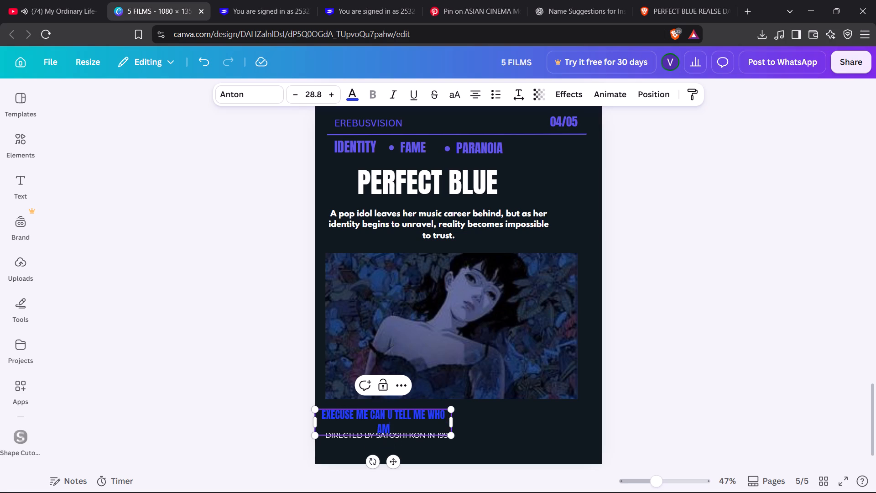
{"action": "type", "text": "I"}
{"action": "key", "text": "space"}
{"action": "key", "text": "shift+question"}
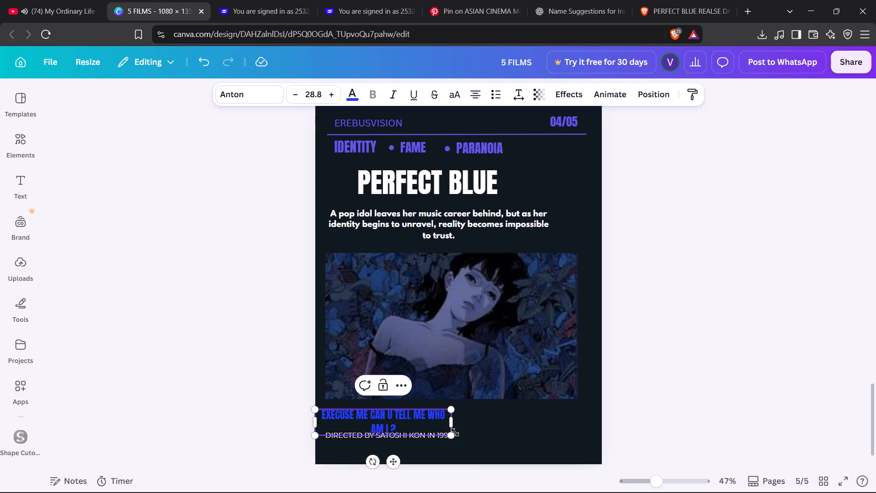
Shrink the blue quote to font size 24.8 and move it up between the image and the director credit.
{"action": "right_click_drag", "start_coordinate": [450, 433], "coordinate": [438, 420]}
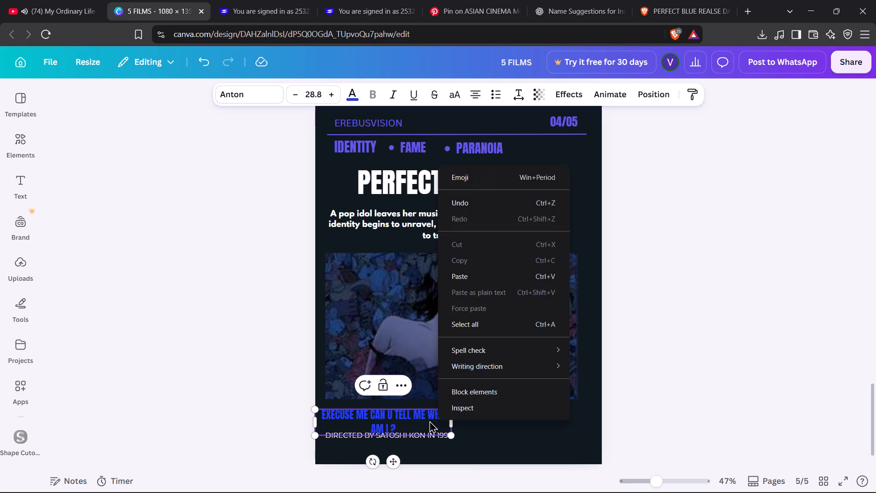
{"action": "left_click", "coordinate": [316, 434]}
{"action": "left_click_drag", "start_coordinate": [316, 434], "coordinate": [330, 423]}
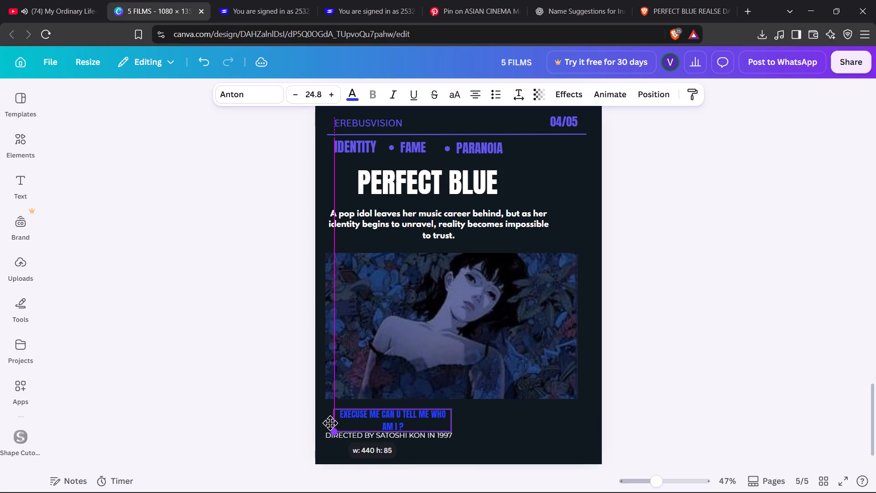
{"action": "triple_click", "coordinate": [417, 419]}
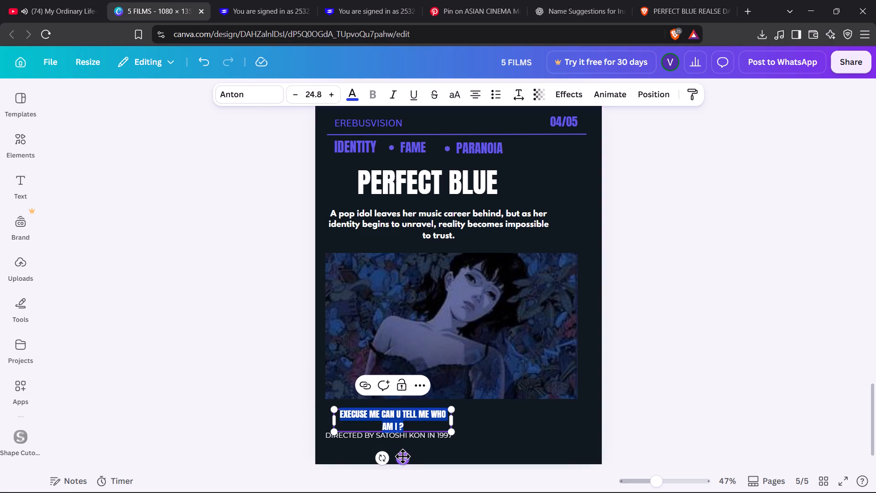
{"action": "left_click_drag", "start_coordinate": [401, 455], "coordinate": [396, 451]}
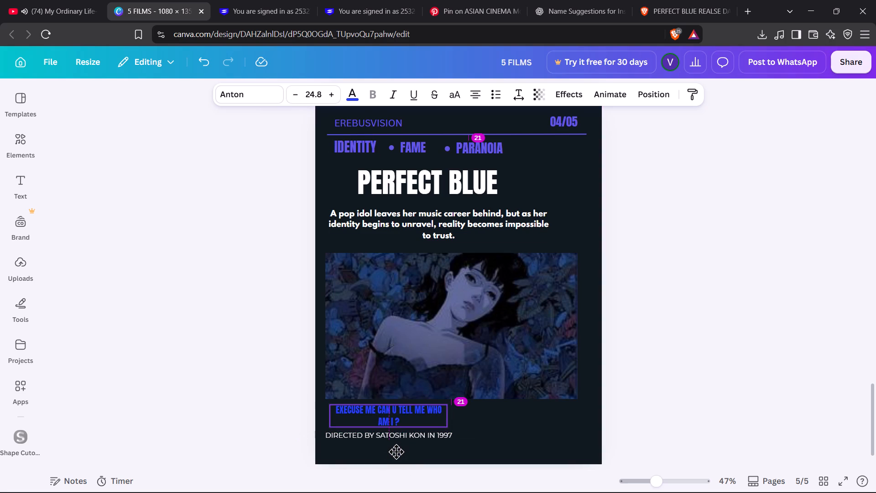
{"action": "left_click_drag", "start_coordinate": [396, 451], "coordinate": [396, 451]}
{"action": "left_click", "coordinate": [666, 416]}
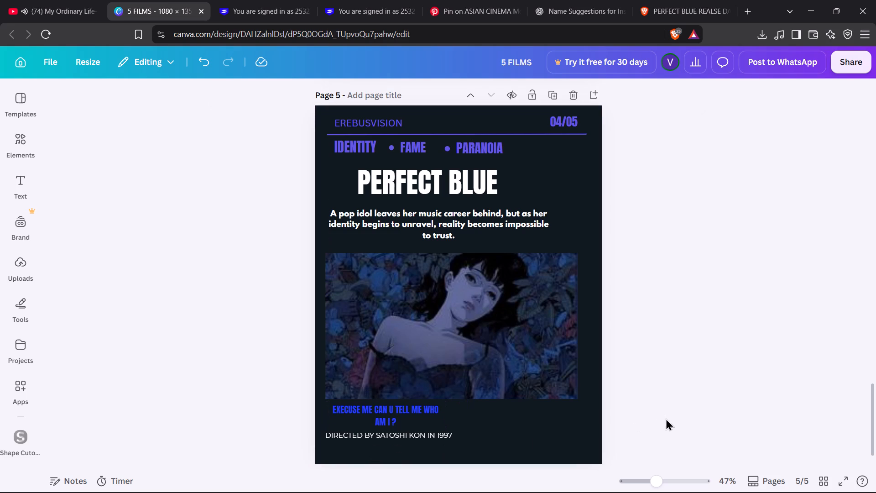
Replace the director credit text with "SATOSHI KUN(DIRECTOR)" and move it slightly down and left below the quote.
{"action": "triple_click", "coordinate": [358, 440]}
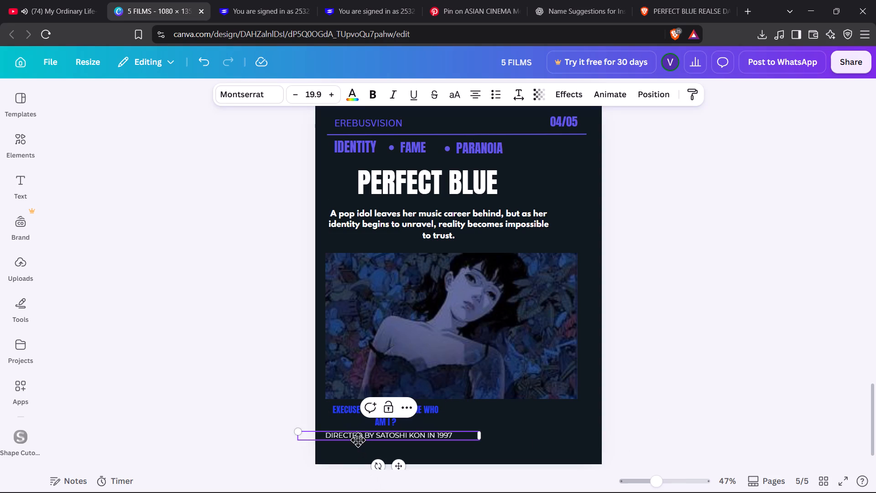
{"action": "triple_click", "coordinate": [353, 438]}
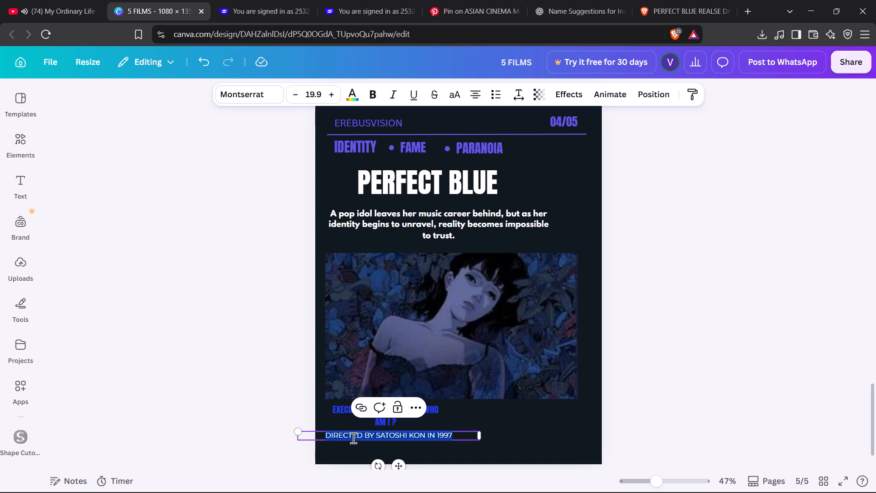
{"action": "key", "text": "BackSpace"}
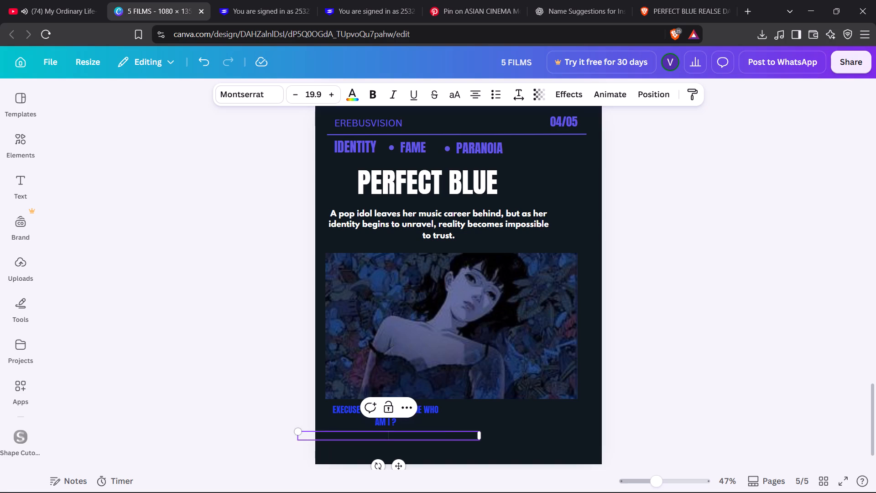
{"action": "type", "text": "SA"}
{"action": "type", "text": "TOSHI KUN"}
{"action": "key", "text": "shift+parenleft"}
{"action": "key", "text": "BackSpace"}
{"action": "key", "text": "shift+parenleft"}
{"action": "type", "text": "DIRECTOR"}
{"action": "key", "text": "shift+parenright"}
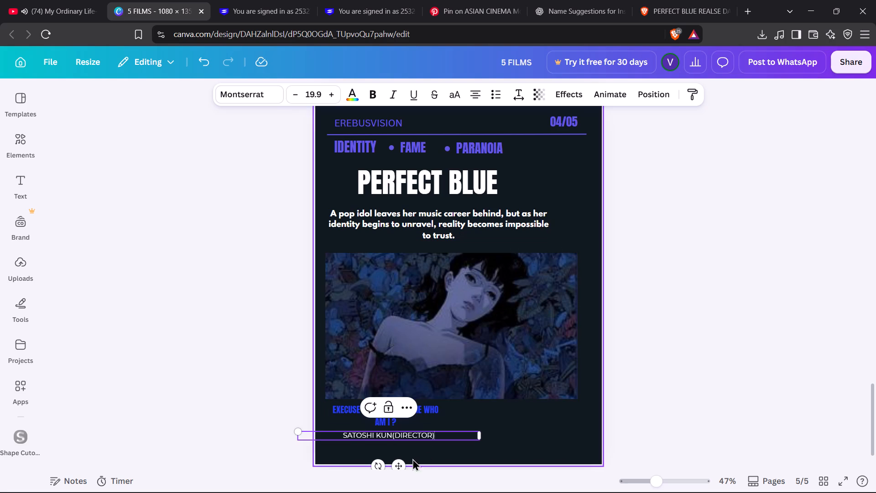
{"action": "left_click_drag", "start_coordinate": [399, 465], "coordinate": [392, 472]}
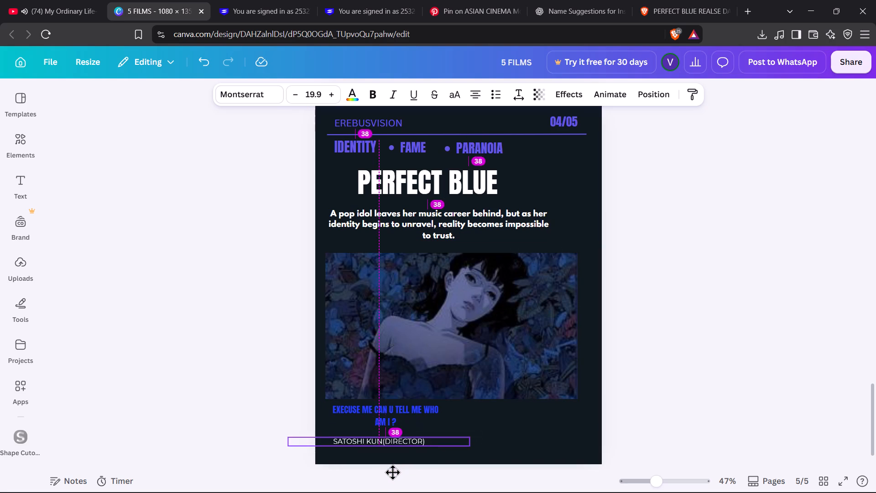
{"action": "left_click_drag", "start_coordinate": [392, 472], "coordinate": [381, 472]}
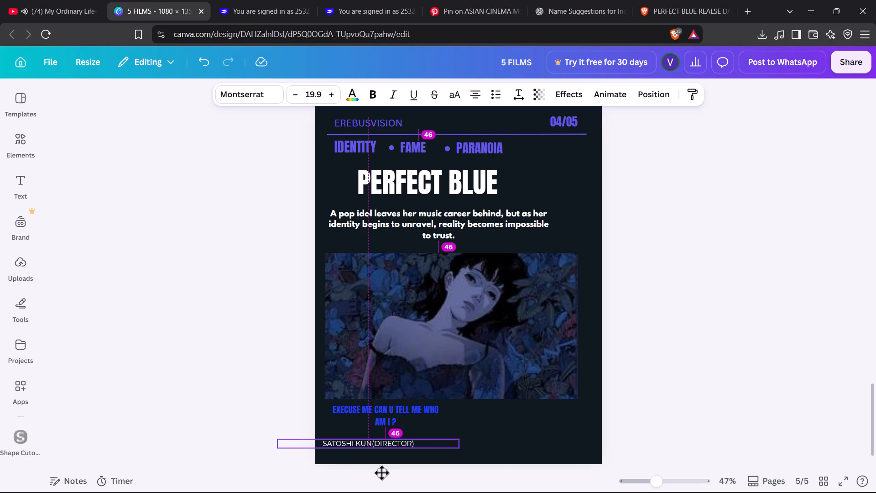
{"action": "left_click_drag", "start_coordinate": [381, 472], "coordinate": [385, 471]}
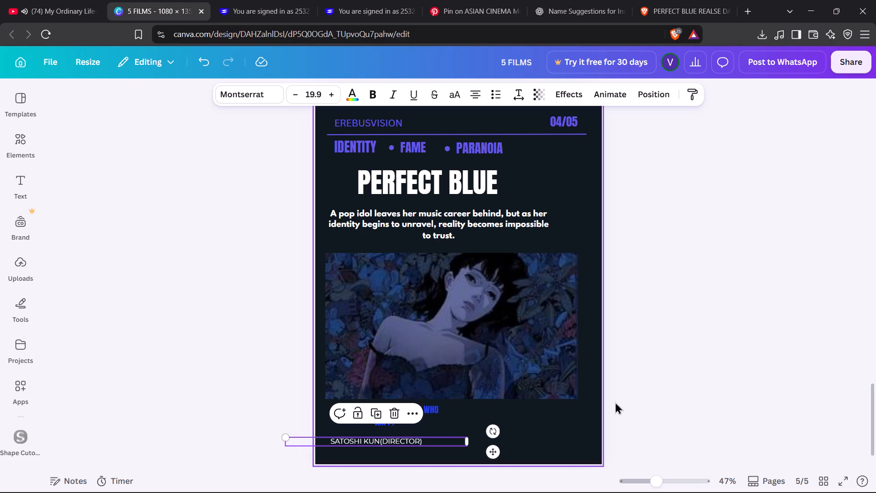
{"action": "left_click", "coordinate": [699, 402]}
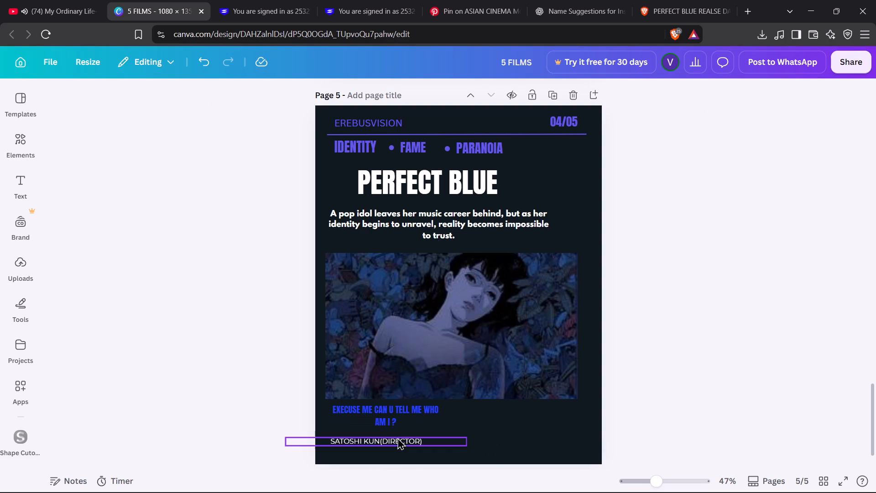
{"action": "left_click_drag", "start_coordinate": [397, 438], "coordinate": [388, 443]}
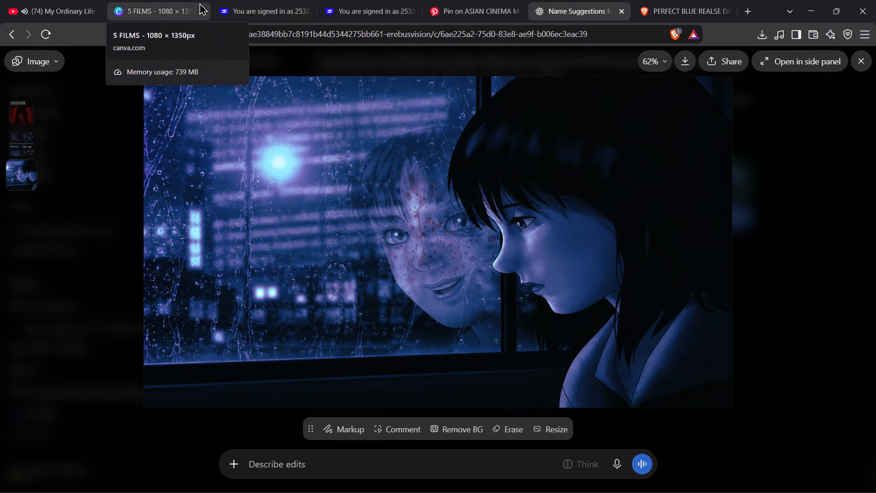
Back in Canva, delete the existing image from the PERFECT BLUE slide and paste the captured reflection image.
{"action": "left_click", "coordinate": [146, 0]}
{"action": "left_click", "coordinate": [399, 277]}
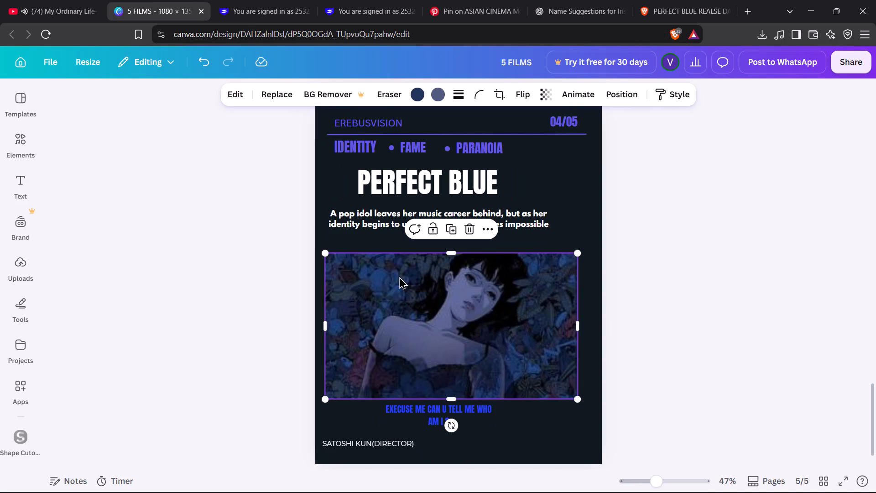
{"action": "key", "text": "Delete"}
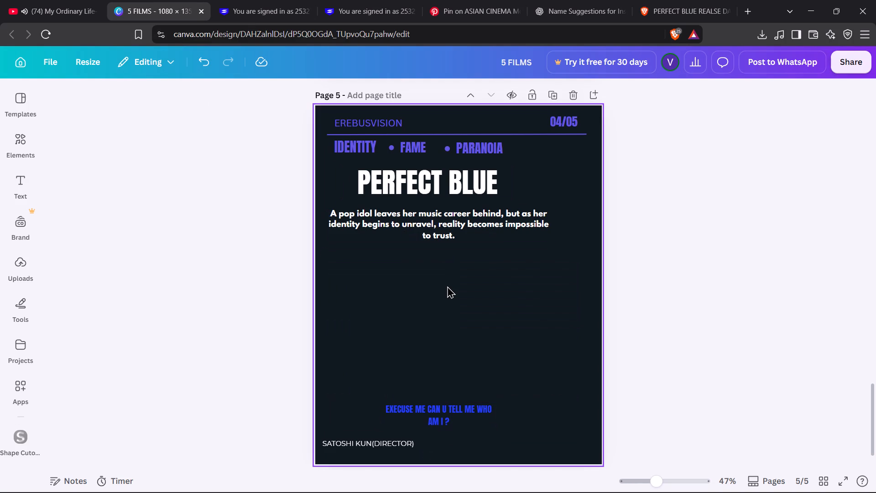
{"action": "key", "text": "ctrl+v"}
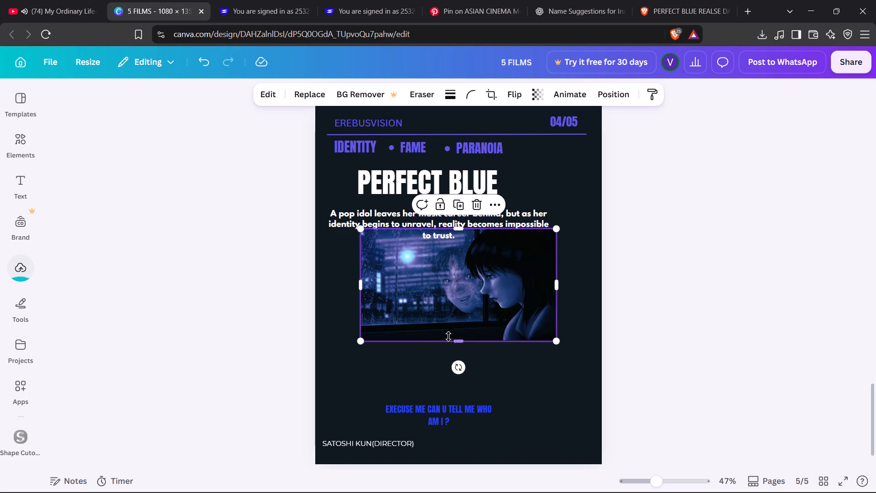
Enlarge the reflection image to nearly the slide's width and place it between the synopsis and the blue quote, its right edge aligned with "04/05".
{"action": "left_click_drag", "start_coordinate": [443, 308], "coordinate": [437, 330]}
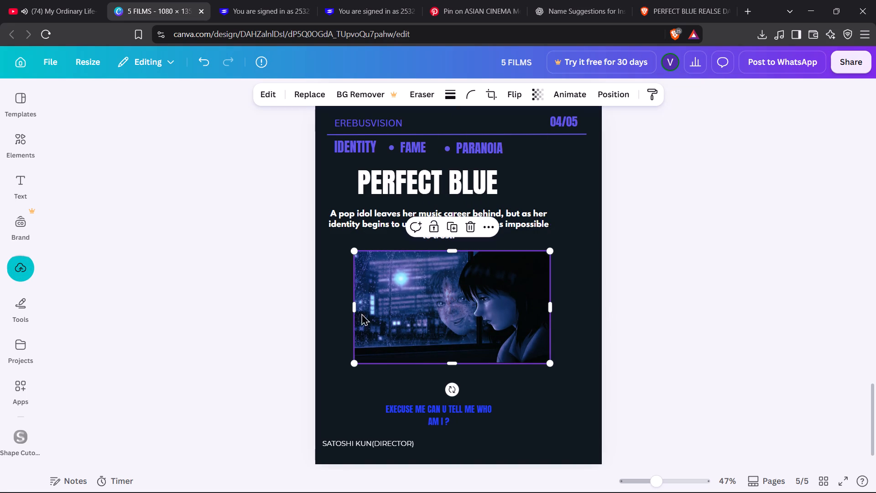
{"action": "left_click_drag", "start_coordinate": [357, 308], "coordinate": [349, 309]}
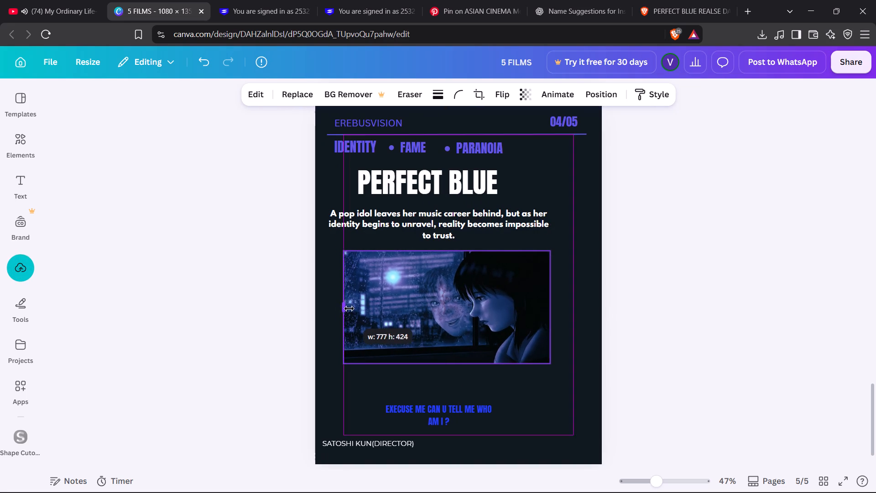
{"action": "left_click_drag", "start_coordinate": [349, 309], "coordinate": [352, 309]}
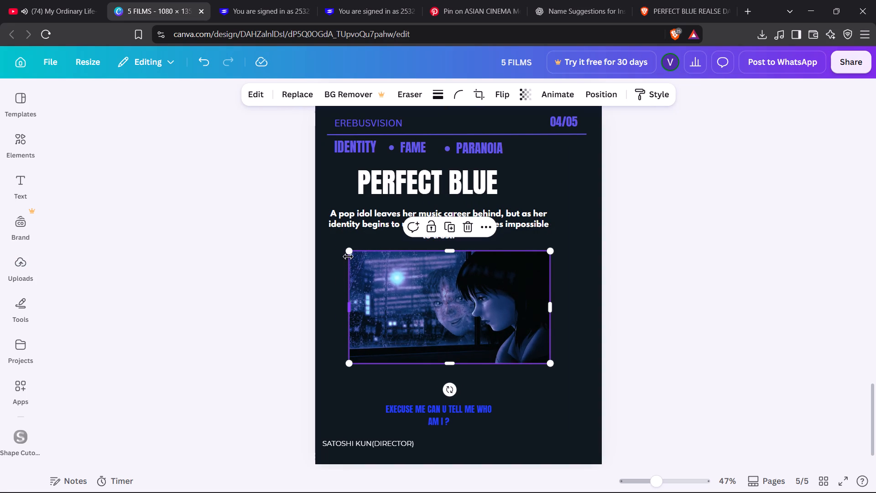
{"action": "left_click_drag", "start_coordinate": [349, 252], "coordinate": [334, 243]}
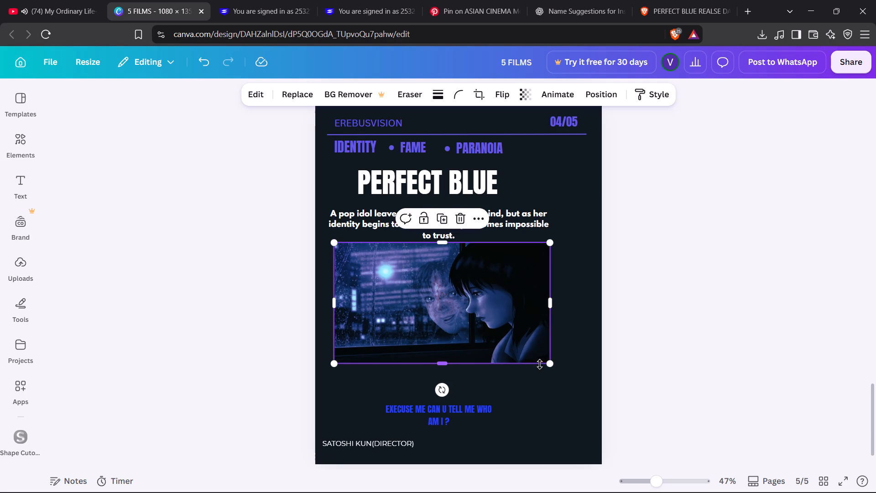
{"action": "right_click_drag", "start_coordinate": [548, 366], "coordinate": [580, 390]}
{"action": "left_click", "coordinate": [552, 369]}
{"action": "left_click_drag", "start_coordinate": [549, 366], "coordinate": [559, 378]}
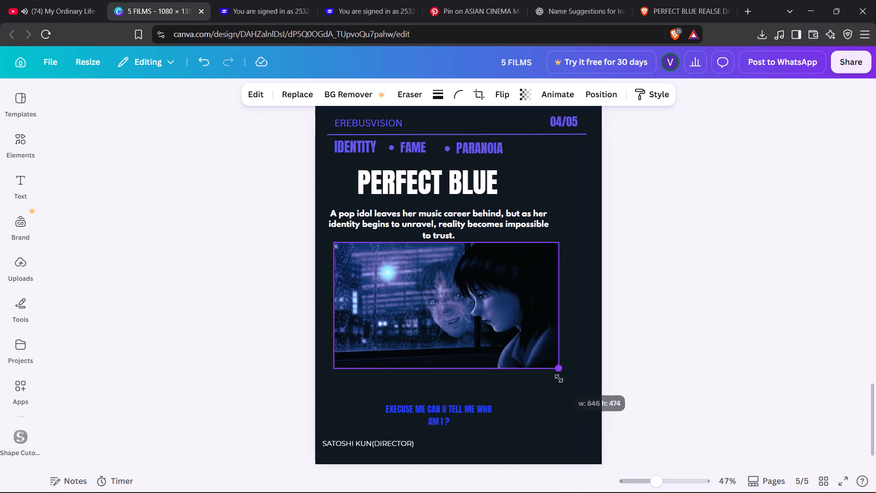
{"action": "left_click_drag", "start_coordinate": [559, 378], "coordinate": [574, 401]}
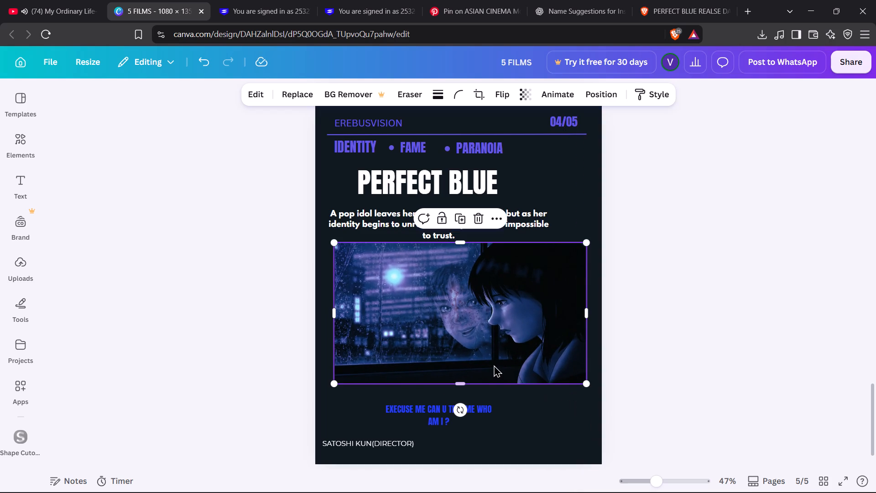
{"action": "left_click_drag", "start_coordinate": [494, 365], "coordinate": [484, 366]}
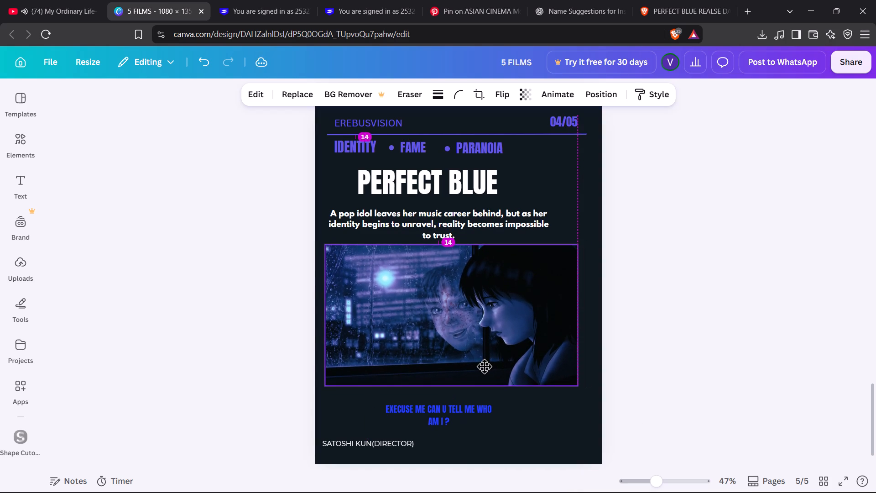
{"action": "left_click_drag", "start_coordinate": [484, 366], "coordinate": [486, 365]}
{"action": "left_click", "coordinate": [579, 317]}
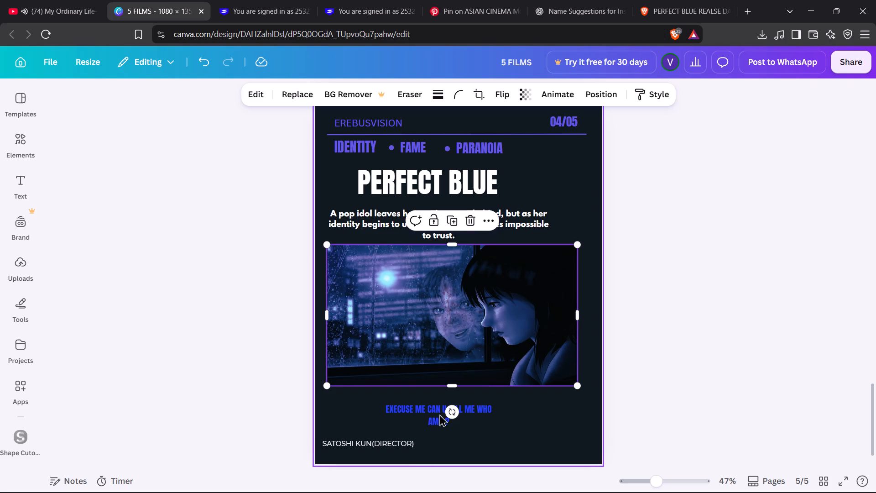
Move the blue quote up so it sits just below the reflection image, with its box's right edge aligned with "PARANOIA".
{"action": "left_click_drag", "start_coordinate": [434, 411], "coordinate": [435, 404]}
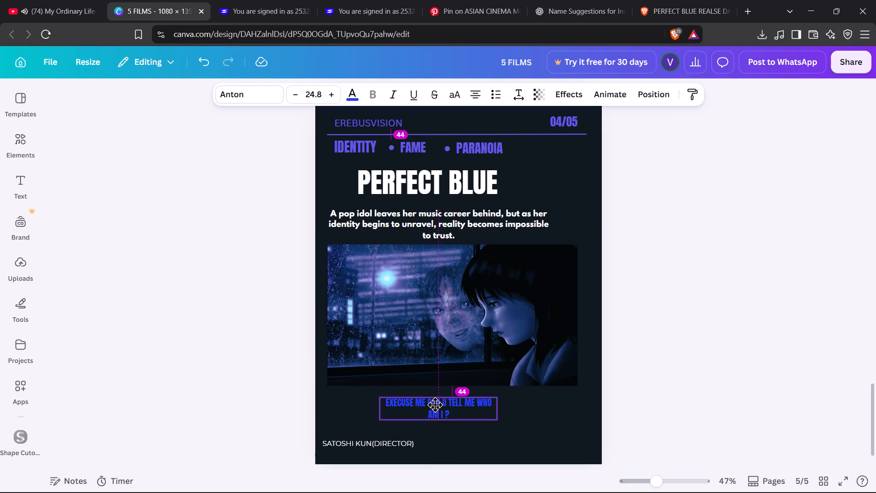
{"action": "left_click_drag", "start_coordinate": [435, 404], "coordinate": [439, 400]}
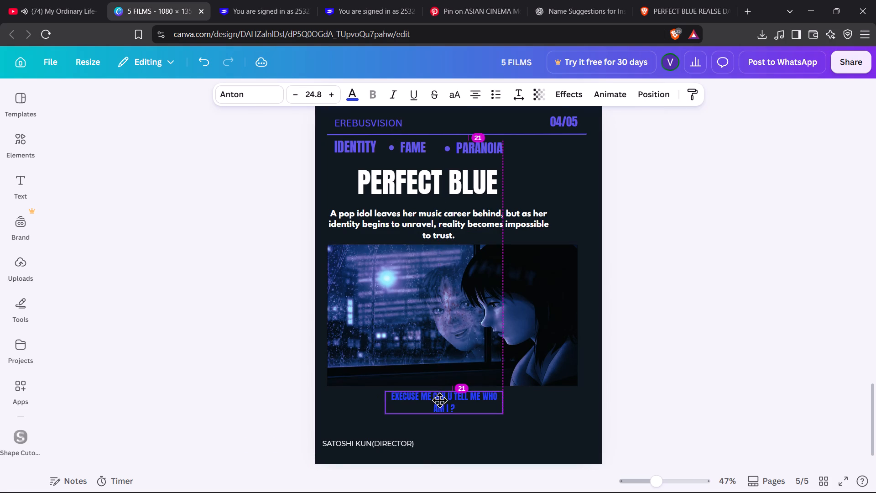
{"action": "left_click_drag", "start_coordinate": [439, 400], "coordinate": [440, 399]}
{"action": "right_click", "coordinate": [378, 446]}
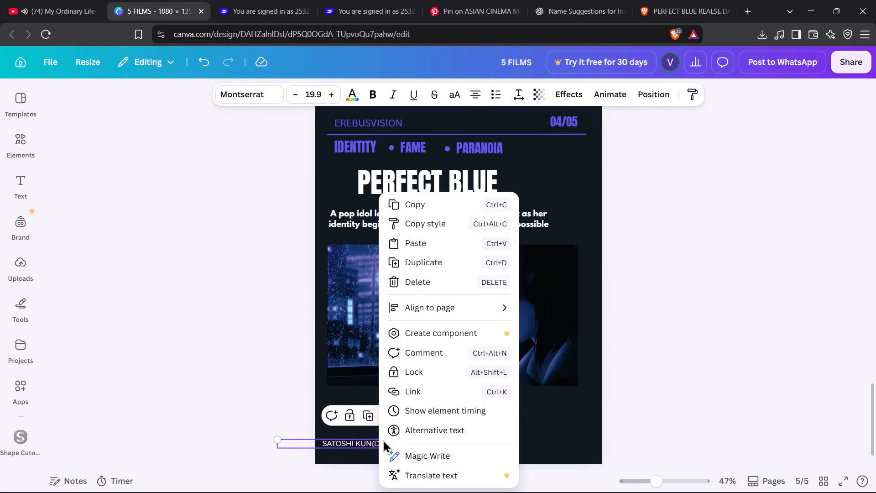
{"action": "left_click_drag", "start_coordinate": [563, 408], "coordinate": [474, 397]}
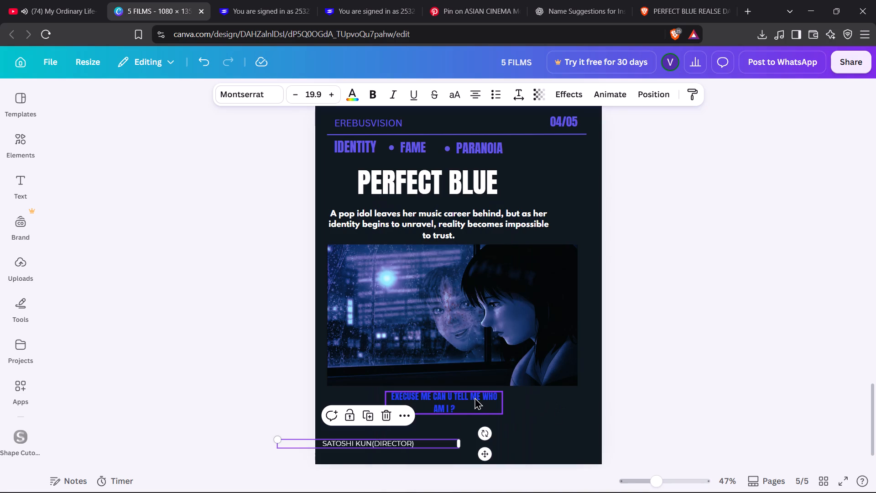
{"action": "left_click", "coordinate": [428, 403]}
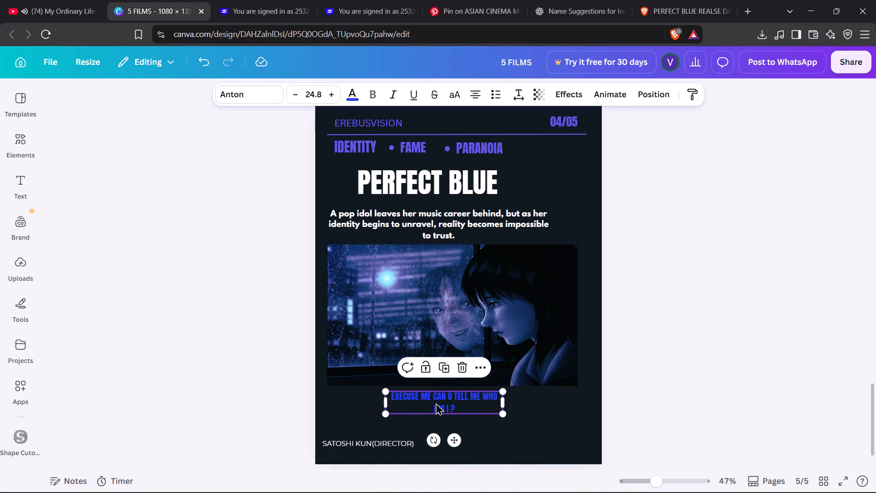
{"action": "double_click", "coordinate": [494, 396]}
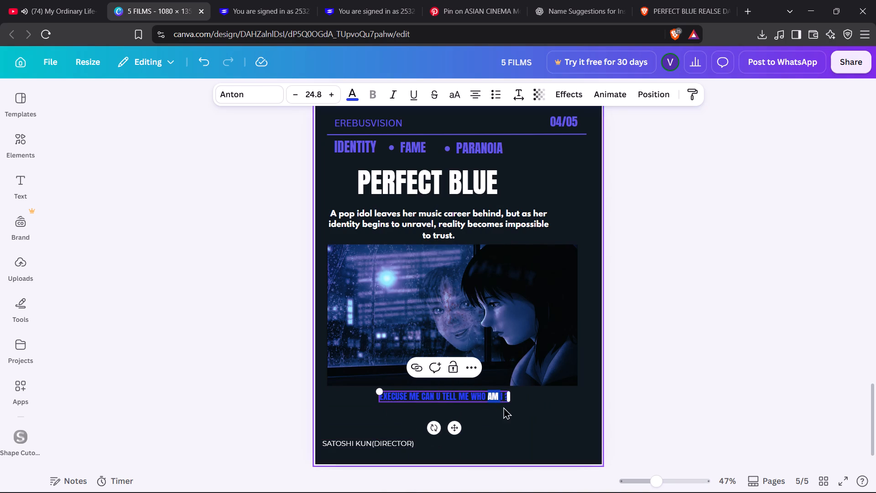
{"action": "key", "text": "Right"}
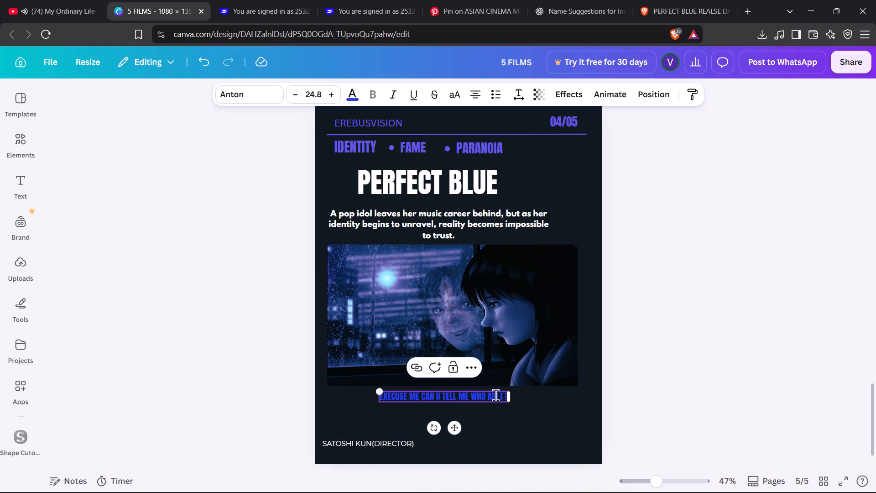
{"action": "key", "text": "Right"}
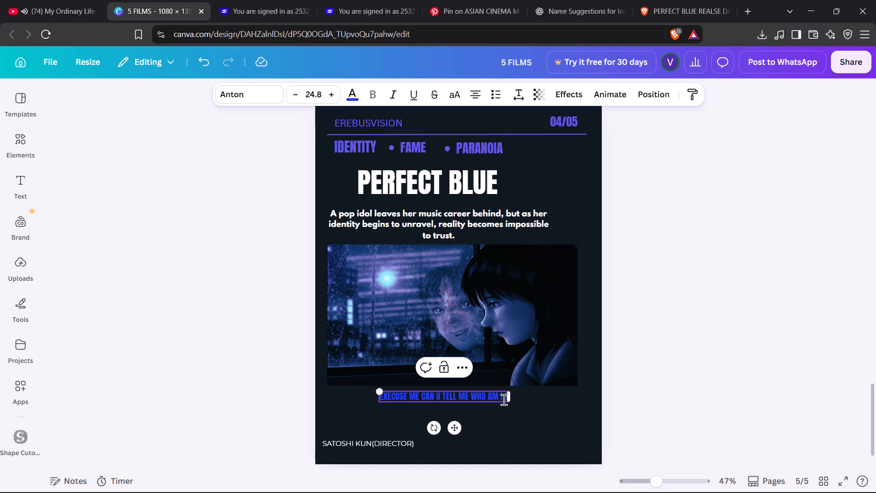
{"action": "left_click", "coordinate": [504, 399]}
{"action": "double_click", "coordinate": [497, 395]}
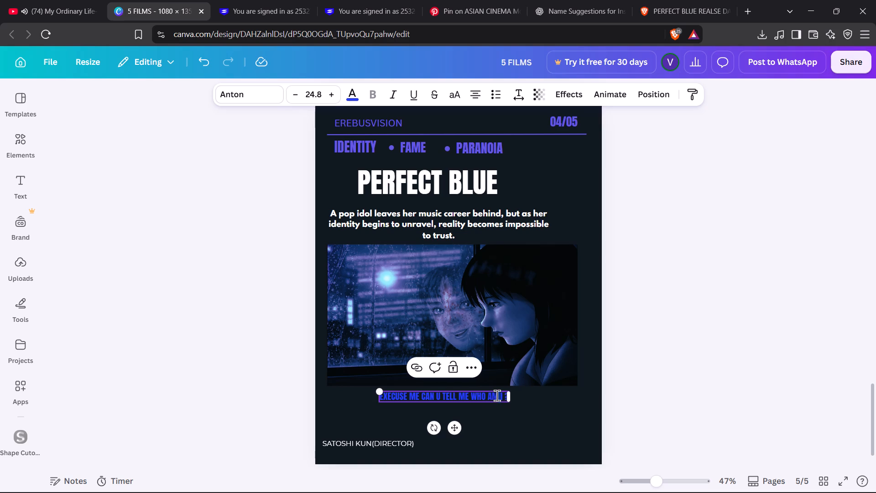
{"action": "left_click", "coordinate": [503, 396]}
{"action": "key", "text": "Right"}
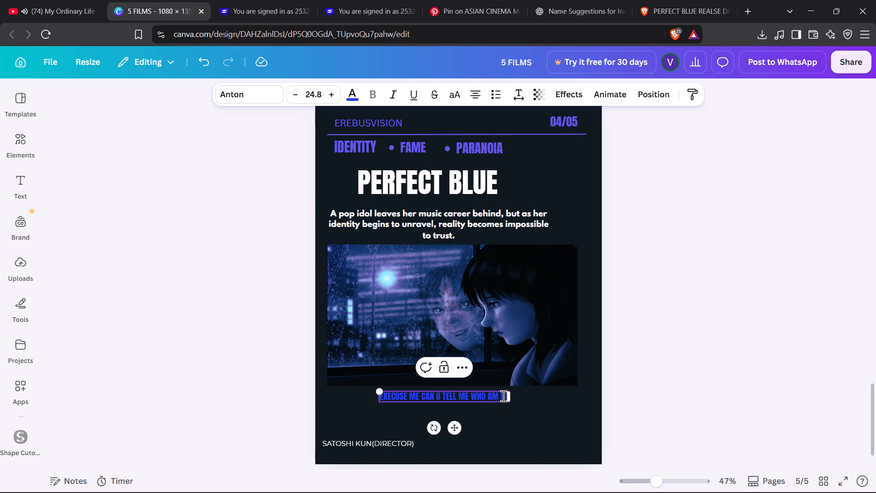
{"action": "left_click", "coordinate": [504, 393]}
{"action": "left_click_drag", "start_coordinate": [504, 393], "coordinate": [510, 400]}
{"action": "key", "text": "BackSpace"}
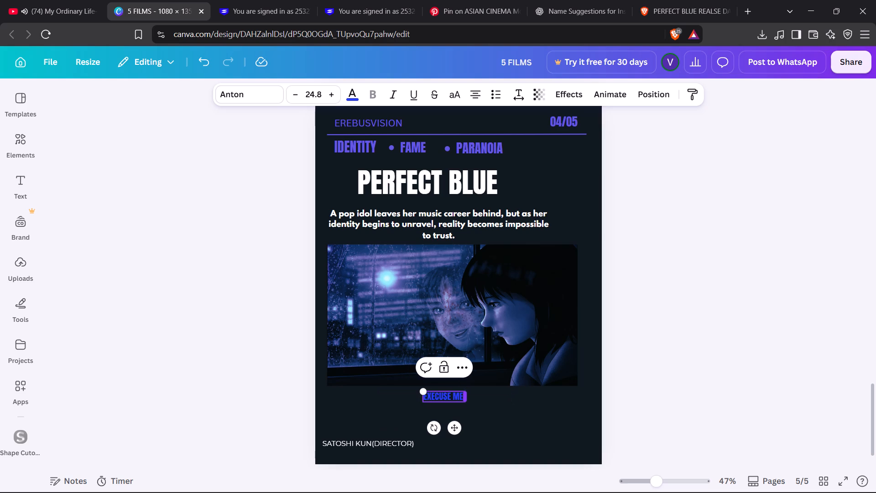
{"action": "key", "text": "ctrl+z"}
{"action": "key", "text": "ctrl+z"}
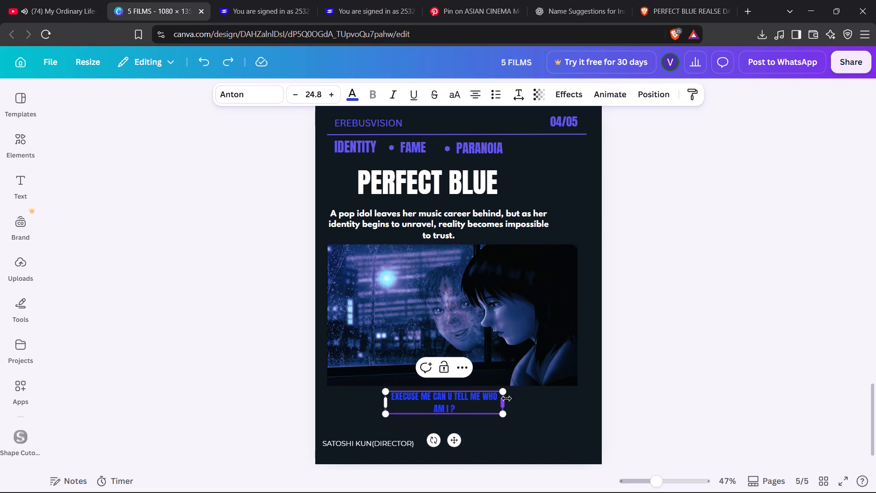
Insert "REALLY IS" after "WHO AM I" in the blue quote, before the question mark, and widen its text box.
{"action": "left_click", "coordinate": [448, 405]}
{"action": "key", "text": "space"}
{"action": "key", "text": "space"}
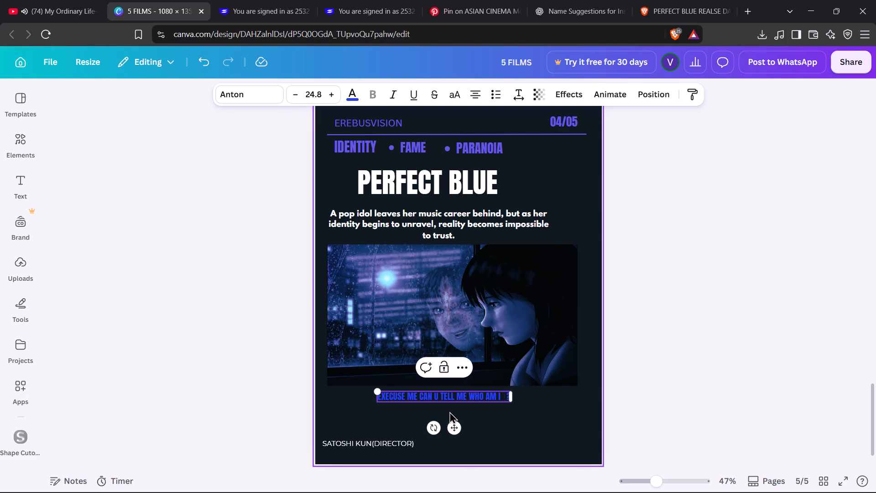
{"action": "key", "text": "Left"}
{"action": "key", "text": "Left"}
{"action": "key", "text": "space"}
{"action": "type", "text": "REALLY IS"}
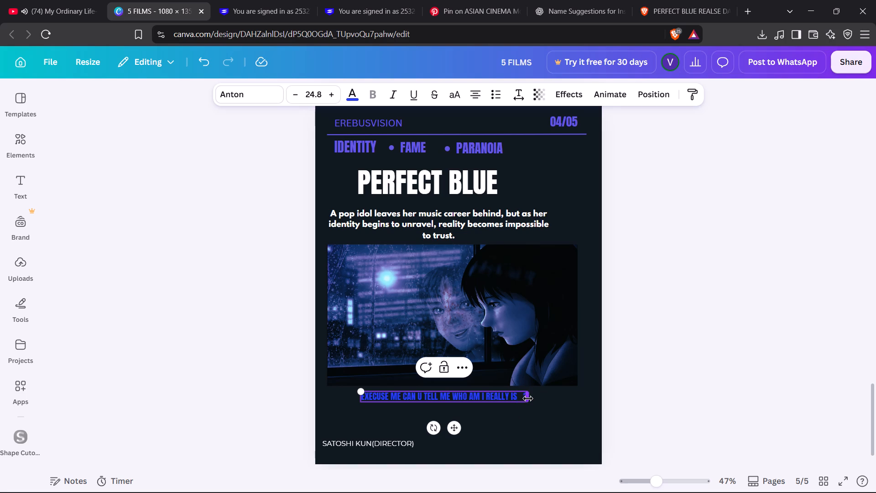
{"action": "left_click_drag", "start_coordinate": [528, 399], "coordinate": [547, 412]}
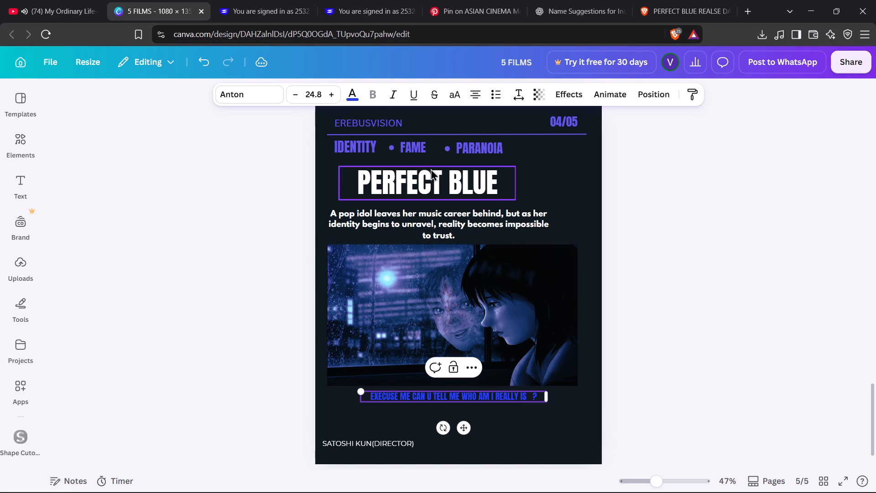
Increase the blue quote's font size to 30.8 and deselect it.
{"action": "triple_click", "coordinate": [334, 91]}
{"action": "left_click", "coordinate": [334, 91]}
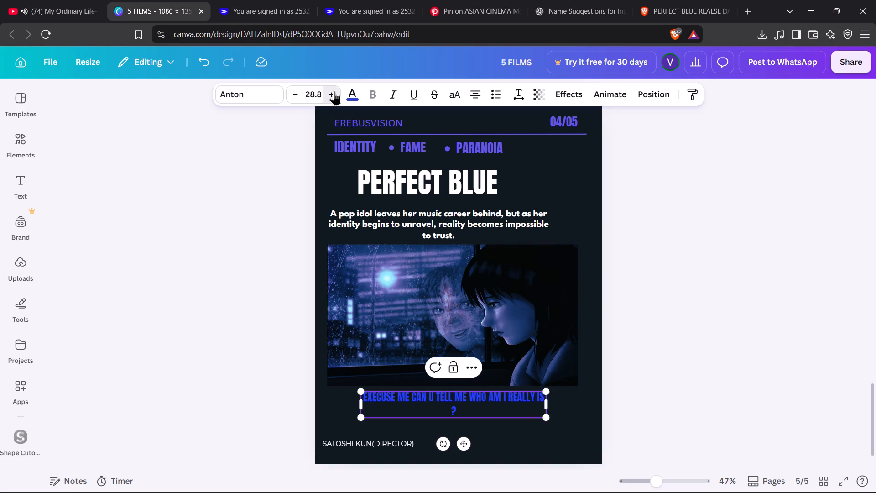
{"action": "left_click", "coordinate": [334, 91]}
{"action": "left_click", "coordinate": [334, 91]}
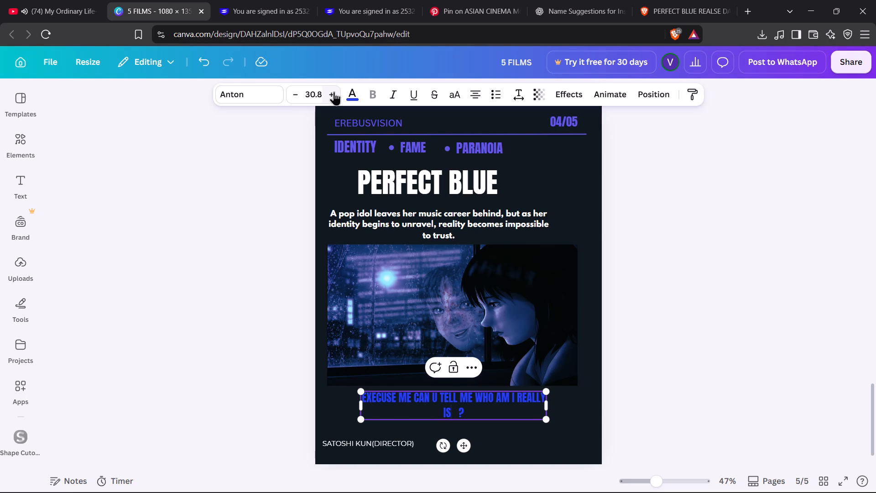
{"action": "left_click", "coordinate": [690, 239]}
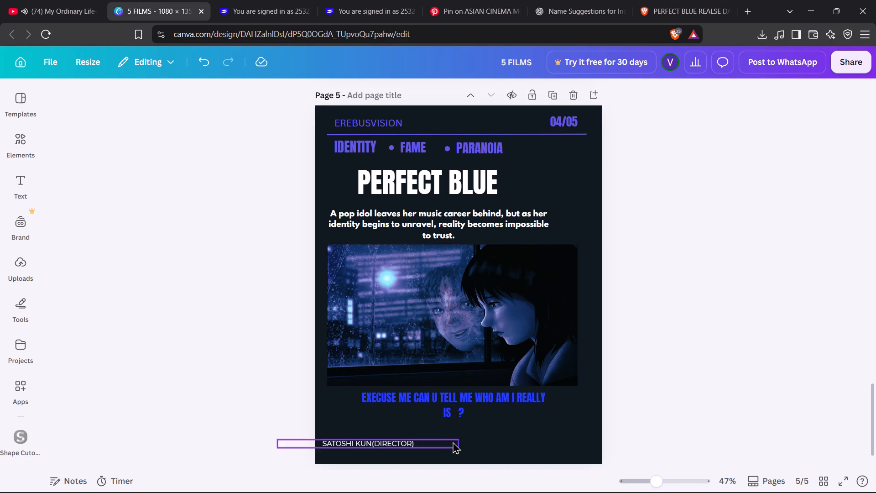
{"action": "left_click", "coordinate": [726, 367]}
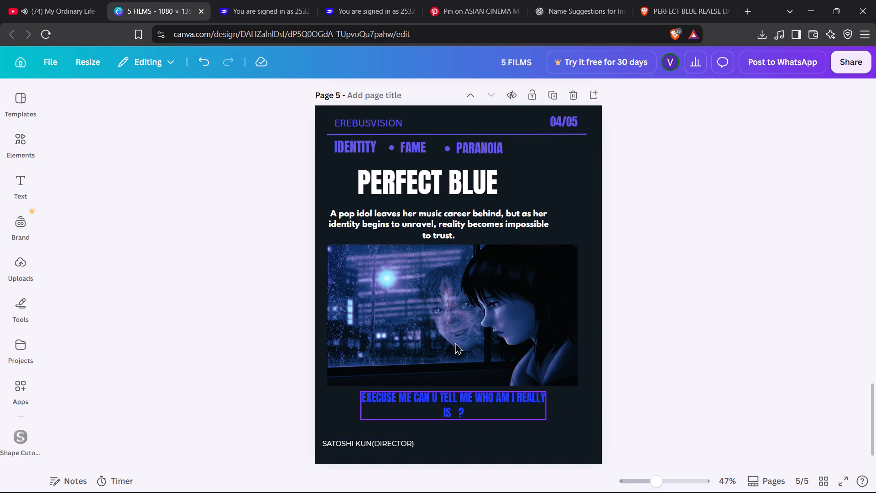
Add a new text box to the PERFECT BLUE slide, formatted as a bulleted list, reading "1997".
{"action": "key", "text": "t"}
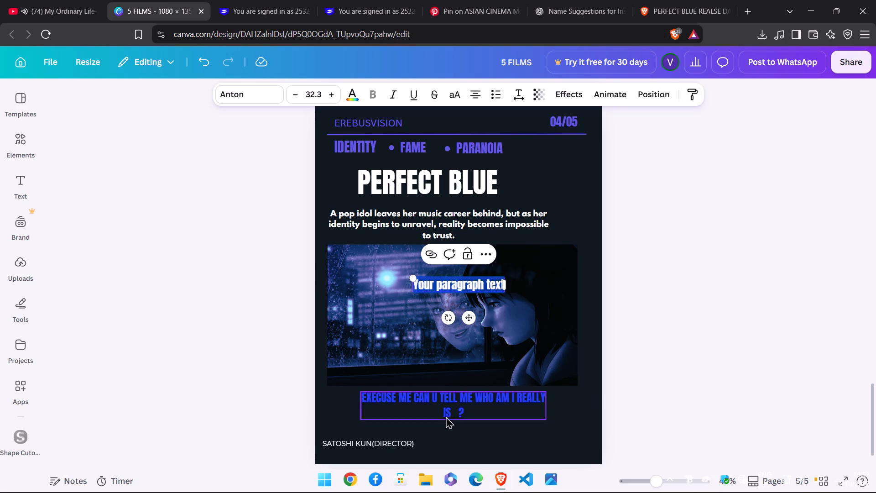
{"action": "left_click", "coordinate": [496, 97]}
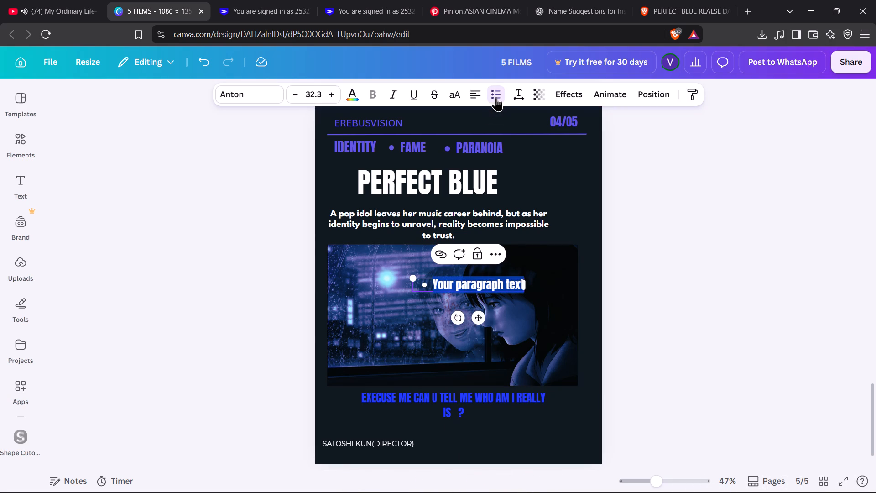
{"action": "key", "text": "s"}
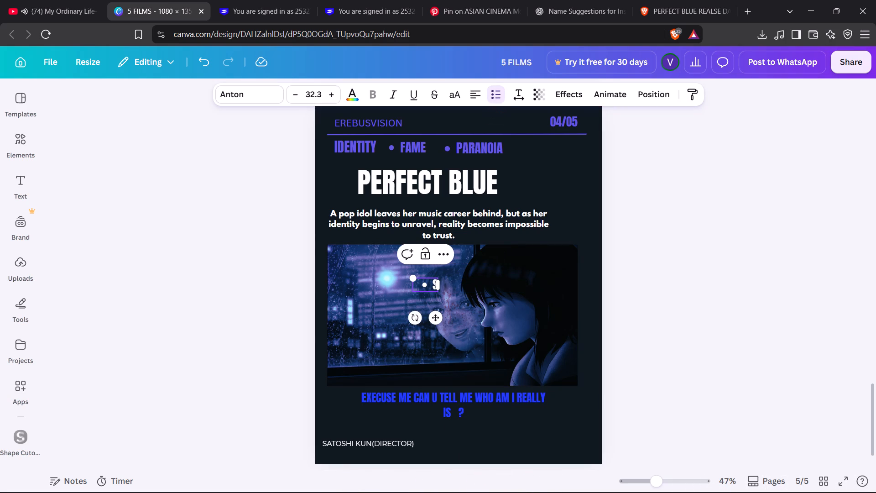
{"action": "key", "text": "BackSpace"}
{"action": "type", "text": "199"}
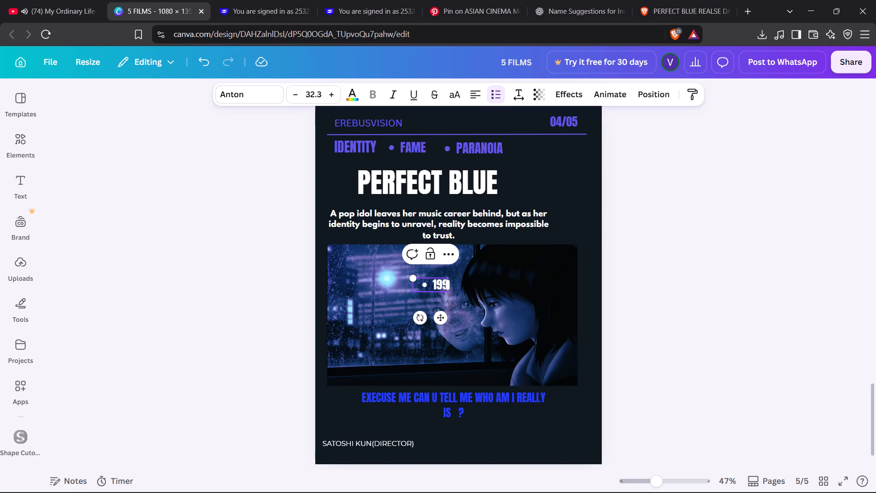
{"action": "key", "text": "7"}
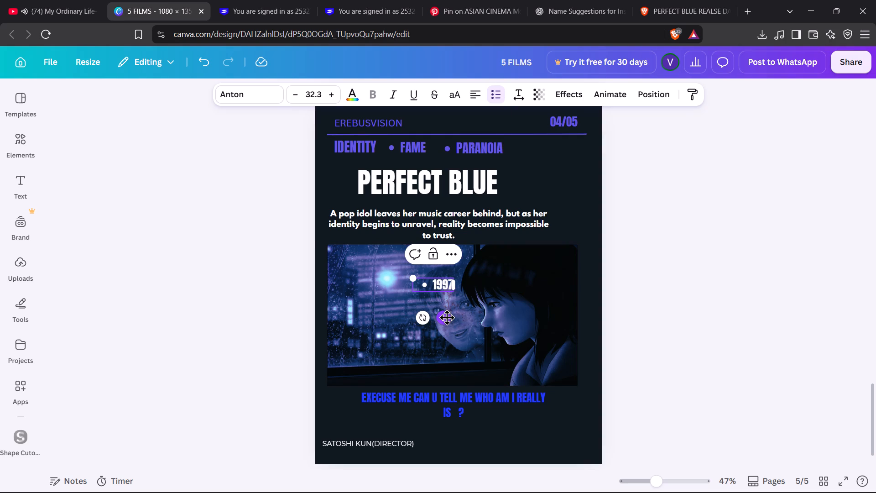
Move the bulleted "1997" to the bottom of the slide, level with and just right of the director credit.
{"action": "left_click_drag", "start_coordinate": [447, 317], "coordinate": [471, 472]}
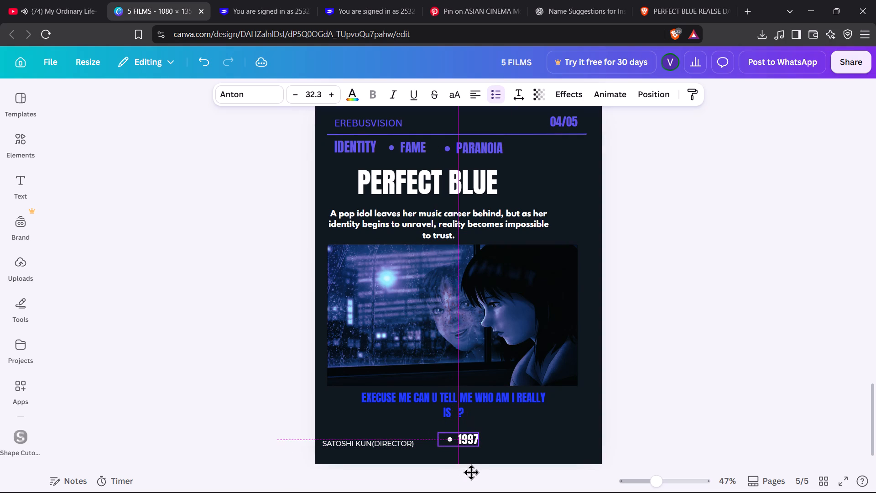
{"action": "left_click_drag", "start_coordinate": [471, 472], "coordinate": [468, 475]}
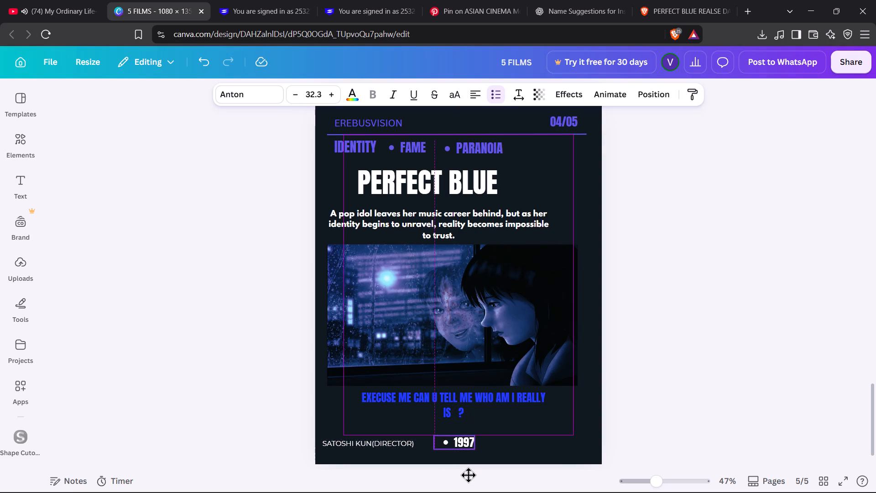
{"action": "left_click_drag", "start_coordinate": [468, 475], "coordinate": [468, 476]}
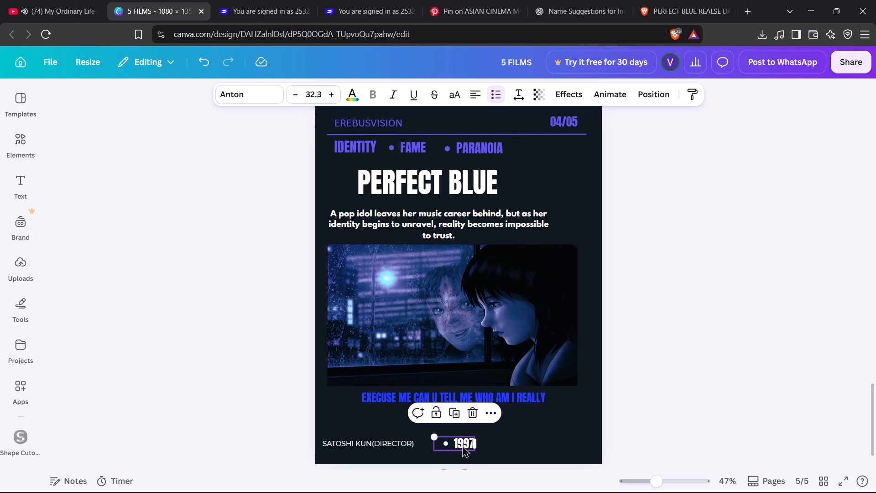
{"action": "right_click_drag", "start_coordinate": [462, 444], "coordinate": [452, 447]}
{"action": "right_click_drag", "start_coordinate": [452, 447], "coordinate": [453, 447]}
{"action": "left_click", "coordinate": [688, 404]}
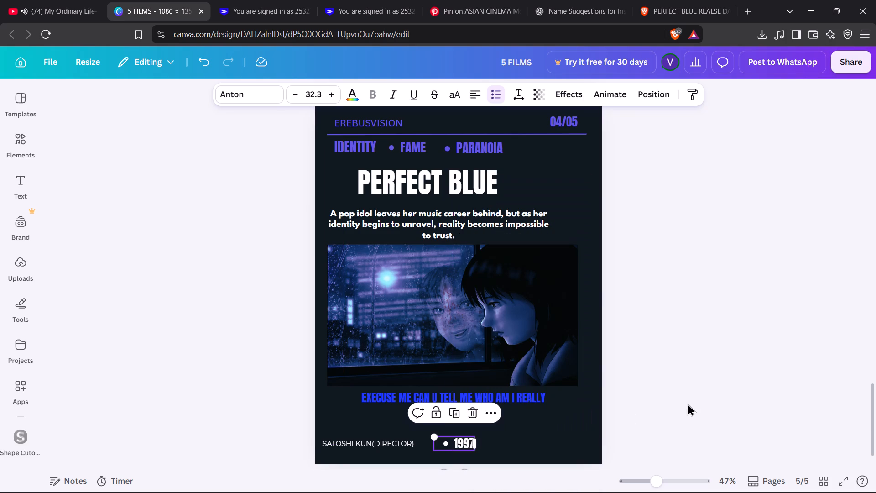
{"action": "left_click", "coordinate": [688, 404]}
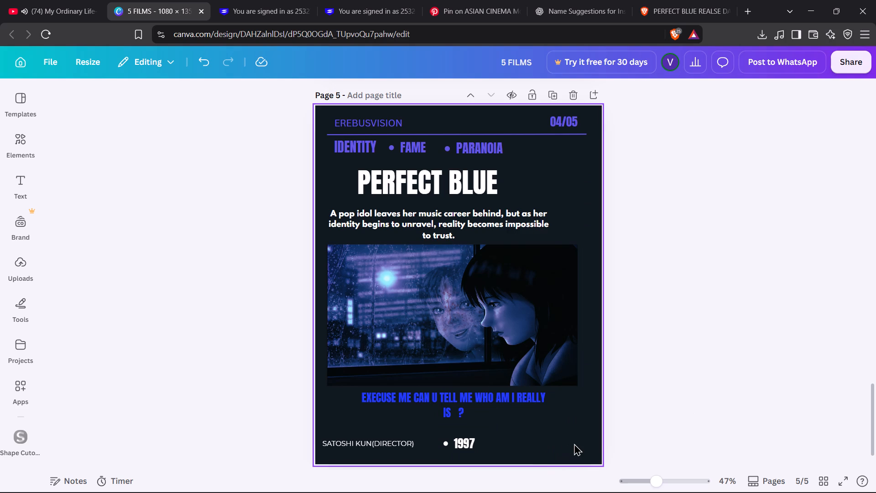
Add a bulleted text reading "DARK PSYCHOLOGICAL" and place it on the bottom credit line, right of "1997".
{"action": "key", "text": "t"}
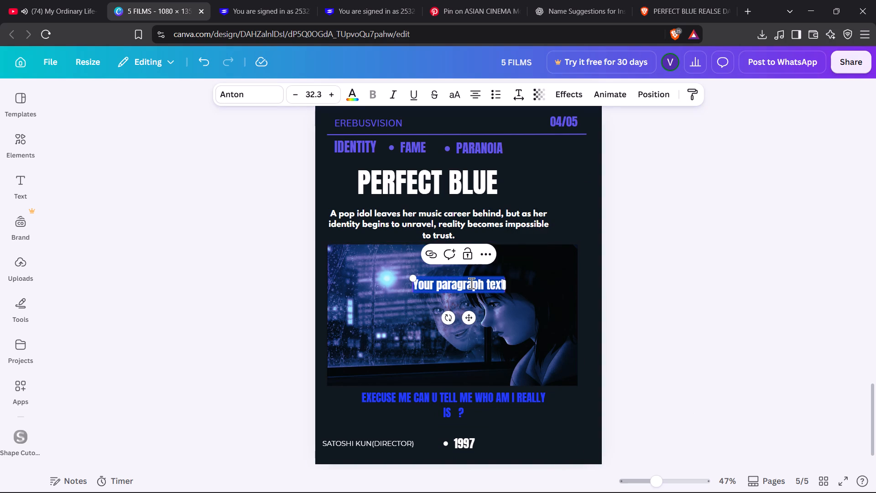
{"action": "type", "text": "DD"}
{"action": "key", "text": "BackSpace"}
{"action": "type", "text": "ARK PSYCHOLOGICAL"}
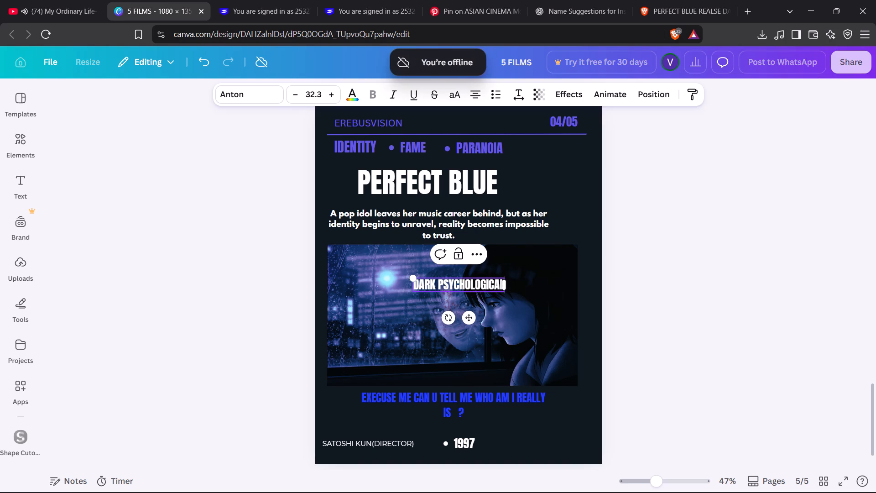
{"action": "left_click", "coordinate": [495, 90]}
{"action": "left_click_drag", "start_coordinate": [481, 317], "coordinate": [554, 474]}
Change the font of the "DARK PSYCHOLOGICAL" text to Montserrat.
{"action": "triple_click", "coordinate": [533, 444]}
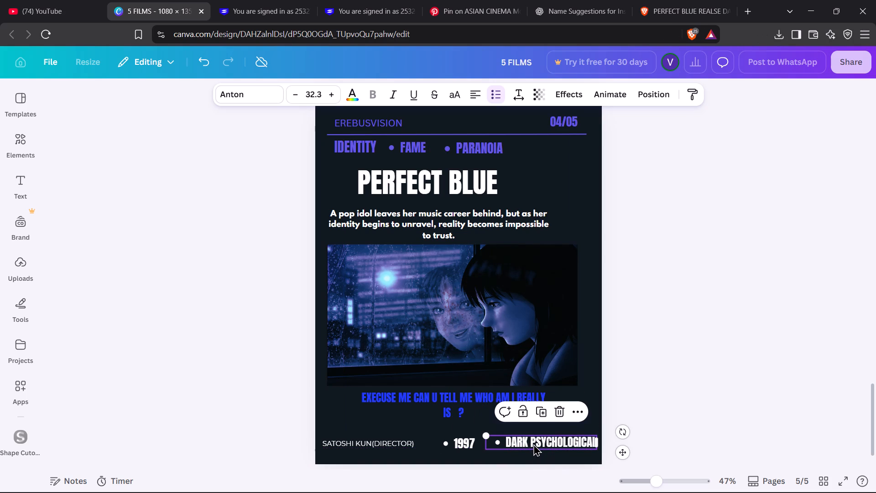
{"action": "left_click", "coordinate": [533, 444]}
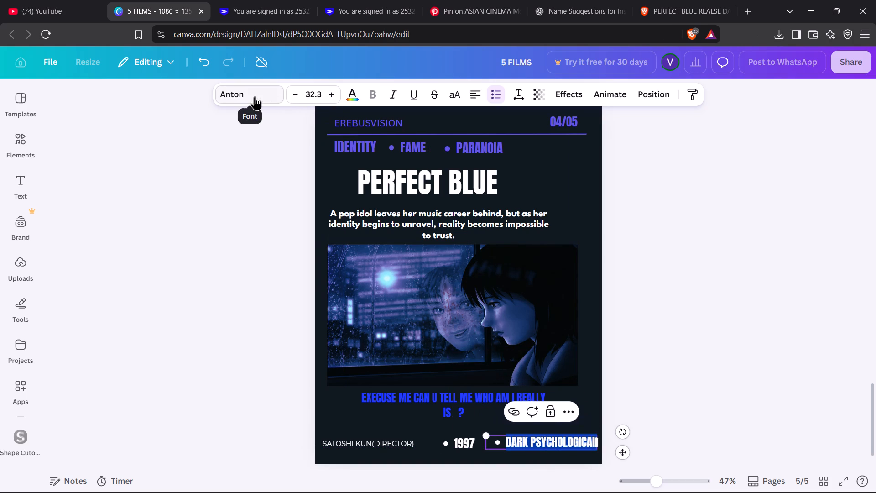
{"action": "left_click", "coordinate": [255, 96]}
{"action": "left_click", "coordinate": [128, 299]}
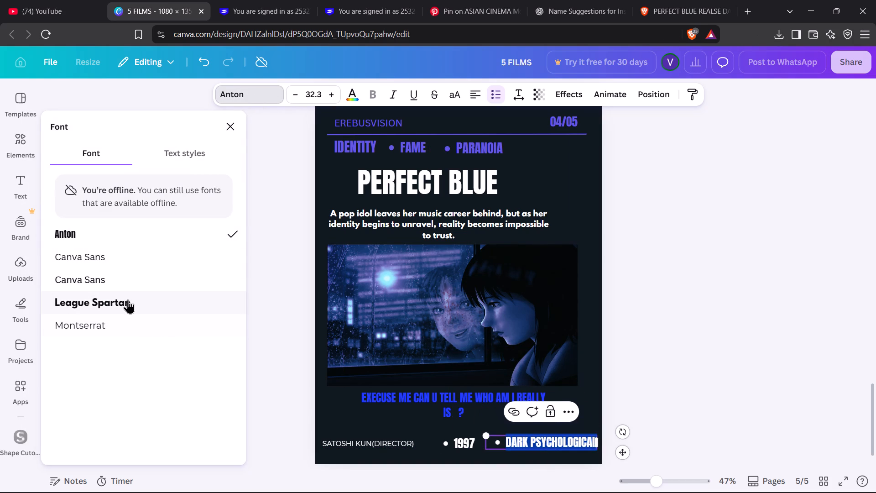
{"action": "left_click", "coordinate": [128, 319]}
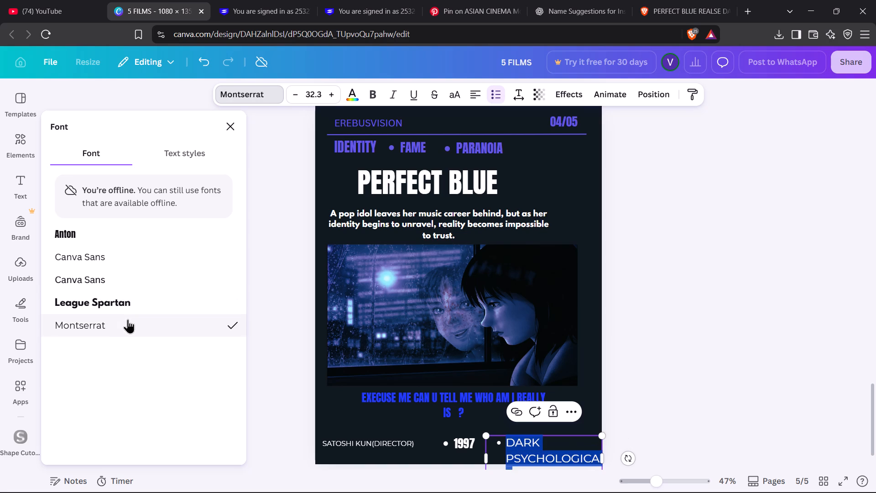
{"action": "left_click", "coordinate": [676, 393]}
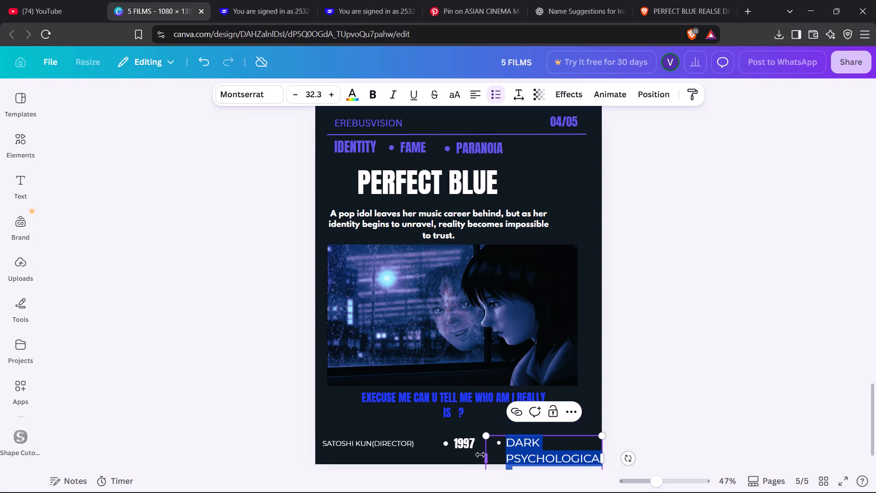
Adjust the "DARK PSYCHOLOGICAL" text box's width and reduce its font size to 22.3 so it fits on one line.
{"action": "left_click_drag", "start_coordinate": [485, 459], "coordinate": [531, 453]}
{"action": "left_click", "coordinate": [531, 453]}
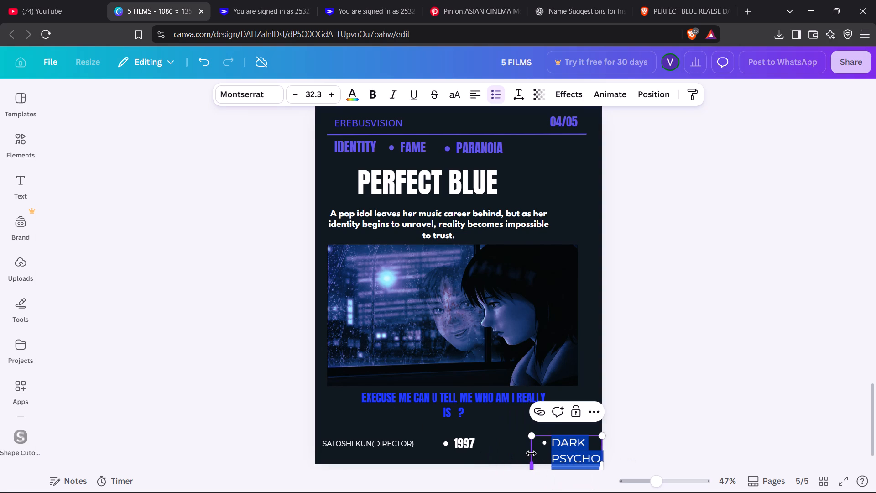
{"action": "left_click_drag", "start_coordinate": [529, 454], "coordinate": [485, 446]}
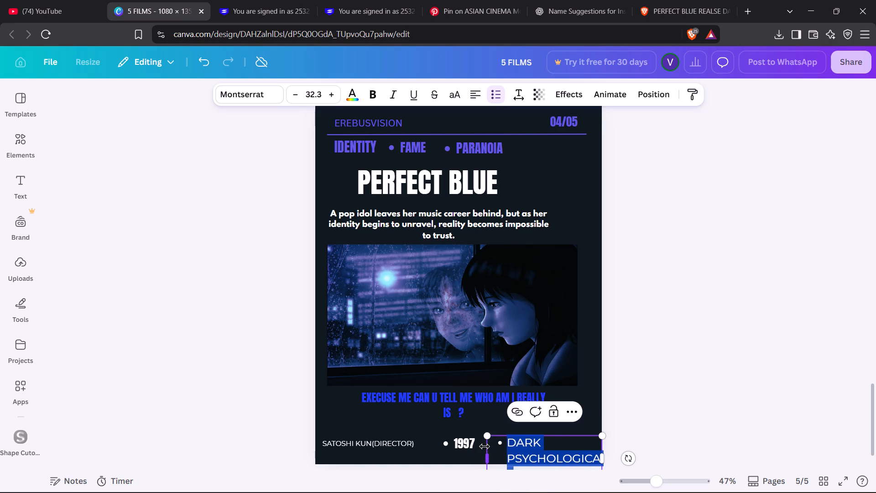
{"action": "triple_click", "coordinate": [297, 97]}
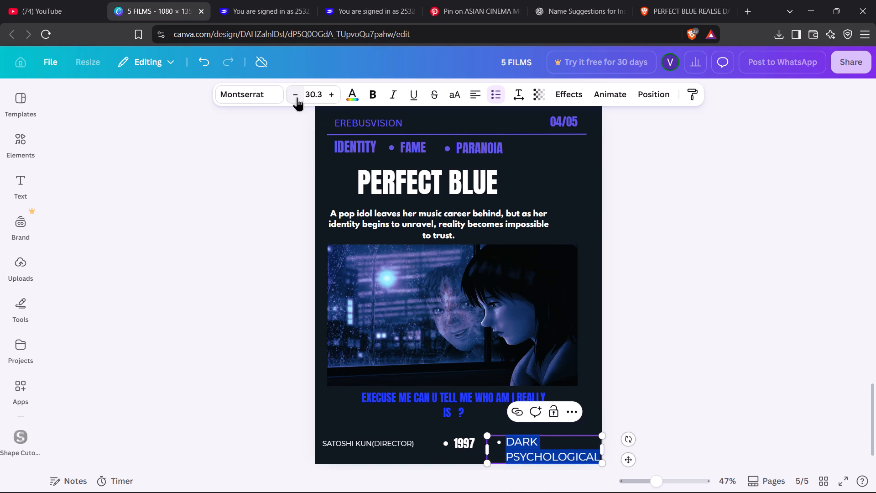
{"action": "triple_click", "coordinate": [297, 97]}
{"action": "triple_click", "coordinate": [297, 97]}
{"action": "left_click", "coordinate": [297, 97]}
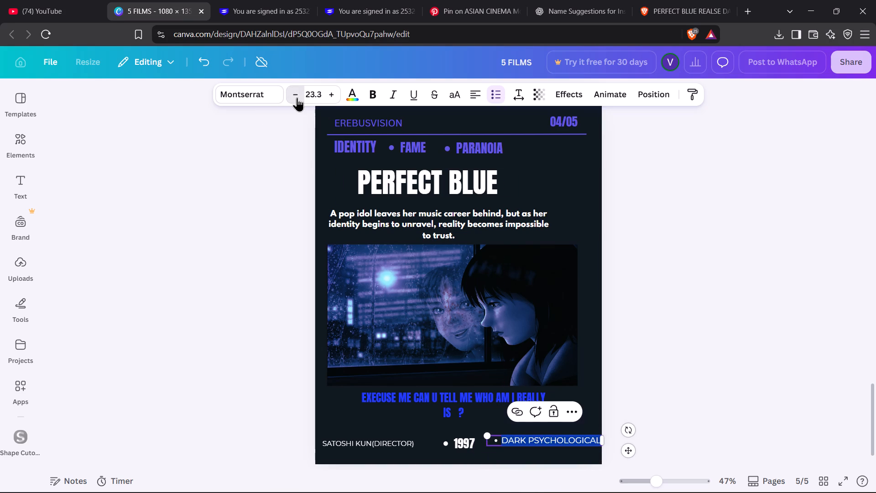
{"action": "left_click", "coordinate": [679, 330]}
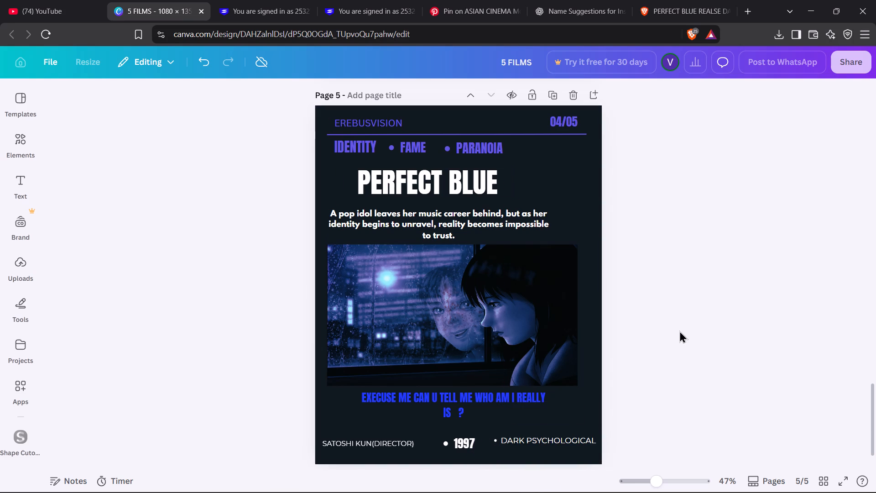
Move the "DARK PSYCHOLOGICAL" text slightly down, level with the director credit on the bottom line.
{"action": "left_click", "coordinate": [455, 445]}
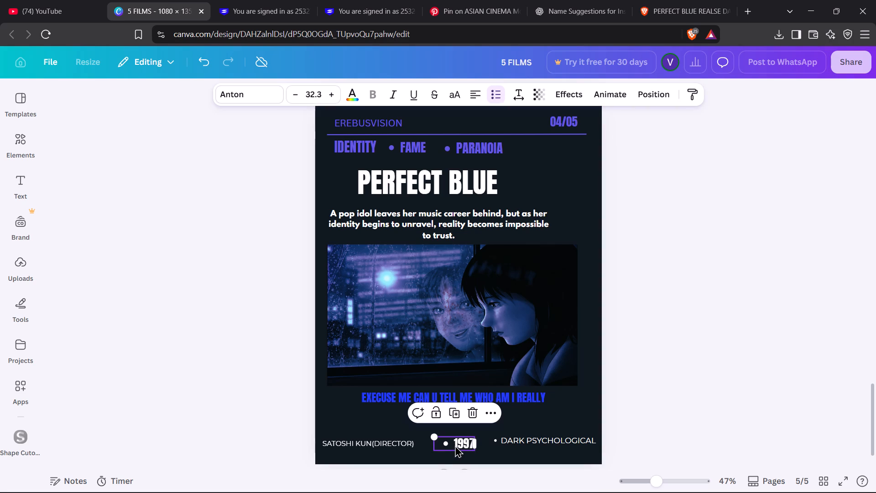
{"action": "left_click_drag", "start_coordinate": [513, 445], "coordinate": [513, 448]}
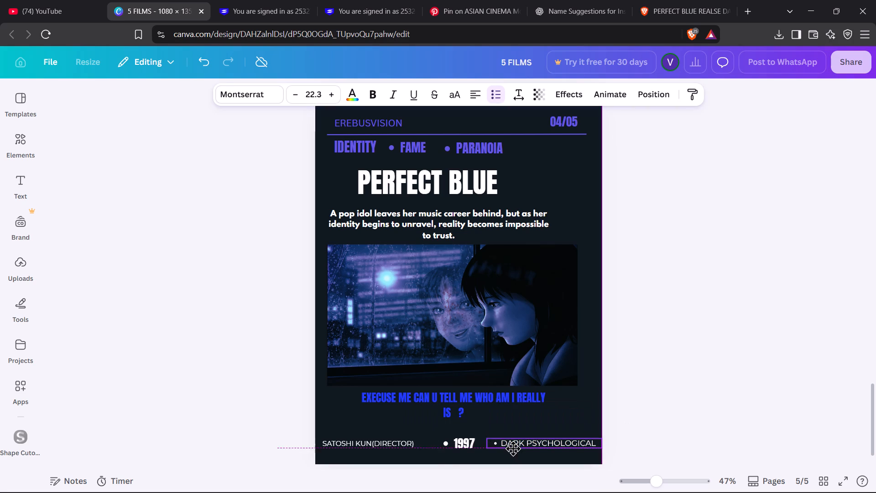
{"action": "left_click_drag", "start_coordinate": [513, 448], "coordinate": [512, 449]}
Set the font size of the "1997" text to 22.3, matching the "DARK PSYCHOLOGICAL" text.
{"action": "double_click", "coordinate": [461, 442]}
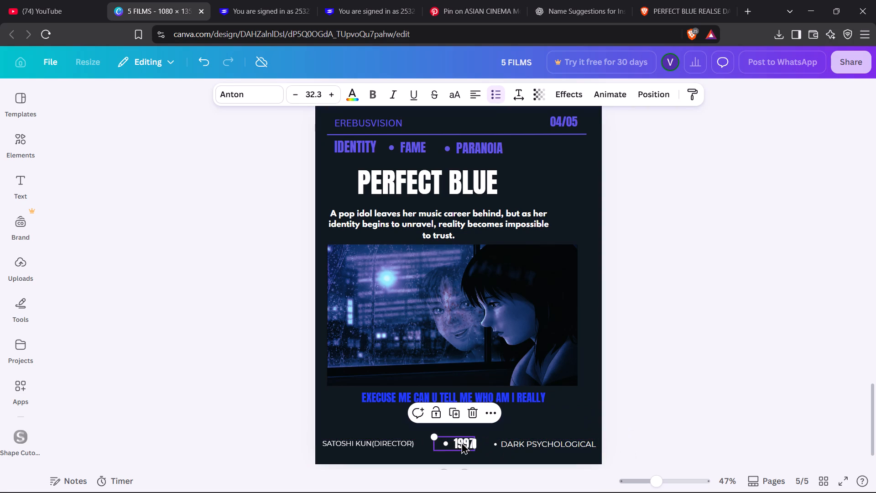
{"action": "left_click", "coordinate": [527, 440]}
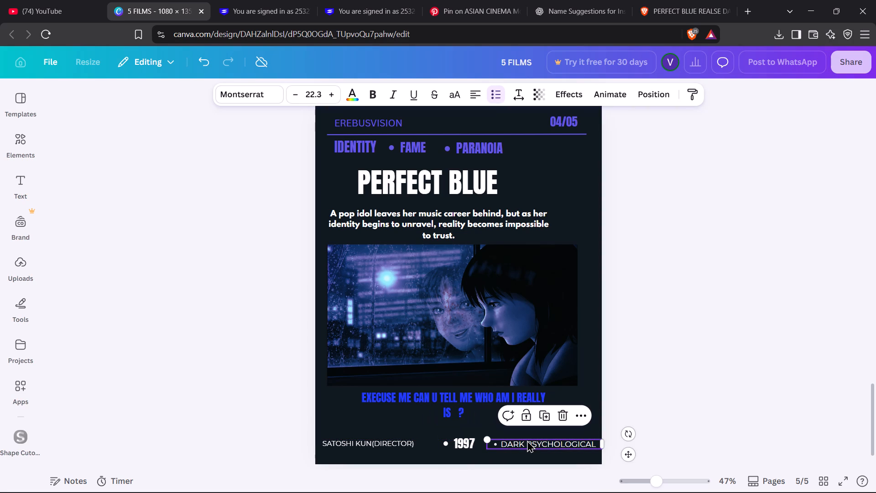
{"action": "left_click", "coordinate": [451, 437]}
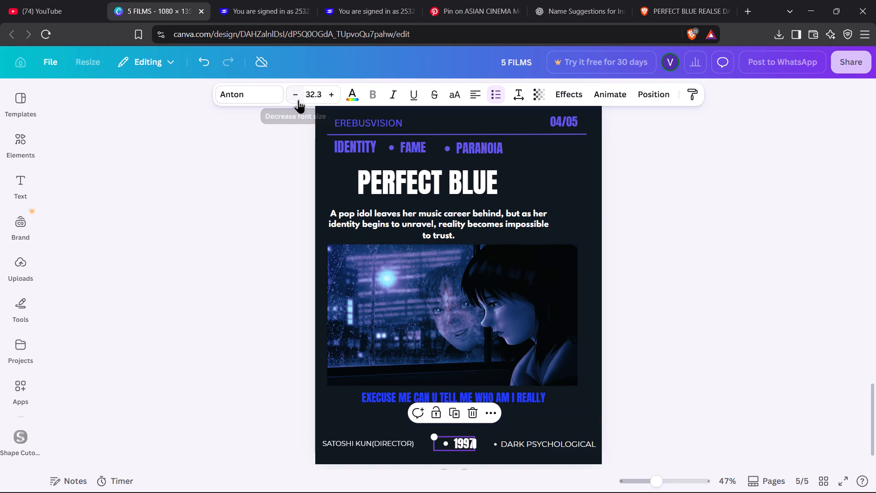
{"action": "triple_click", "coordinate": [298, 100]}
{"action": "triple_click", "coordinate": [298, 100]}
{"action": "left_click", "coordinate": [298, 100]}
{"action": "left_click", "coordinate": [298, 100]}
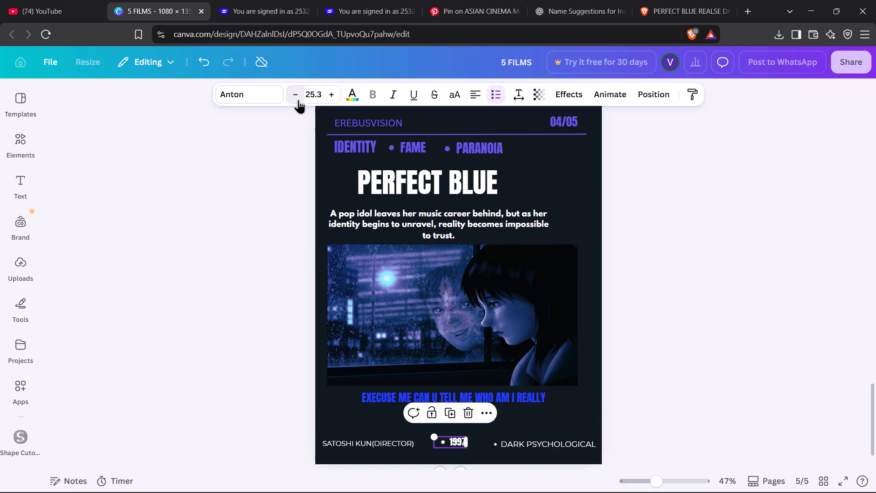
{"action": "left_click", "coordinate": [298, 100]}
{"action": "left_click", "coordinate": [298, 100]}
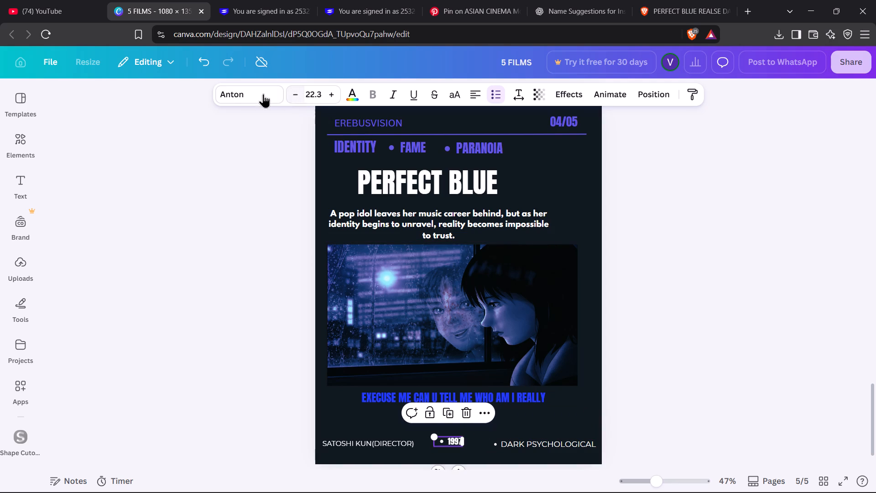
Change the font of the "1997" text to Montserrat.
{"action": "left_click", "coordinate": [238, 87]}
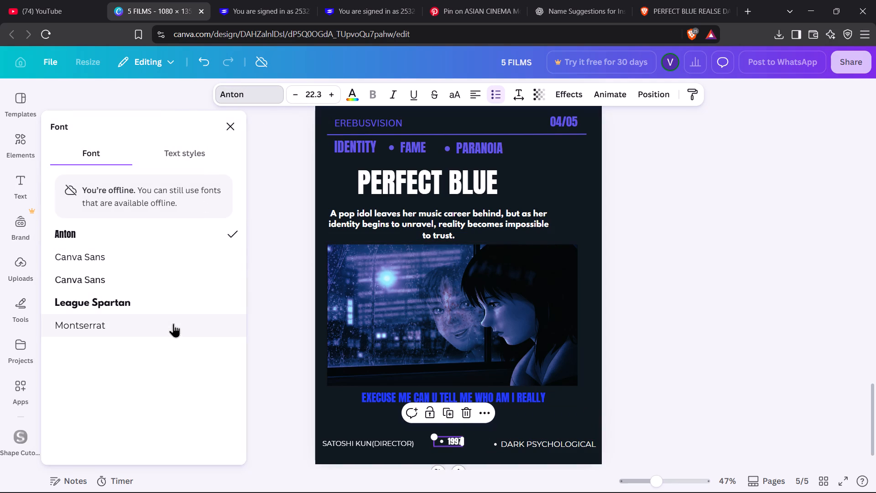
{"action": "left_click", "coordinate": [173, 323]}
{"action": "left_click", "coordinate": [683, 382]}
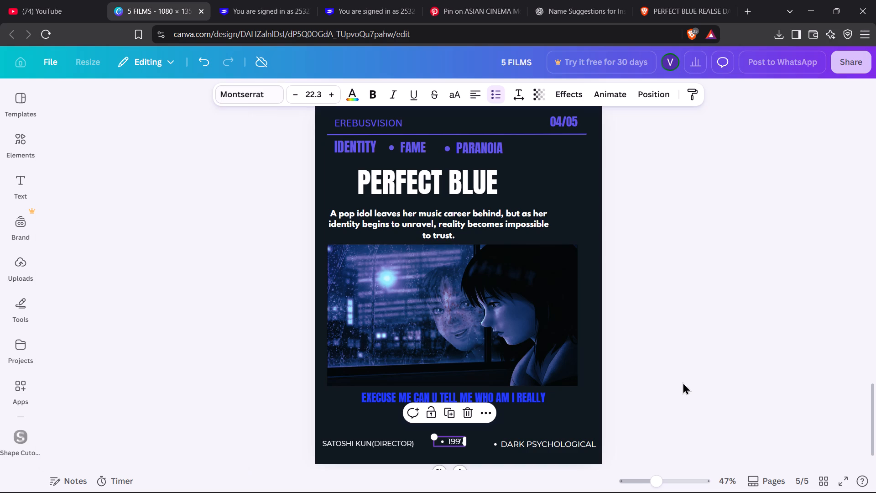
{"action": "left_click", "coordinate": [667, 386]}
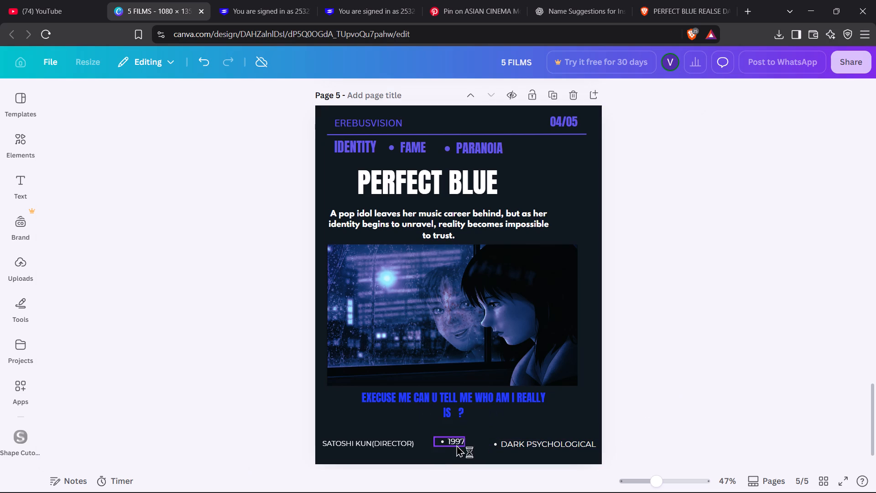
Move the "1997" text slightly down so it lines up with the rest of the bottom credit line.
{"action": "left_click", "coordinate": [459, 441]}
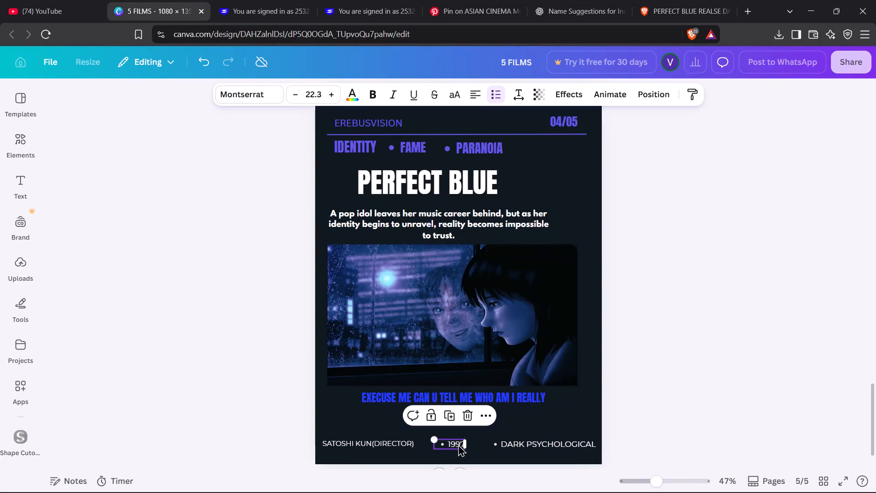
{"action": "left_click", "coordinate": [689, 377]}
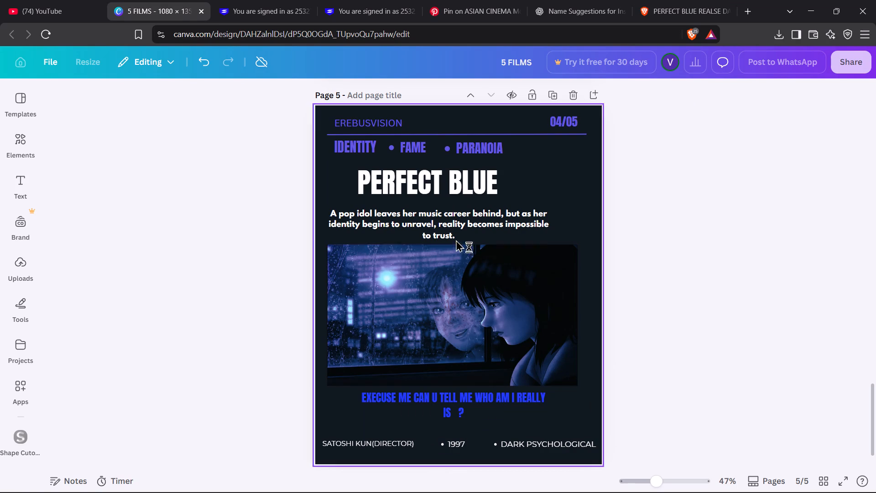
Shift the pop idol synopsis text slightly to the right on the PERFECT BLUE slide.
{"action": "left_click_drag", "start_coordinate": [444, 224], "coordinate": [458, 224]}
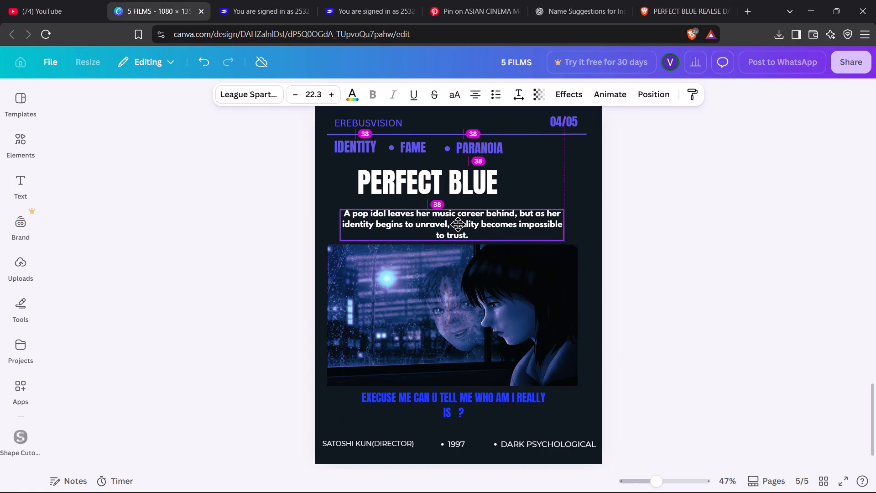
{"action": "left_click_drag", "start_coordinate": [458, 224], "coordinate": [456, 224]}
{"action": "left_click", "coordinate": [645, 243]}
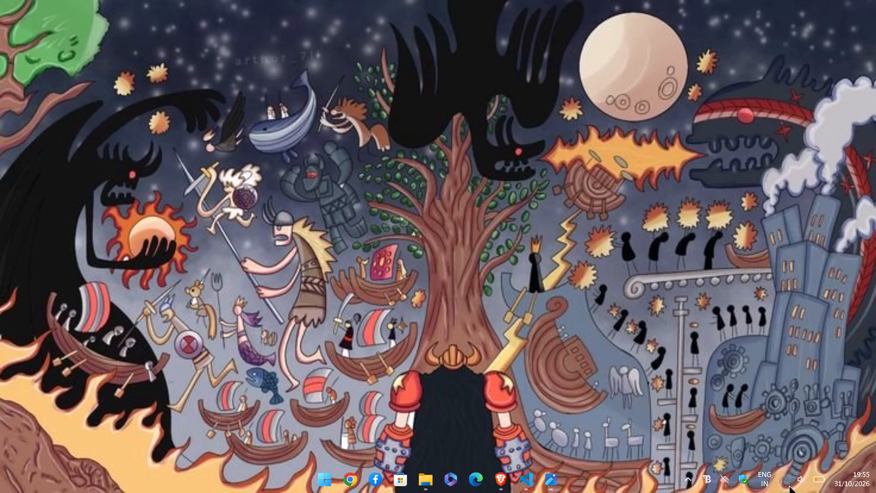
Connect the computer to the POCO M7 Pro 5G Wi-Fi network.
{"action": "left_click", "coordinate": [789, 485]}
{"action": "left_click", "coordinate": [714, 267]}
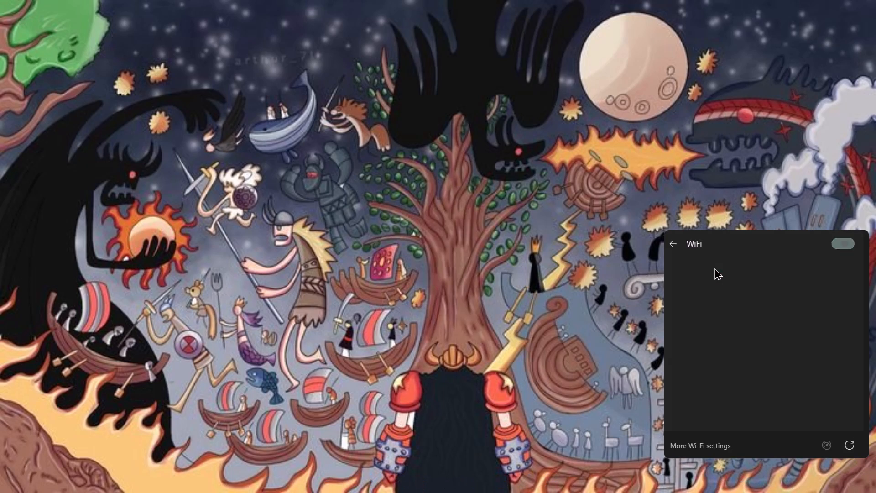
{"action": "left_click", "coordinate": [711, 283]}
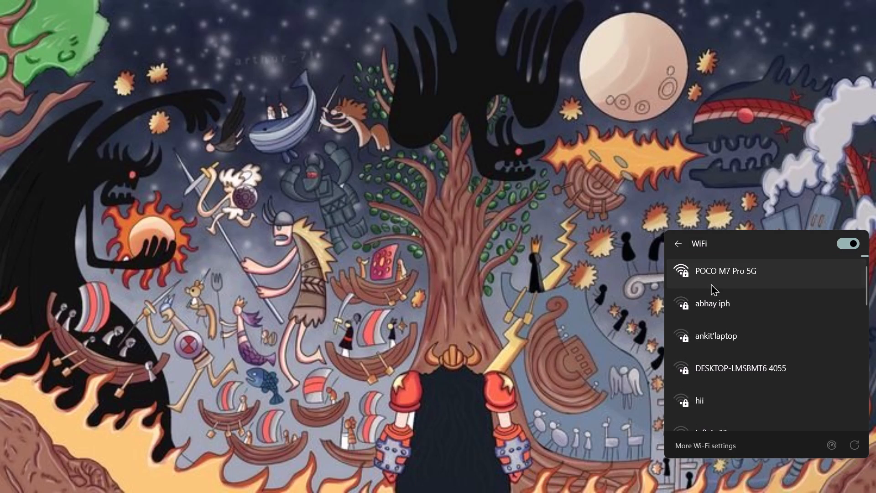
{"action": "left_click", "coordinate": [802, 328]}
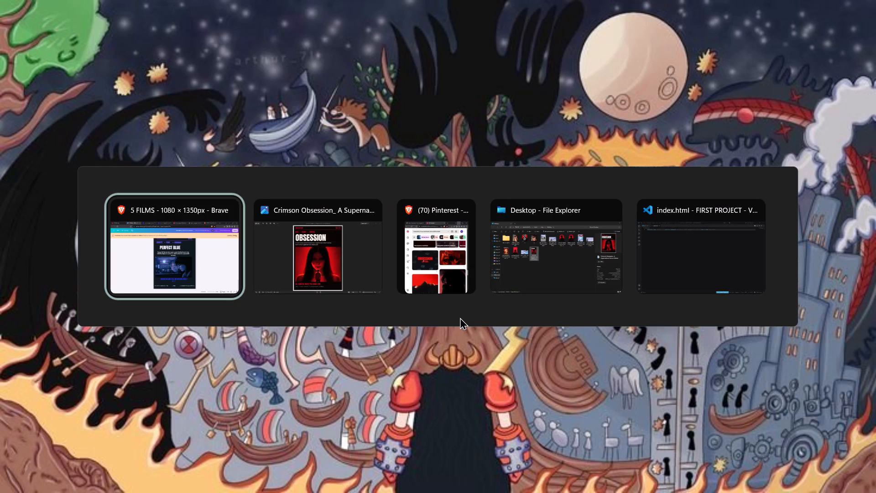
Return to the 5 FILMS design in Canva and look over the film pages from PERFECT BLUE back to PAPARIKA.
{"action": "scroll", "coordinate": [460, 317], "scroll_direction": "up", "scroll_amount": 2}
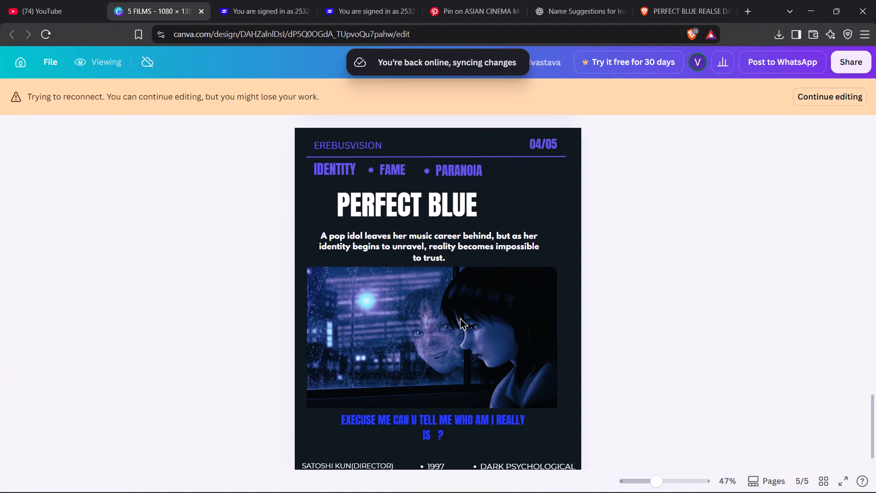
{"action": "scroll", "coordinate": [460, 317], "scroll_direction": "up", "scroll_amount": 7}
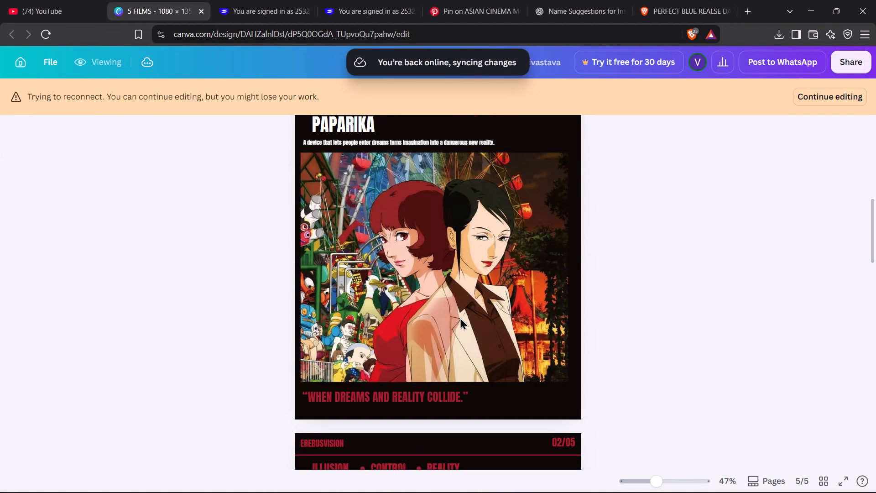
{"action": "scroll", "coordinate": [460, 317], "scroll_direction": "up", "scroll_amount": 4}
{"action": "scroll", "coordinate": [460, 317], "scroll_direction": "down", "scroll_amount": 9}
{"action": "scroll", "coordinate": [460, 317], "scroll_direction": "up", "scroll_amount": 1}
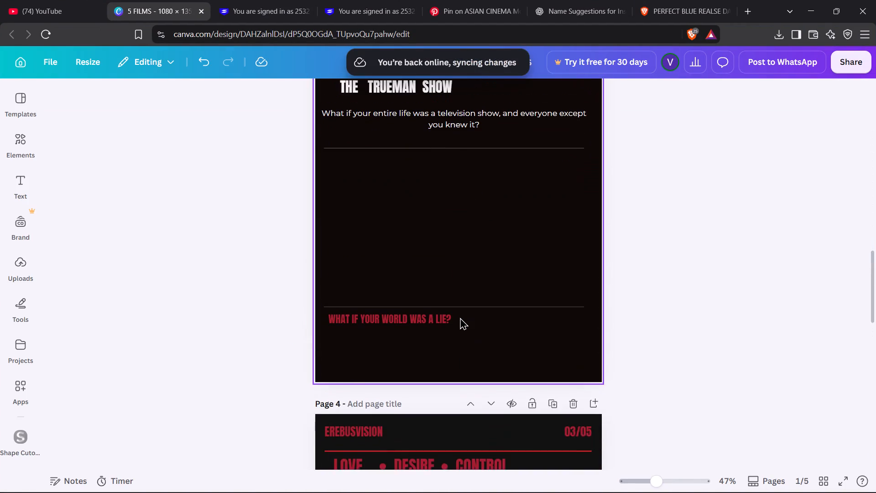
{"action": "scroll", "coordinate": [460, 317], "scroll_direction": "up", "scroll_amount": 14}
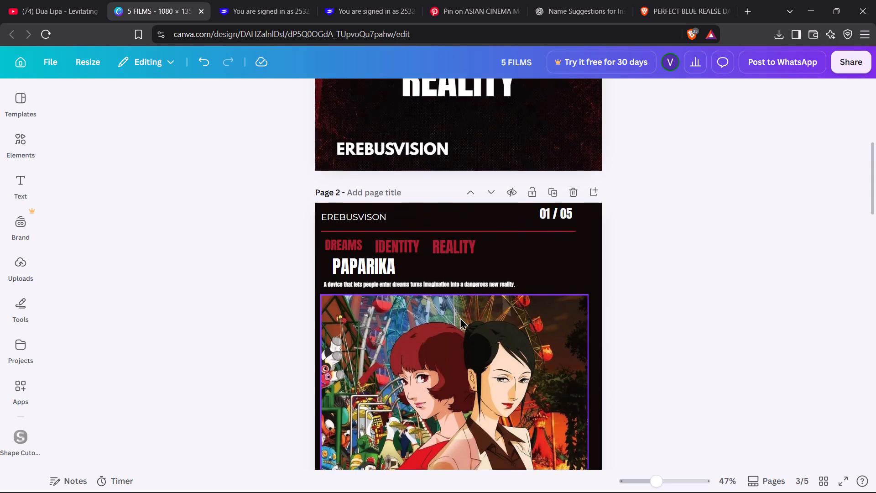
{"action": "scroll", "coordinate": [460, 317], "scroll_direction": "up", "scroll_amount": 2}
{"action": "scroll", "coordinate": [460, 317], "scroll_direction": "down", "scroll_amount": 9}
{"action": "scroll", "coordinate": [460, 317], "scroll_direction": "up", "scroll_amount": 6}
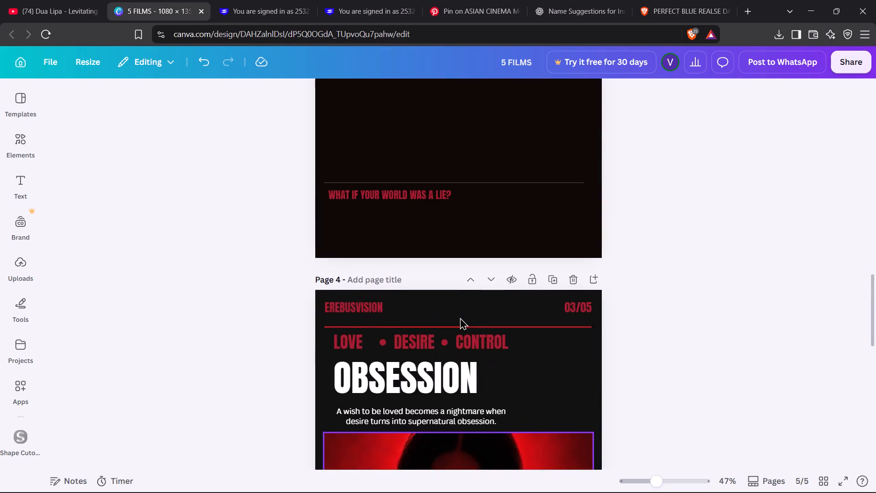
{"action": "scroll", "coordinate": [460, 317], "scroll_direction": "up", "scroll_amount": 1}
Select the black image in the middle of THE TRUEMAN SHOW page.
{"action": "left_click", "coordinate": [440, 383]}
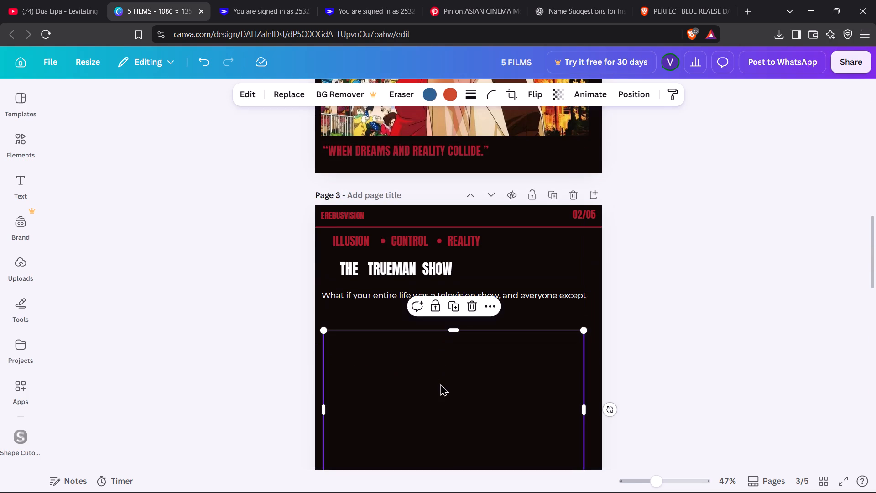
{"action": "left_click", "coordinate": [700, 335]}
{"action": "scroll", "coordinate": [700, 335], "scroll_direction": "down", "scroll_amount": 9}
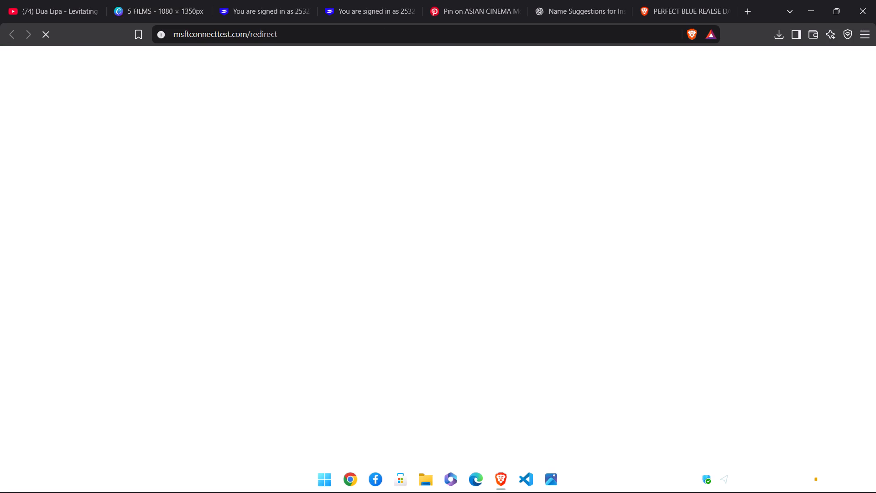
Sign in to the PSIT Internet Portal with the account username and password.
{"action": "left_click", "coordinate": [374, 252]}
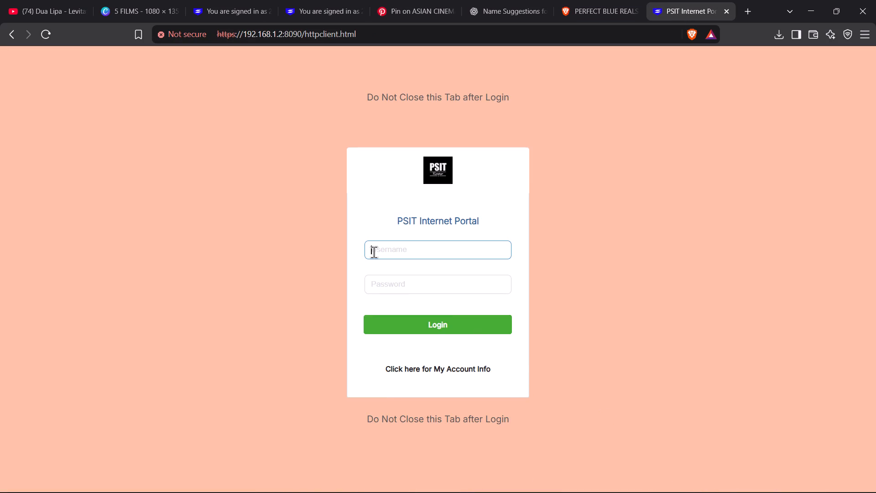
{"action": "left_click", "coordinate": [457, 283]}
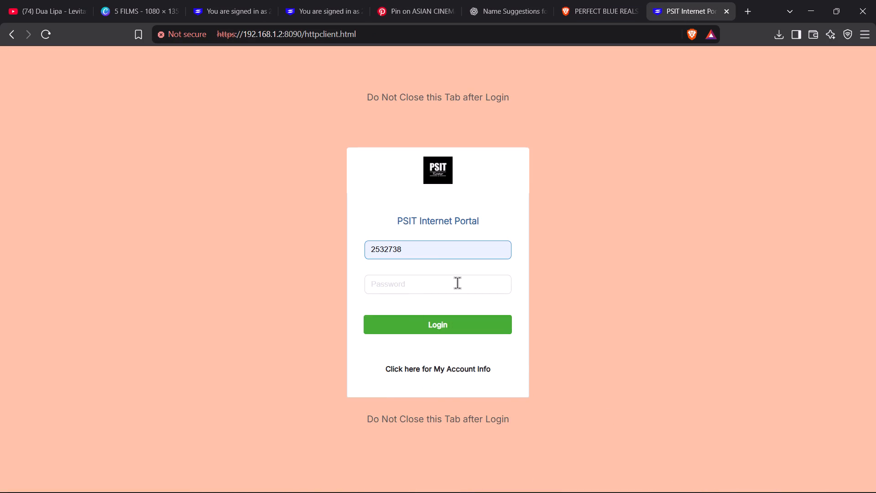
{"action": "key", "text": "ctrl+a"}
{"action": "key", "text": "ctrl+c"}
{"action": "left_click", "coordinate": [457, 283]}
{"action": "key", "text": "ctrl+v"}
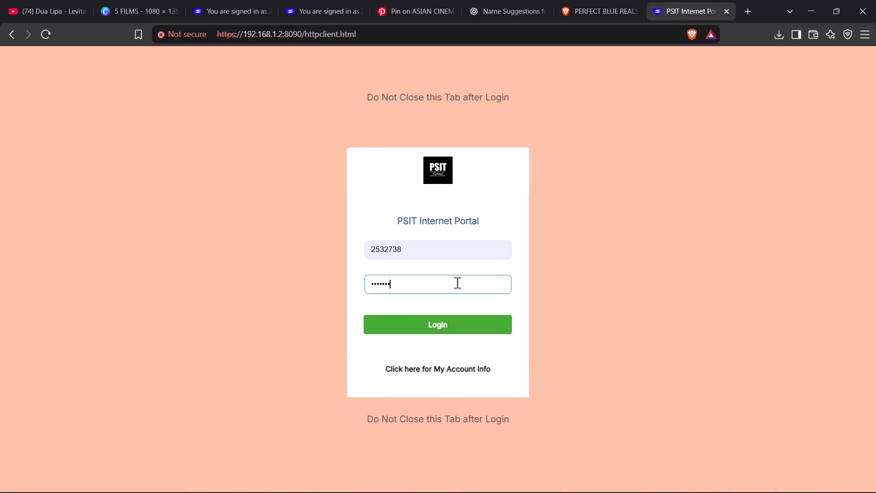
{"action": "key", "text": "Return"}
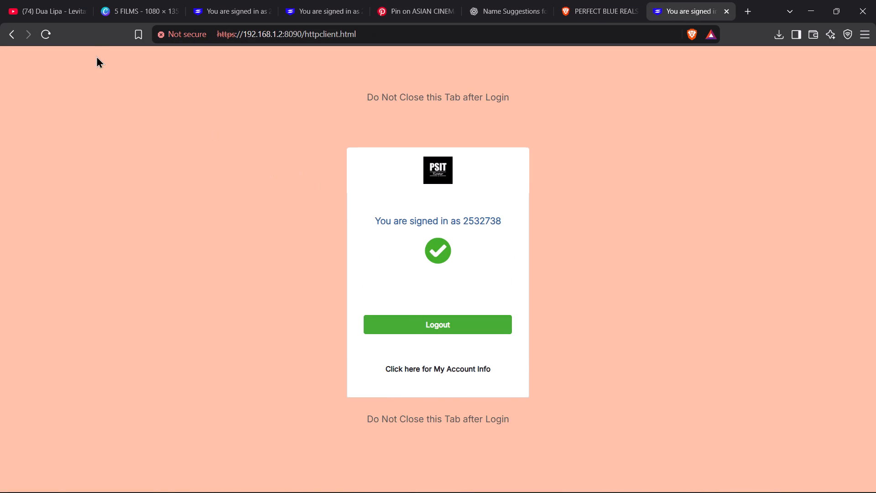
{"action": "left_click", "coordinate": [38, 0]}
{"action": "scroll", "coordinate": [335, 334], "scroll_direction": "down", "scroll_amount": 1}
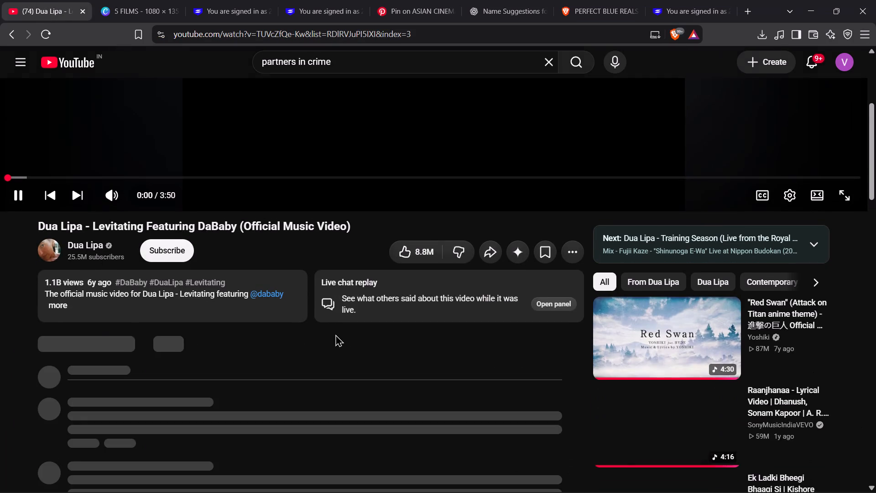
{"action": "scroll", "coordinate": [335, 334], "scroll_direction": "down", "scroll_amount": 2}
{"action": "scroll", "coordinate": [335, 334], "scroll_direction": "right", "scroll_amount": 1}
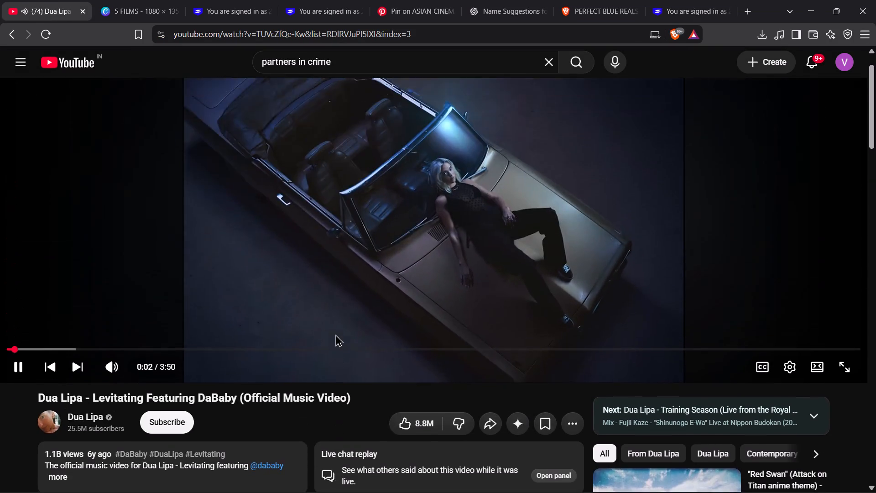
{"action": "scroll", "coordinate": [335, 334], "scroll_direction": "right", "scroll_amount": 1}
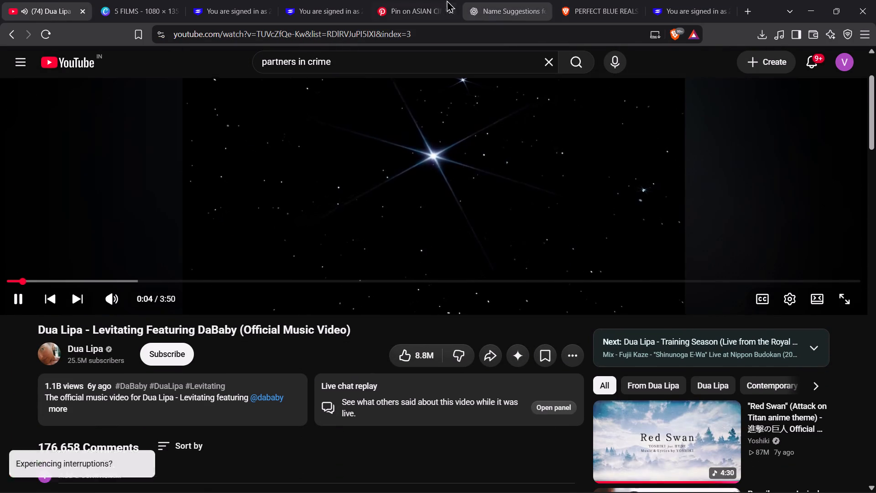
Switch back to the 5 FILMS design in Canva and shift the Truman Show image slightly right within its crop frame on page 3.
{"action": "left_click", "coordinate": [153, 0]}
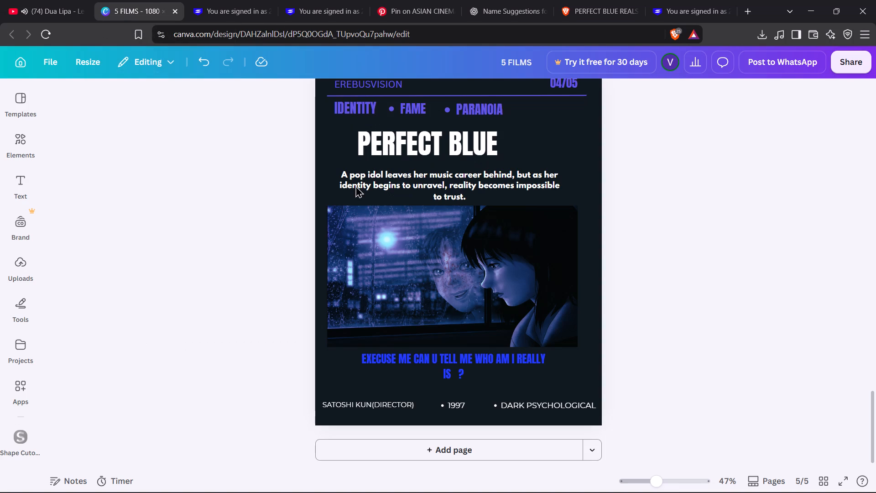
{"action": "scroll", "coordinate": [391, 228], "scroll_direction": "up", "scroll_amount": 7}
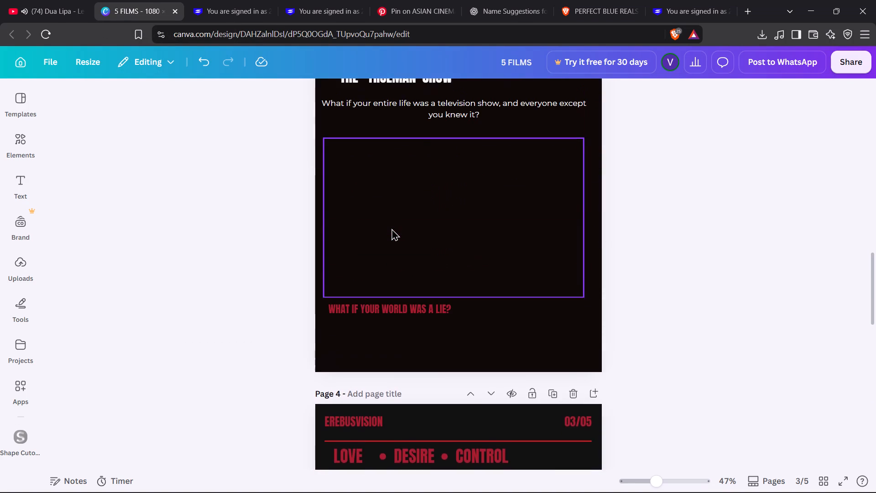
{"action": "scroll", "coordinate": [391, 228], "scroll_direction": "up", "scroll_amount": 1}
{"action": "double_click", "coordinate": [391, 228]}
{"action": "double_click", "coordinate": [397, 203]}
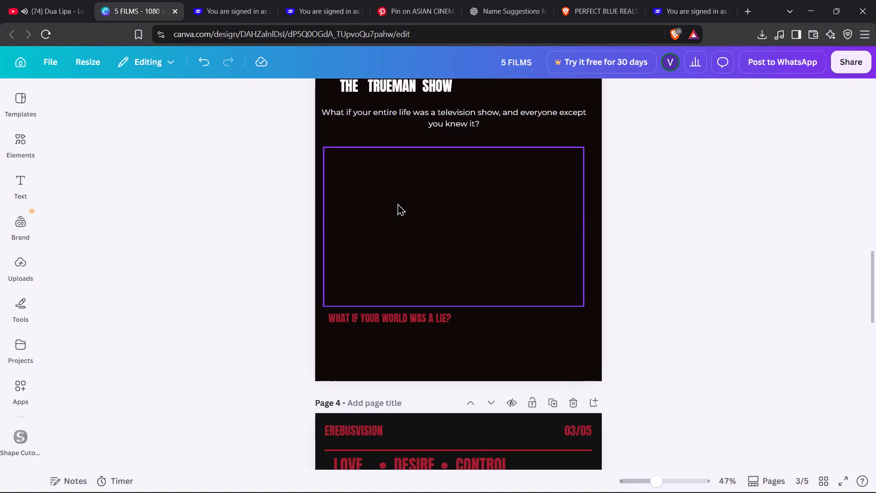
{"action": "left_click", "coordinate": [397, 203]}
{"action": "left_click", "coordinate": [397, 203]}
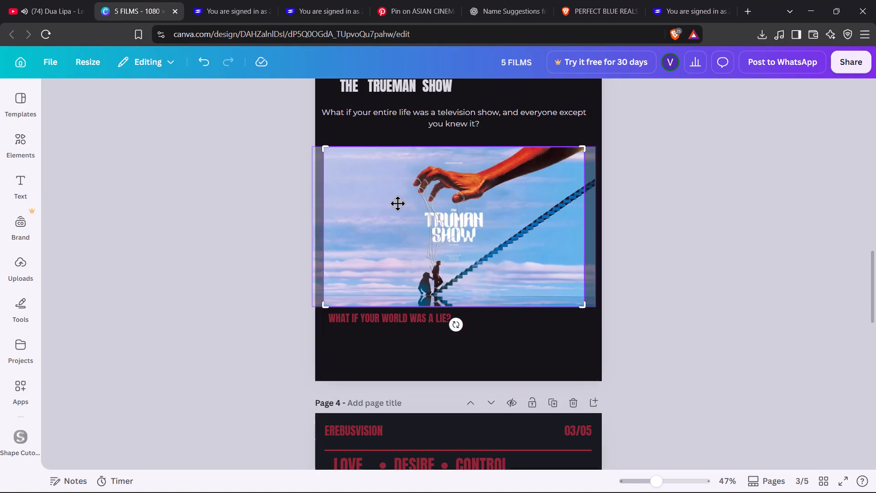
{"action": "left_click", "coordinate": [397, 203]}
{"action": "left_click", "coordinate": [397, 203]}
{"action": "left_click", "coordinate": [397, 203]}
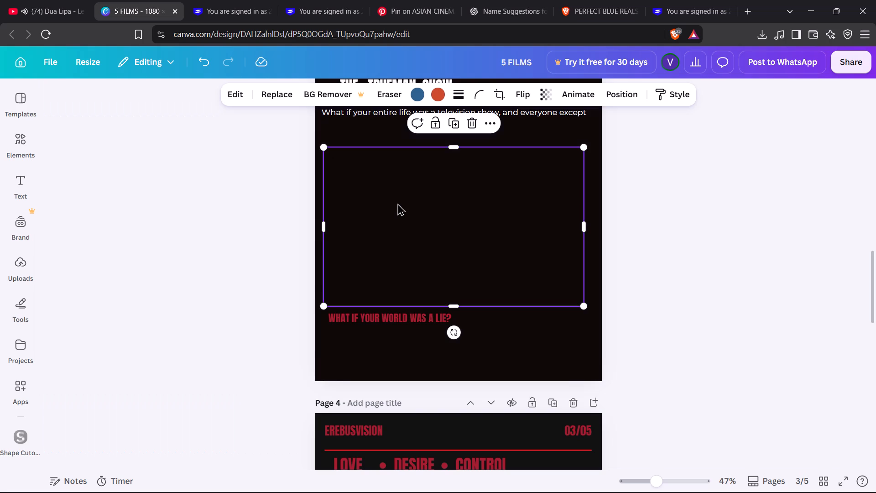
{"action": "left_click", "coordinate": [397, 203]}
{"action": "double_click", "coordinate": [397, 203]}
{"action": "left_click_drag", "start_coordinate": [397, 203], "coordinate": [297, 246]}
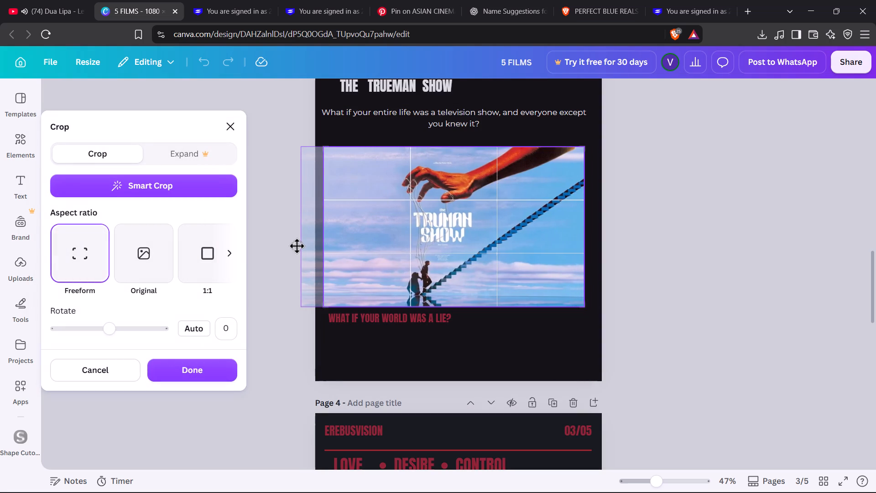
{"action": "left_click_drag", "start_coordinate": [297, 246], "coordinate": [249, 262]}
{"action": "left_click_drag", "start_coordinate": [425, 226], "coordinate": [445, 228]}
{"action": "left_click", "coordinate": [705, 227]}
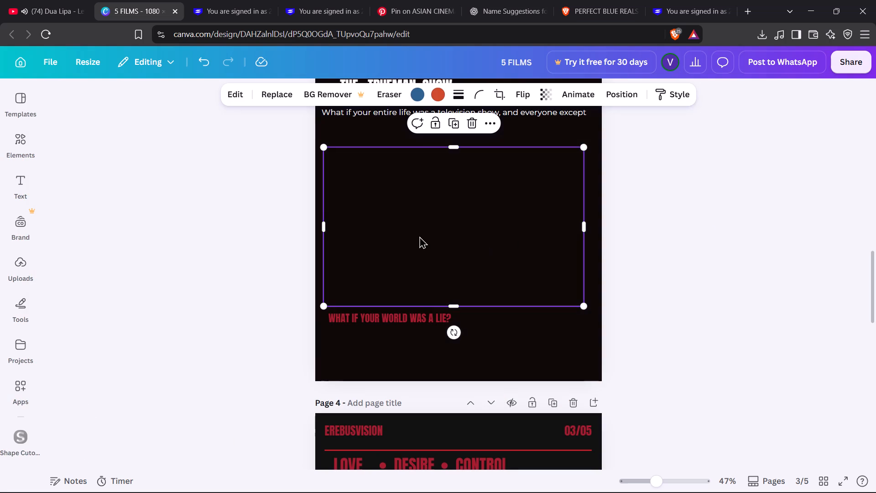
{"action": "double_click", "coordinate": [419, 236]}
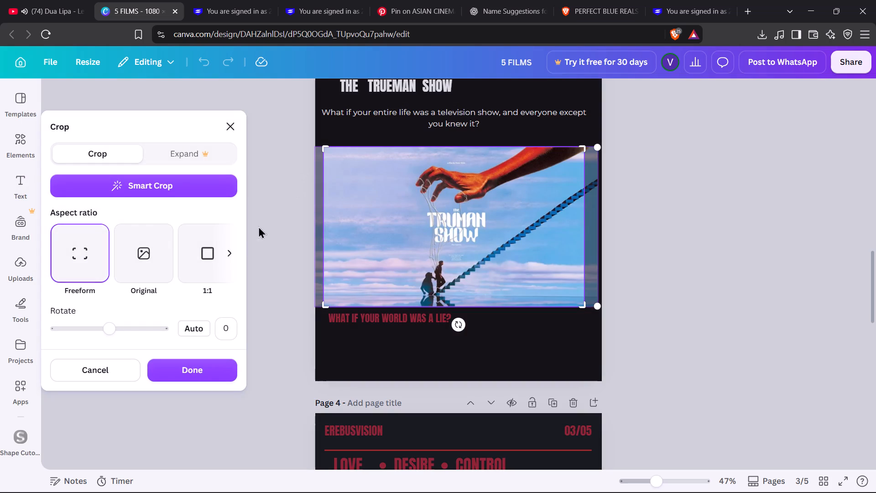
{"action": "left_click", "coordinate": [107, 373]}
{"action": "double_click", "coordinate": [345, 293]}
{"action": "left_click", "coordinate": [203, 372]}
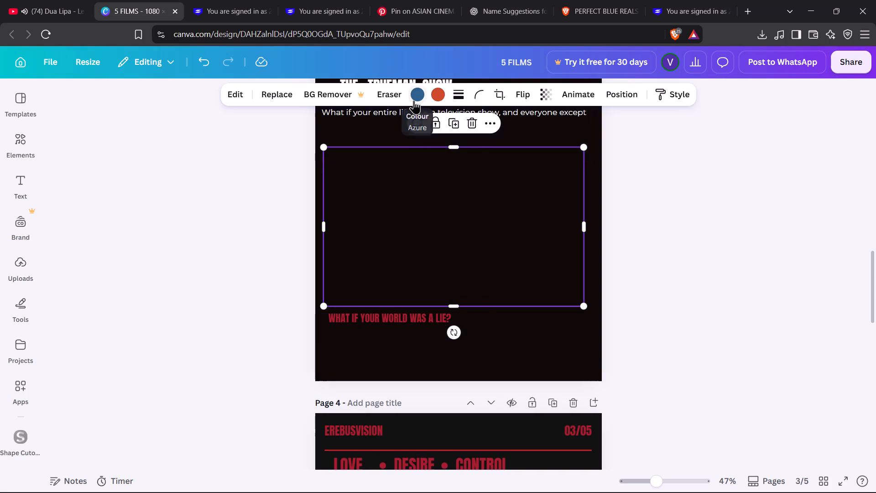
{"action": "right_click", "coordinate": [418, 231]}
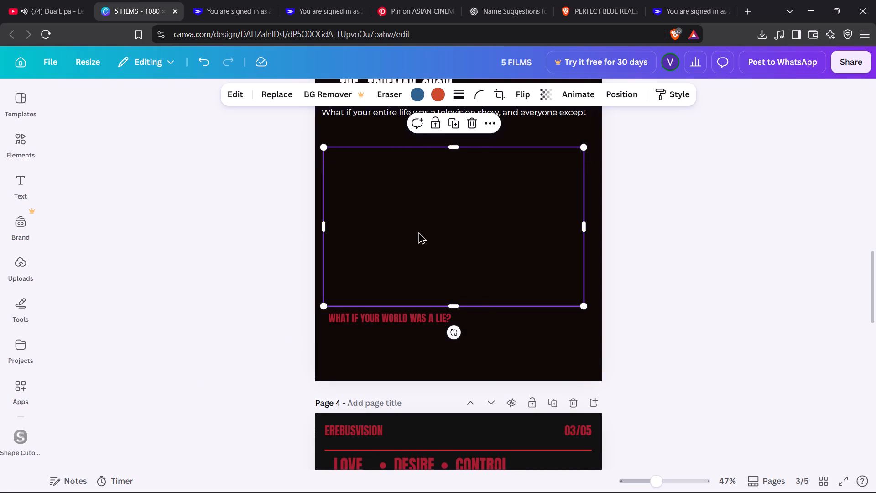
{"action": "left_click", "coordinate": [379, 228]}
Re-crop the Truman Show image on page 3 so it is enlarged within its frame, with the rotation brought back to 0.
{"action": "double_click", "coordinate": [379, 228]}
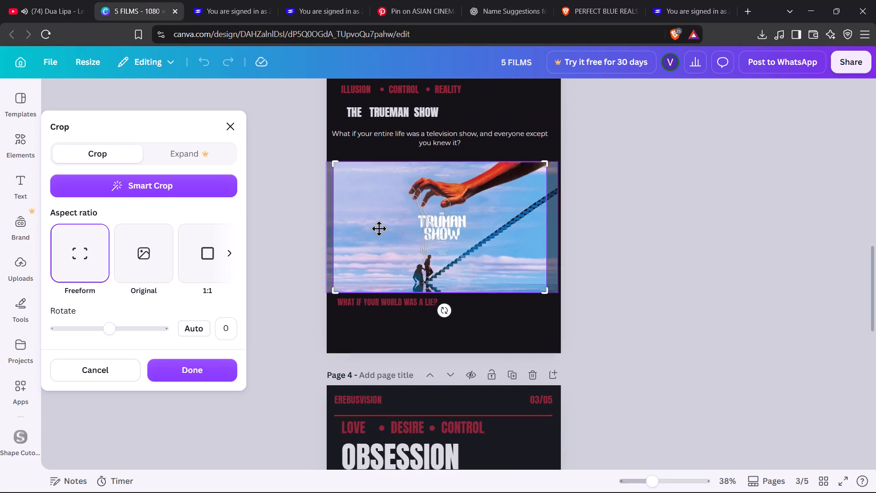
{"action": "scroll", "coordinate": [379, 228], "scroll_direction": "up", "scroll_amount": 1}
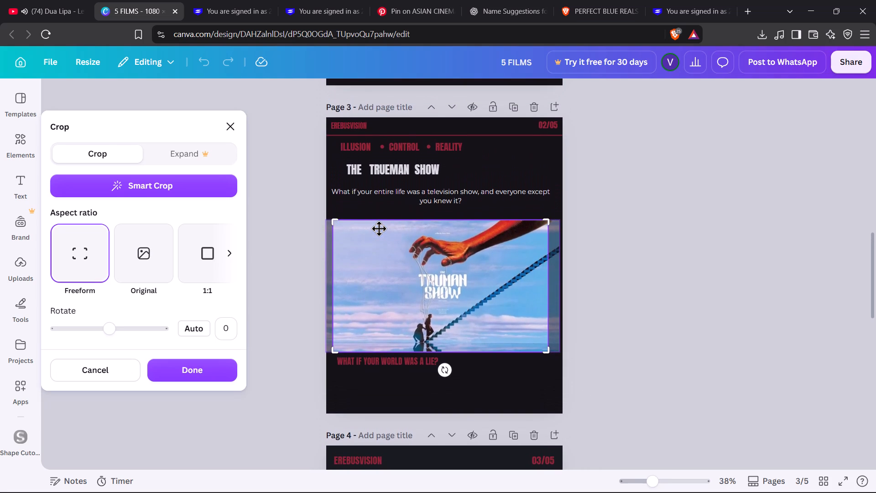
{"action": "scroll", "coordinate": [379, 228], "scroll_direction": "up", "scroll_amount": 1}
{"action": "left_click_drag", "start_coordinate": [105, 325], "coordinate": [109, 336]}
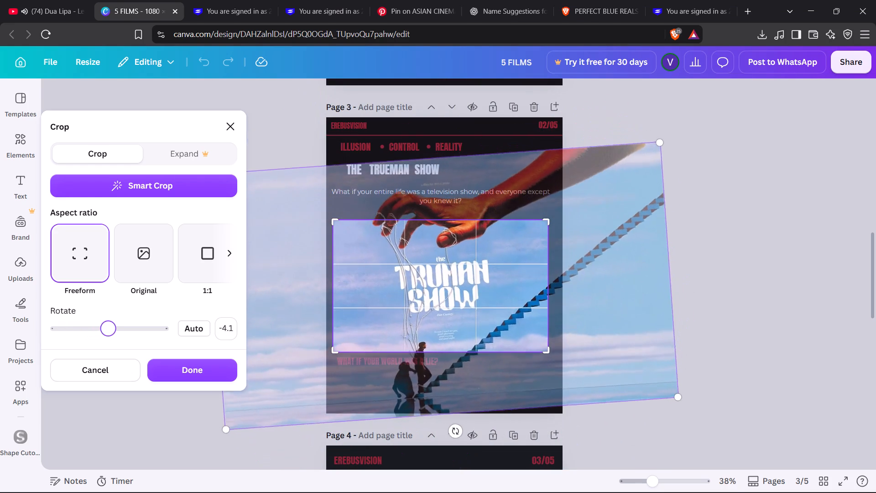
{"action": "left_click_drag", "start_coordinate": [109, 336], "coordinate": [109, 344]}
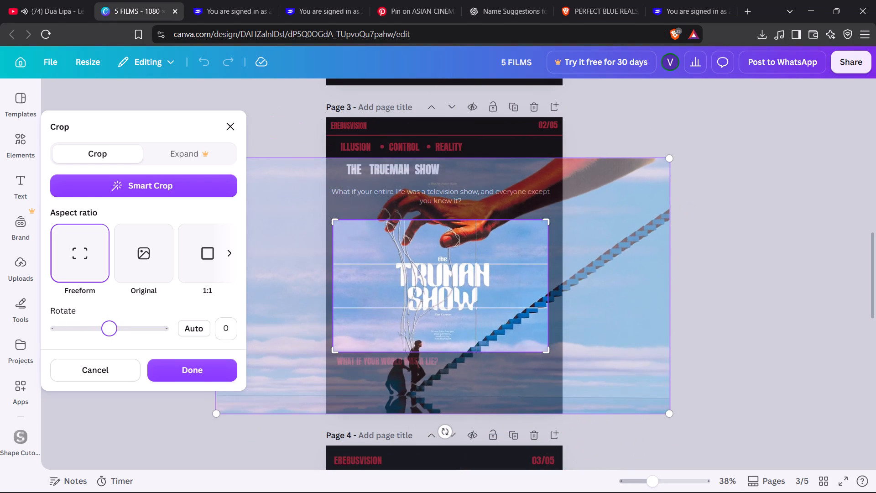
{"action": "left_click_drag", "start_coordinate": [109, 344], "coordinate": [109, 344]}
{"action": "left_click", "coordinate": [183, 377]}
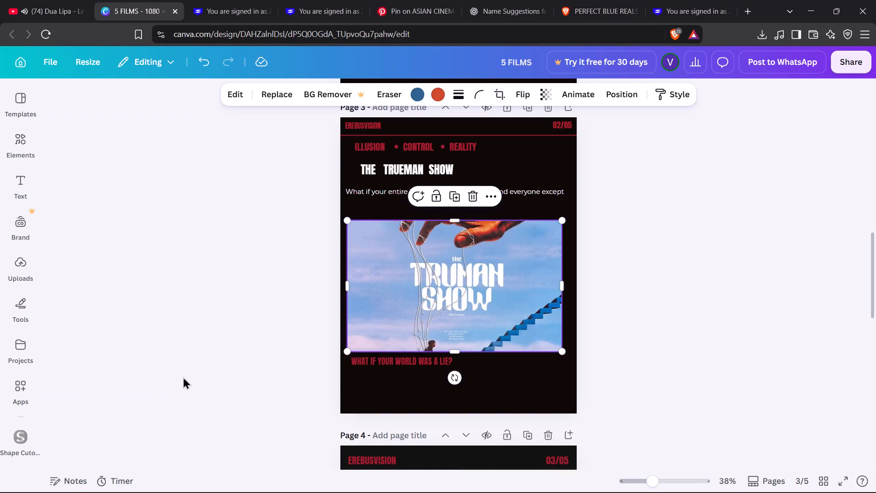
{"action": "left_click", "coordinate": [231, 321]}
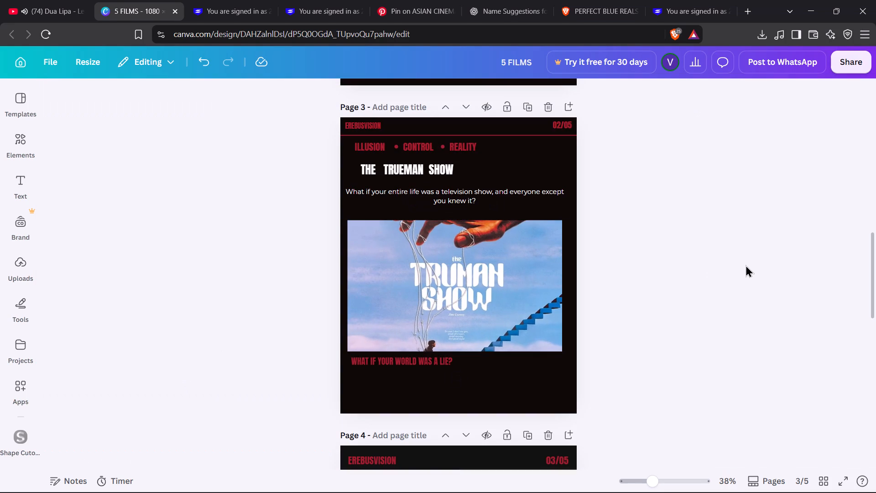
Scale the OBSESSION title on page 4 down slightly.
{"action": "scroll", "coordinate": [724, 265], "scroll_direction": "down", "scroll_amount": 4}
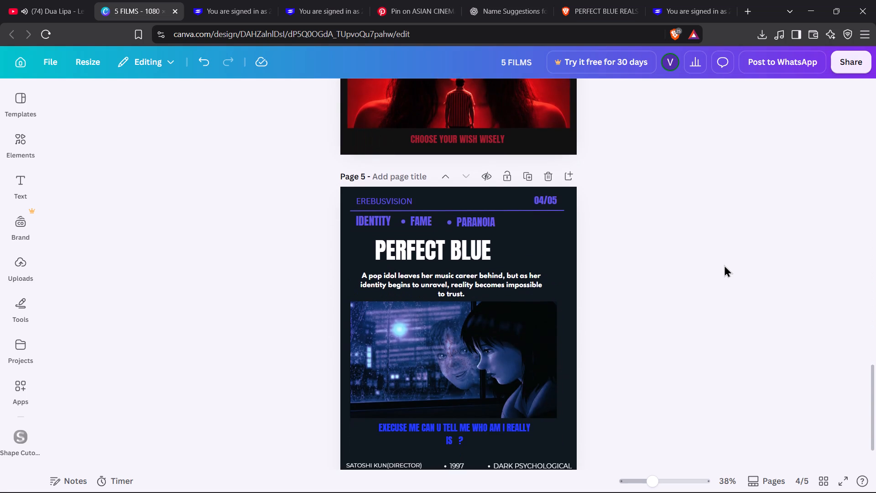
{"action": "scroll", "coordinate": [724, 265], "scroll_direction": "down", "scroll_amount": 3}
{"action": "scroll", "coordinate": [724, 265], "scroll_direction": "up", "scroll_amount": 2}
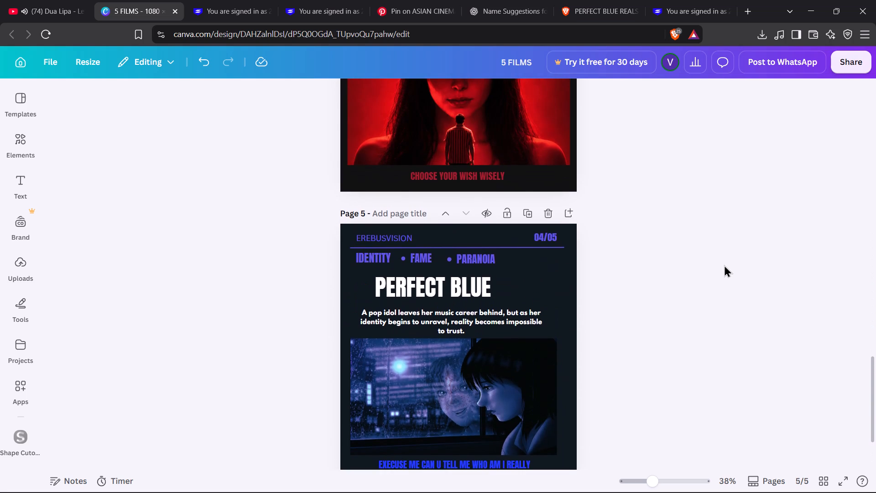
{"action": "scroll", "coordinate": [724, 265], "scroll_direction": "down", "scroll_amount": 1}
{"action": "scroll", "coordinate": [724, 265], "scroll_direction": "up", "scroll_amount": 3}
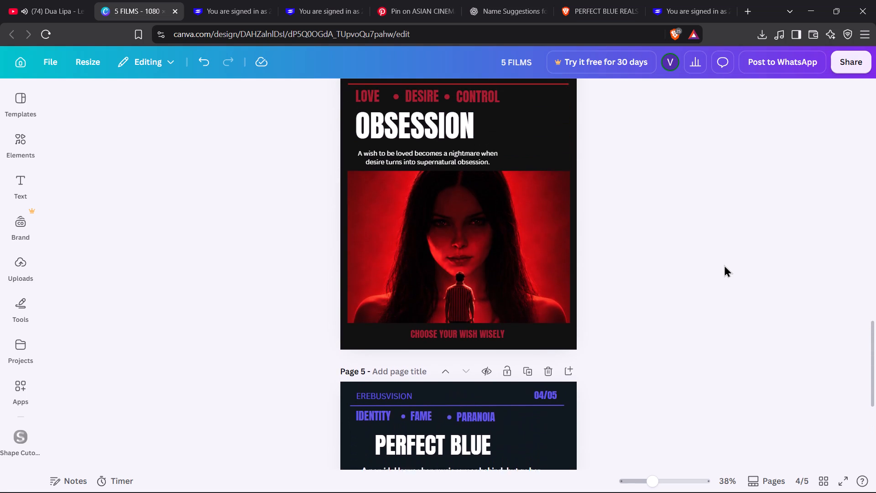
{"action": "scroll", "coordinate": [724, 265], "scroll_direction": "up", "scroll_amount": 1}
{"action": "left_click", "coordinate": [453, 141]}
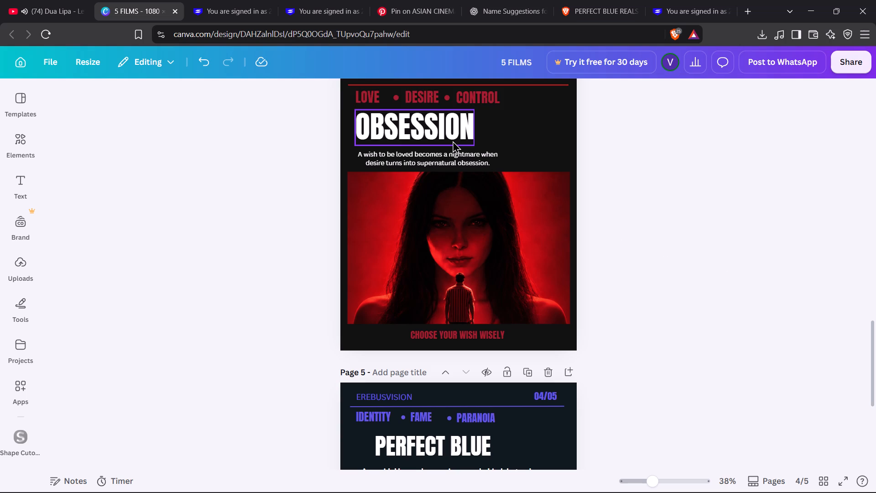
{"action": "left_click_drag", "start_coordinate": [472, 144], "coordinate": [469, 144]}
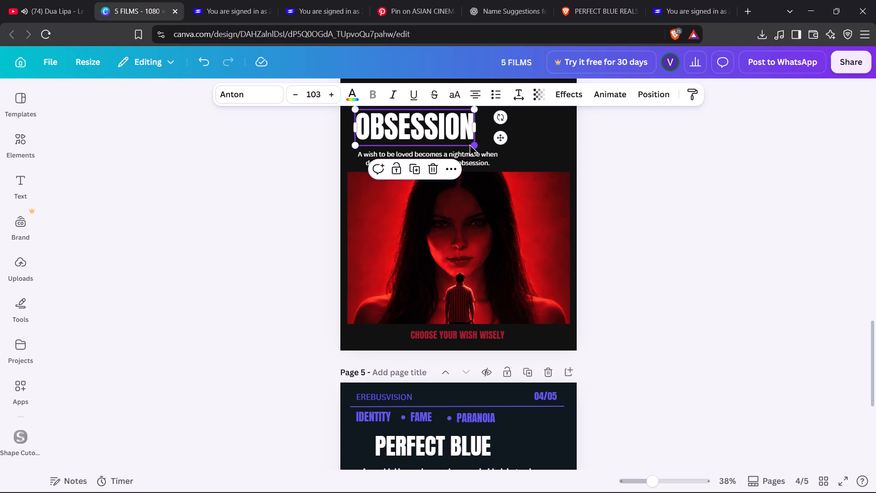
{"action": "left_click_drag", "start_coordinate": [469, 144], "coordinate": [467, 141]}
{"action": "left_click", "coordinate": [667, 192]}
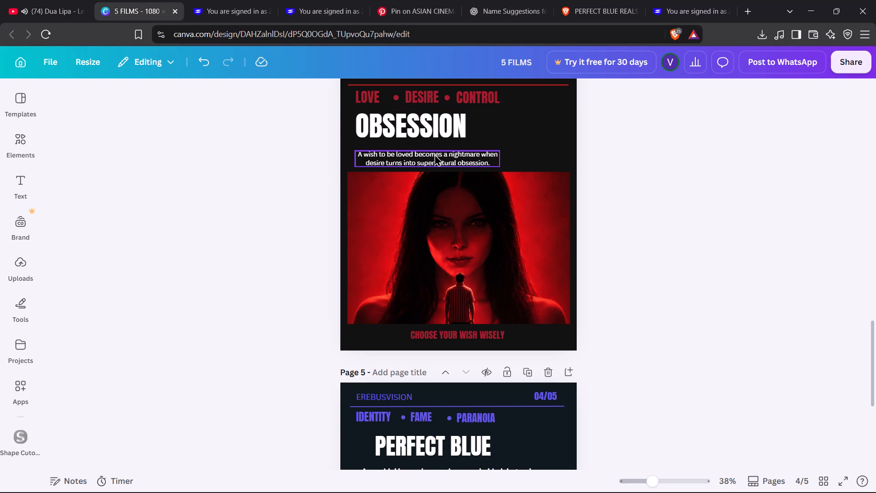
Move the two-line wish synopsis slightly up so it sits closer beneath the OBSESSION title.
{"action": "left_click_drag", "start_coordinate": [434, 153], "coordinate": [434, 150]}
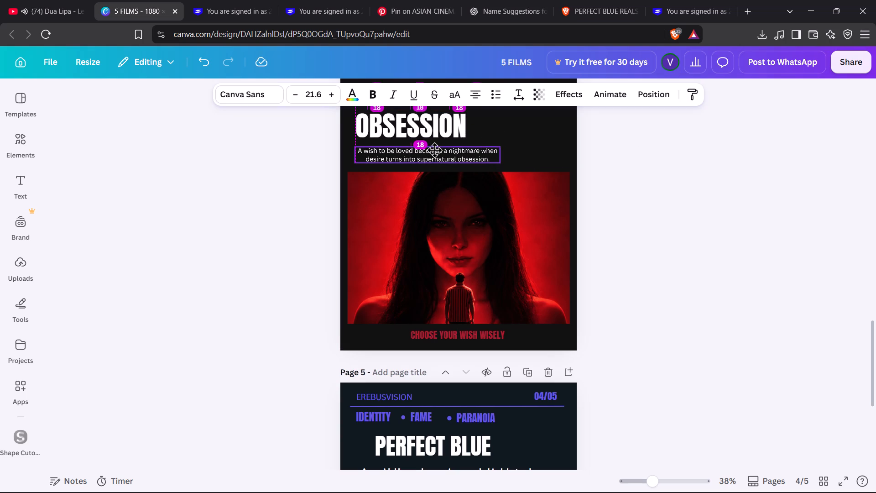
{"action": "left_click_drag", "start_coordinate": [434, 150], "coordinate": [431, 150]}
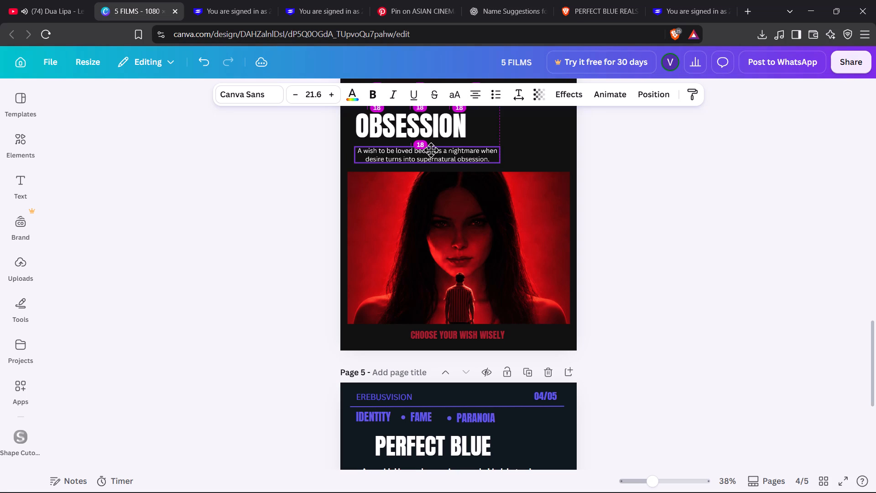
{"action": "left_click_drag", "start_coordinate": [431, 150], "coordinate": [431, 148]}
{"action": "left_click", "coordinate": [446, 204]}
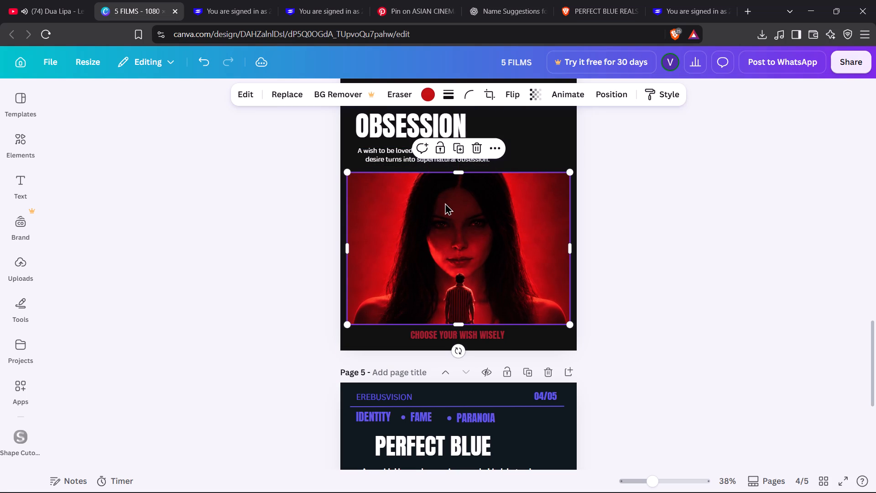
{"action": "left_click", "coordinate": [784, 283]}
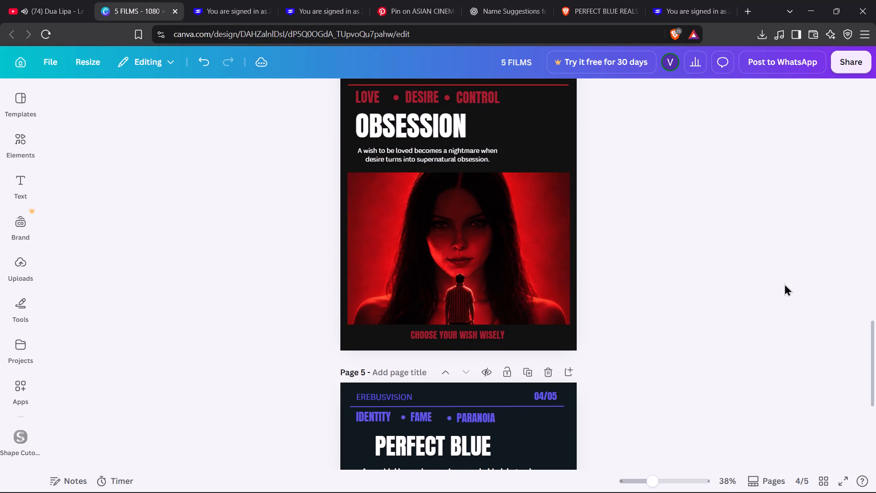
{"action": "scroll", "coordinate": [784, 283], "scroll_direction": "down", "scroll_amount": 3}
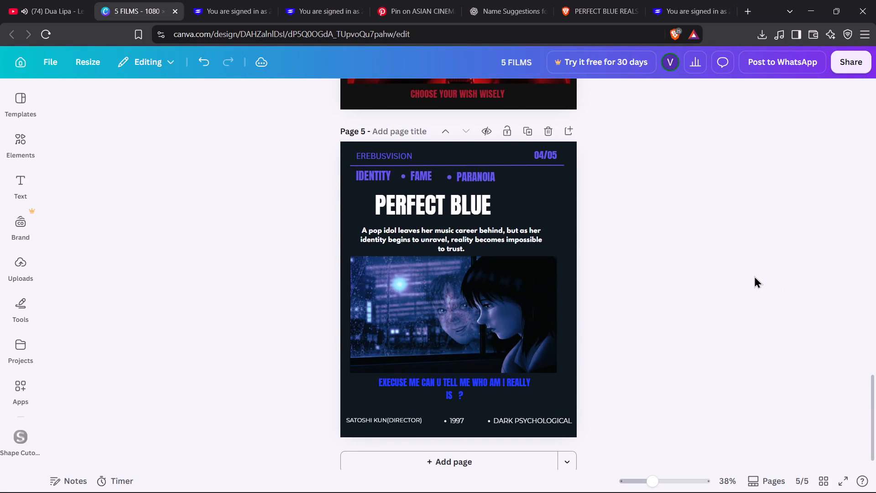
{"action": "key", "text": "shift+super+s"}
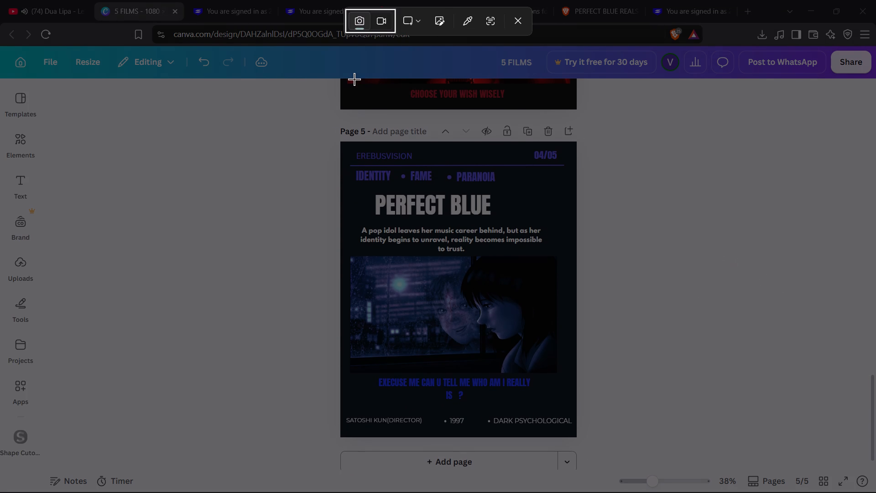
{"action": "left_click_drag", "start_coordinate": [337, 136], "coordinate": [571, 417]}
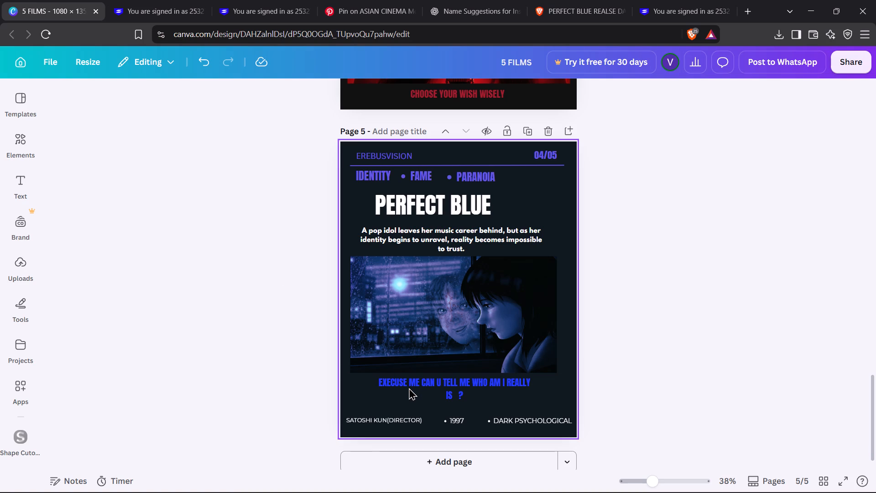
{"action": "left_click_drag", "start_coordinate": [445, 420], "coordinate": [442, 420]}
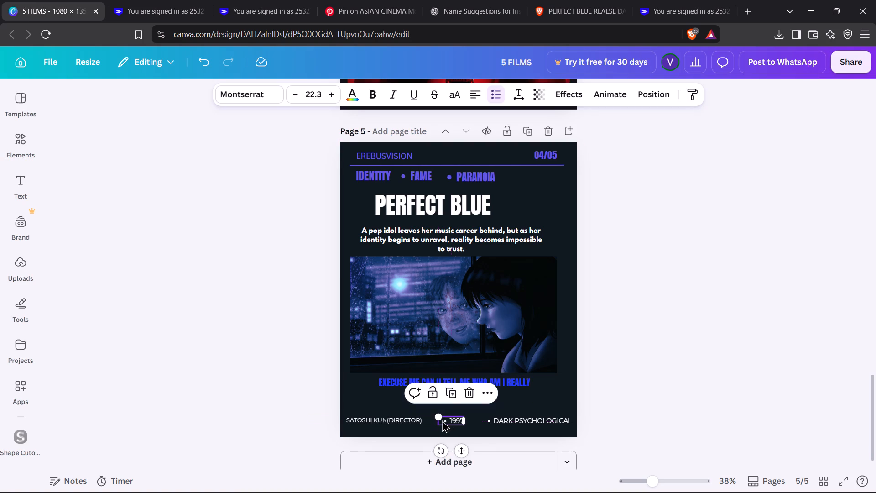
{"action": "left_click_drag", "start_coordinate": [442, 420], "coordinate": [440, 421]}
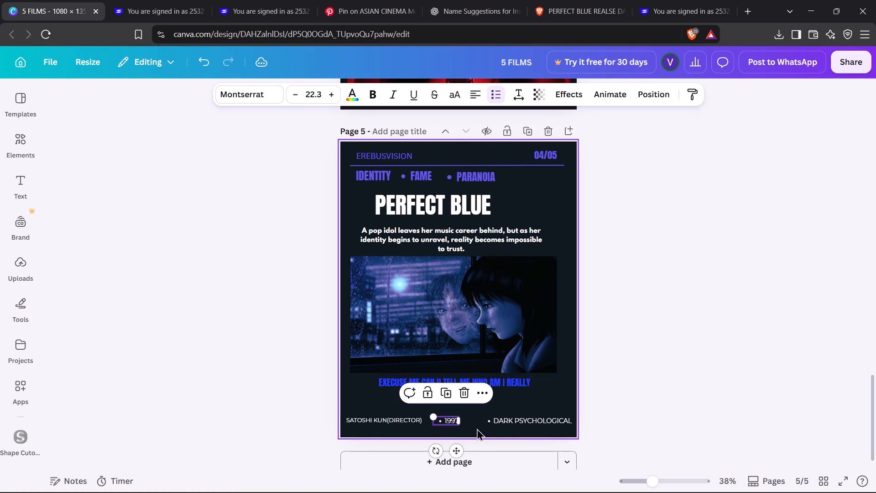
{"action": "left_click_drag", "start_coordinate": [522, 425], "coordinate": [506, 425]}
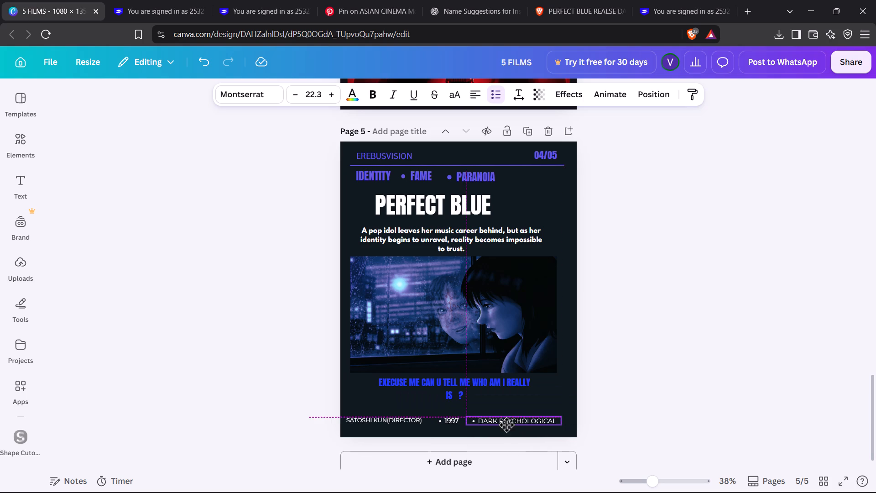
{"action": "left_click_drag", "start_coordinate": [506, 425], "coordinate": [509, 425]}
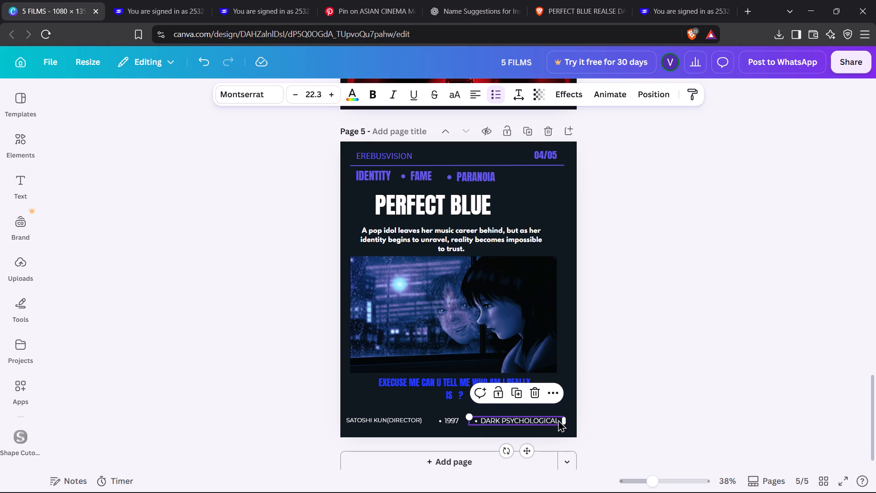
Append THRILLER to the DARK PSYCHOLOGICAL genre entry in the PERFECT BLUE footer.
{"action": "left_click", "coordinate": [558, 420]}
{"action": "key", "text": "space"}
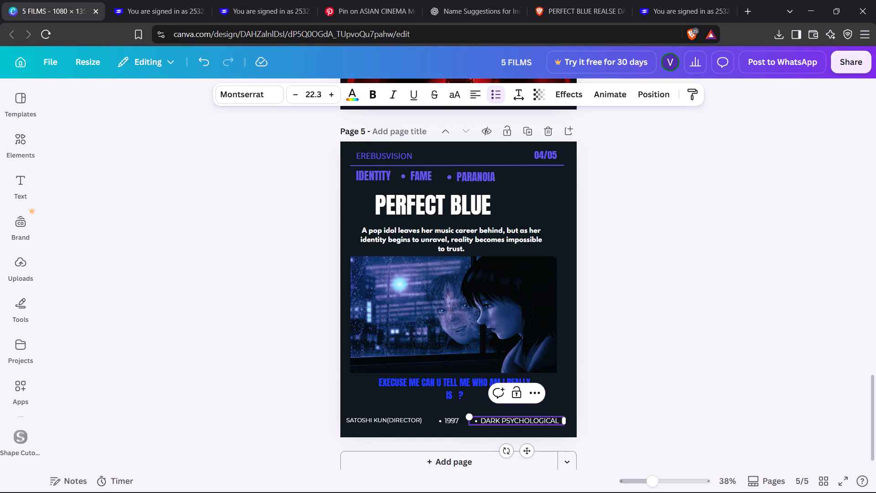
{"action": "key", "text": "t"}
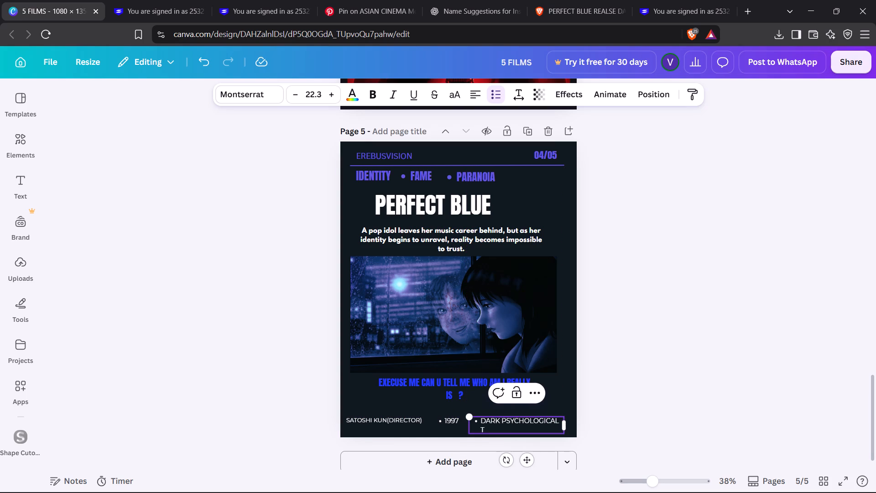
{"action": "key", "text": "h"}
{"action": "type", "text": "RILLER"}
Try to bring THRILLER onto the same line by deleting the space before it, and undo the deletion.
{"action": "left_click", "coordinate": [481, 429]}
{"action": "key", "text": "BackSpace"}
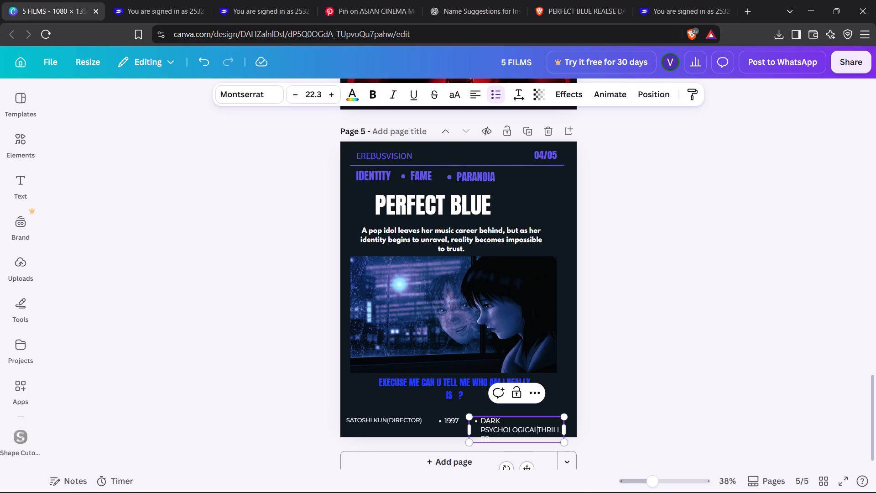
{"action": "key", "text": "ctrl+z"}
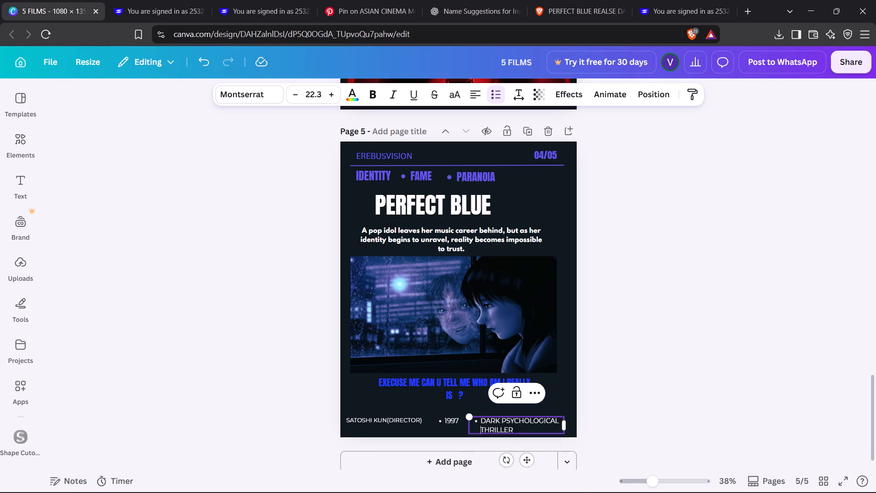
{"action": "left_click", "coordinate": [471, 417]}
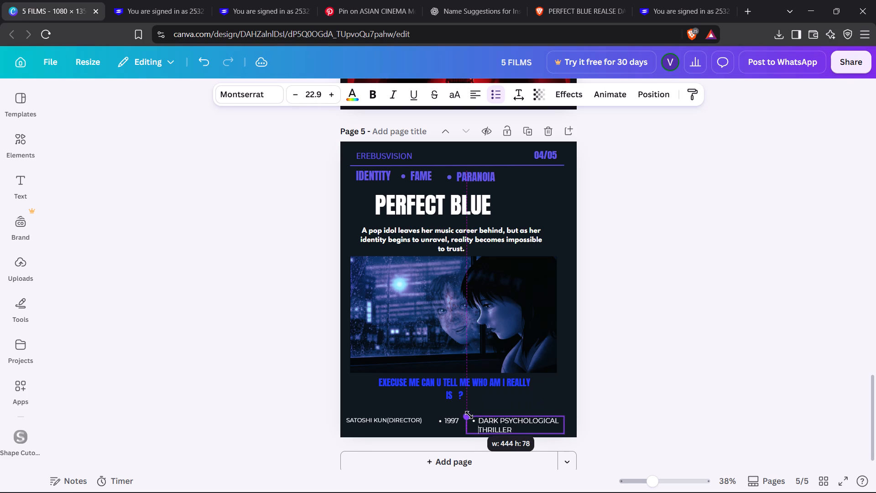
Reduce the whole DARK PSYCHOLOGICAL THRILLER footer text to font size 20.3.
{"action": "triple_click", "coordinate": [504, 428]}
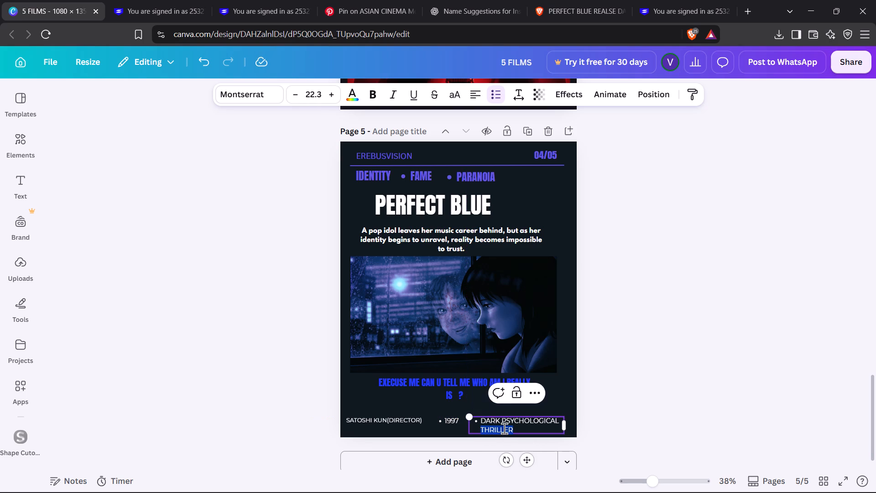
{"action": "left_click", "coordinate": [504, 428]}
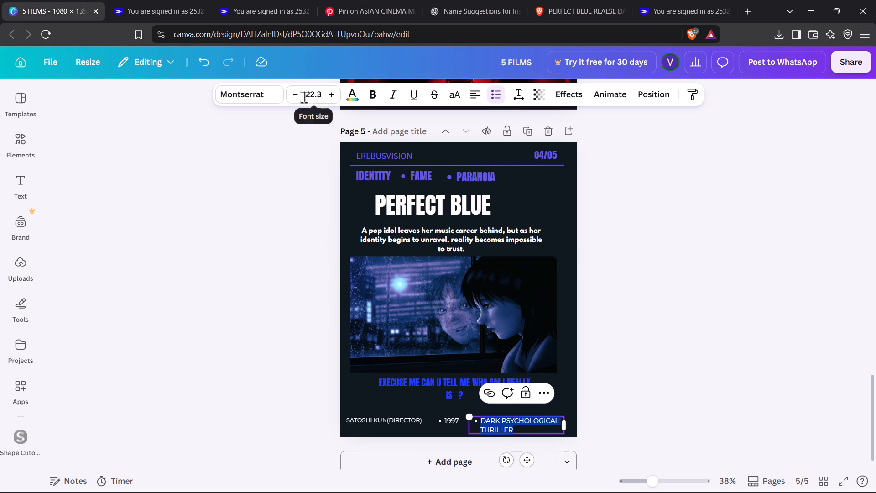
{"action": "left_click", "coordinate": [304, 98]}
{"action": "left_click", "coordinate": [304, 98]}
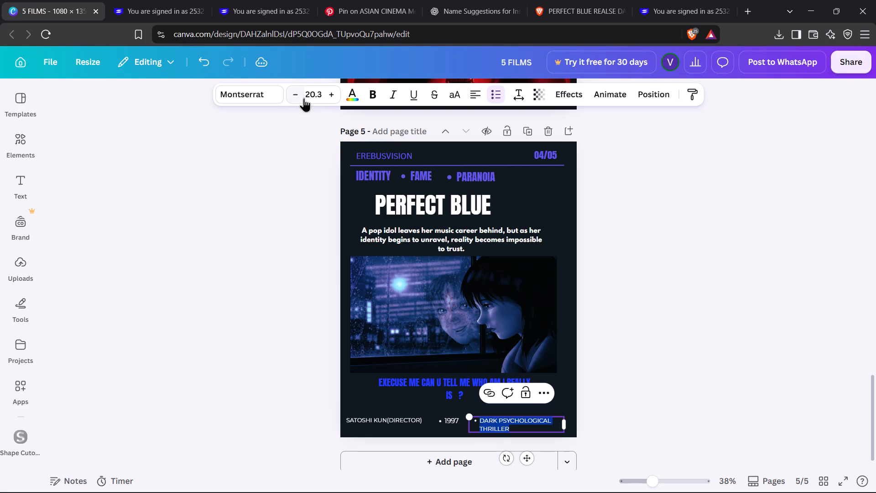
{"action": "left_click", "coordinate": [680, 291]}
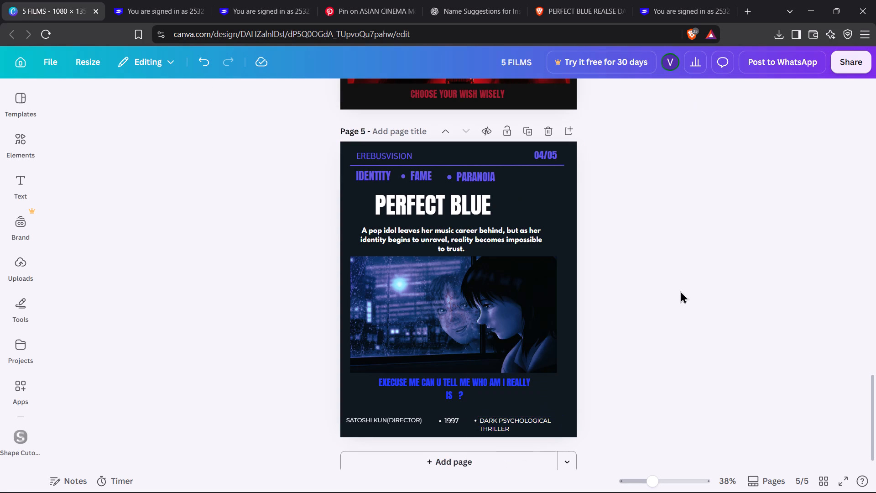
{"action": "left_click", "coordinate": [519, 420]}
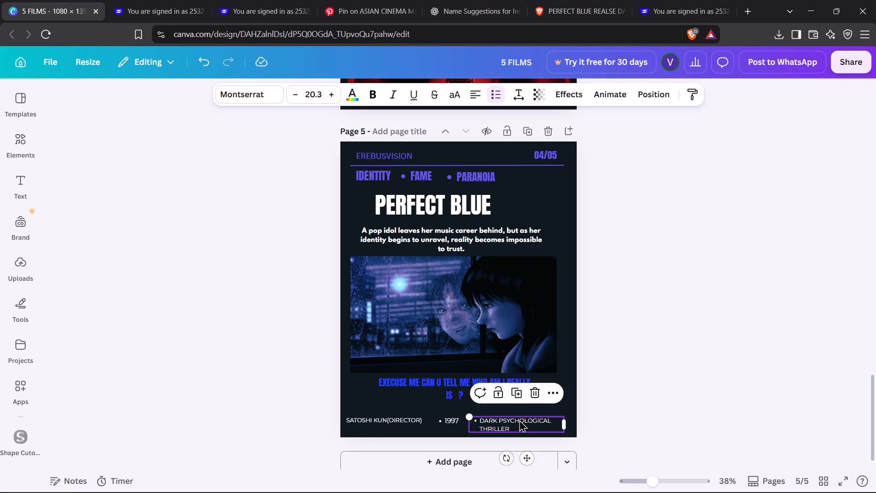
{"action": "left_click", "coordinate": [700, 336]}
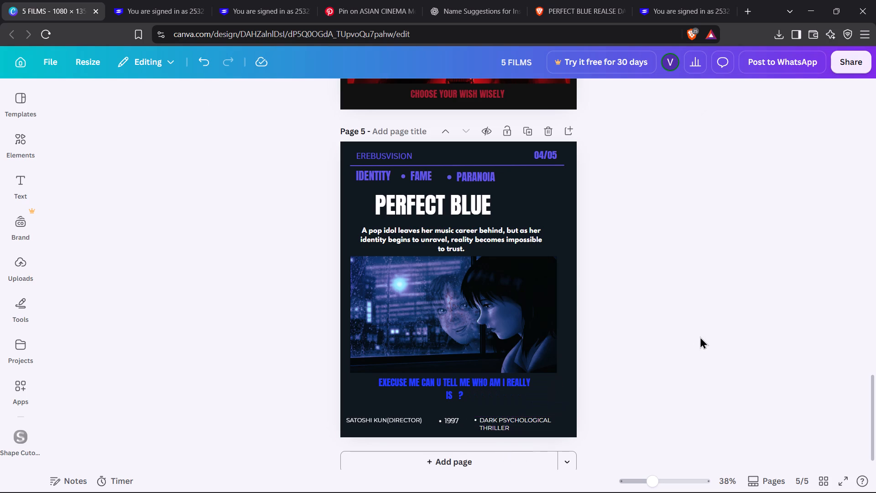
Nudge the red OBSESSION image on page 4 slightly up, with a gap of 33 above and below it.
{"action": "scroll", "coordinate": [700, 336], "scroll_direction": "up", "scroll_amount": 4}
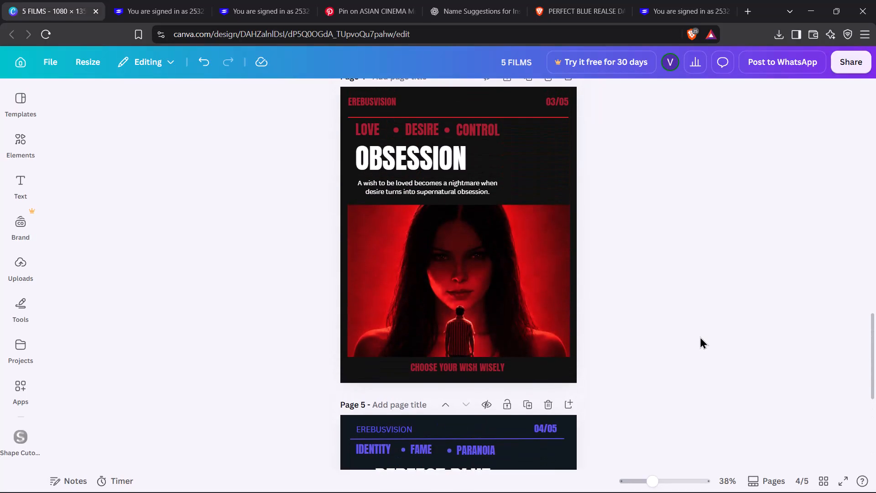
{"action": "scroll", "coordinate": [700, 336], "scroll_direction": "down", "scroll_amount": 3}
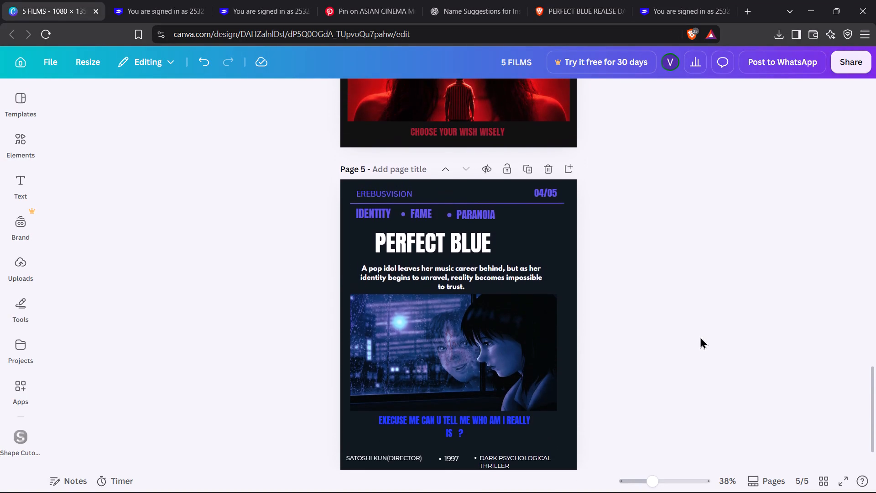
{"action": "scroll", "coordinate": [700, 336], "scroll_direction": "up", "scroll_amount": 3}
{"action": "scroll", "coordinate": [700, 336], "scroll_direction": "down", "scroll_amount": 2}
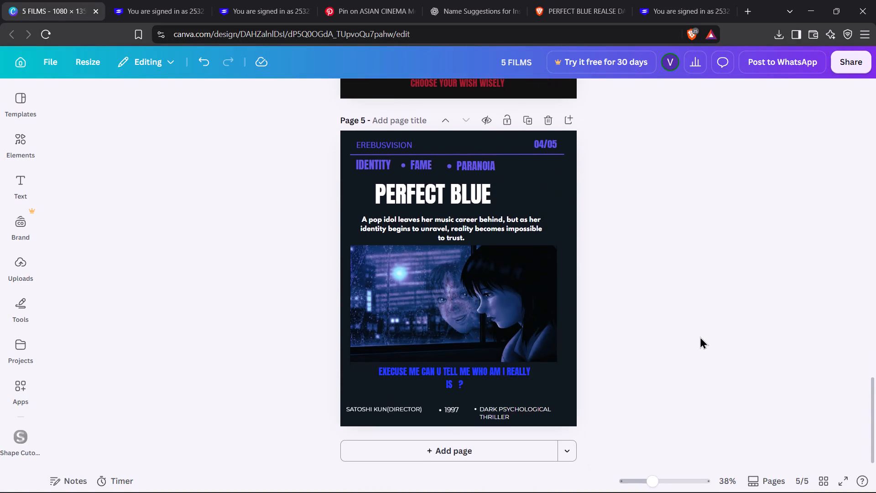
{"action": "scroll", "coordinate": [700, 336], "scroll_direction": "up", "scroll_amount": 4}
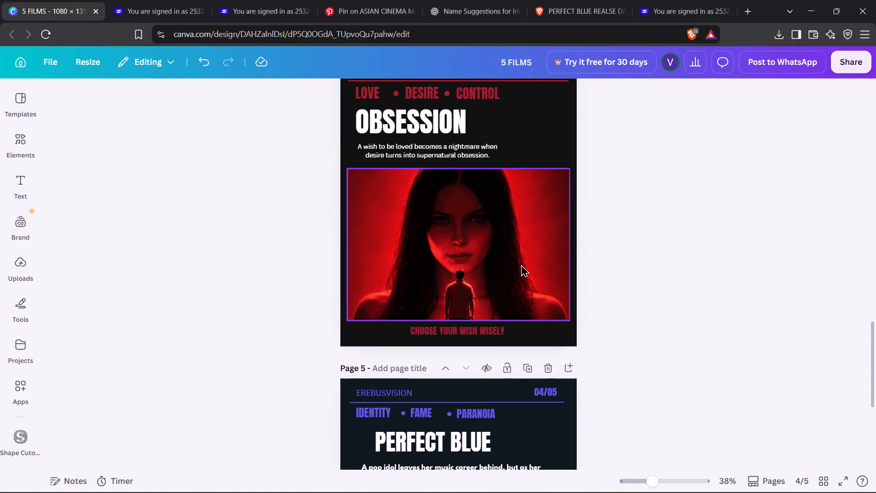
{"action": "left_click", "coordinate": [521, 264]}
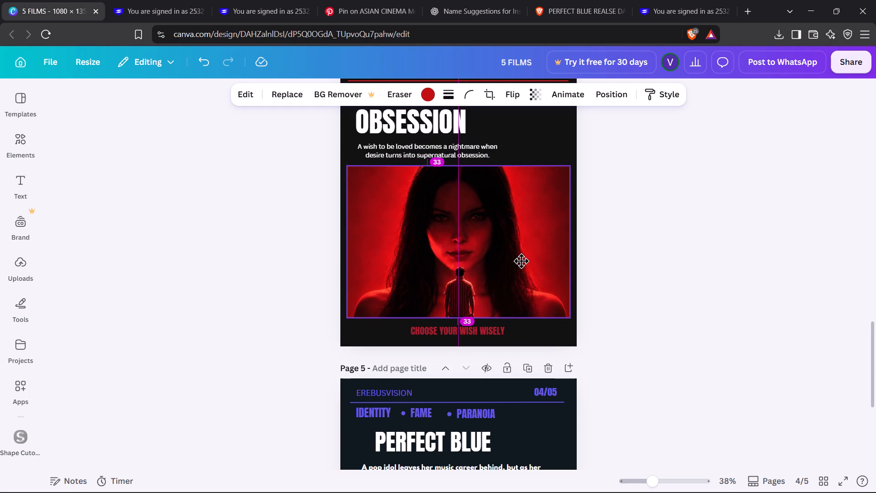
Move the CHOOSE YOUR WISH WISELY tagline on page 4 slightly up, closer beneath the OBSESSION image.
{"action": "left_click", "coordinate": [469, 332]}
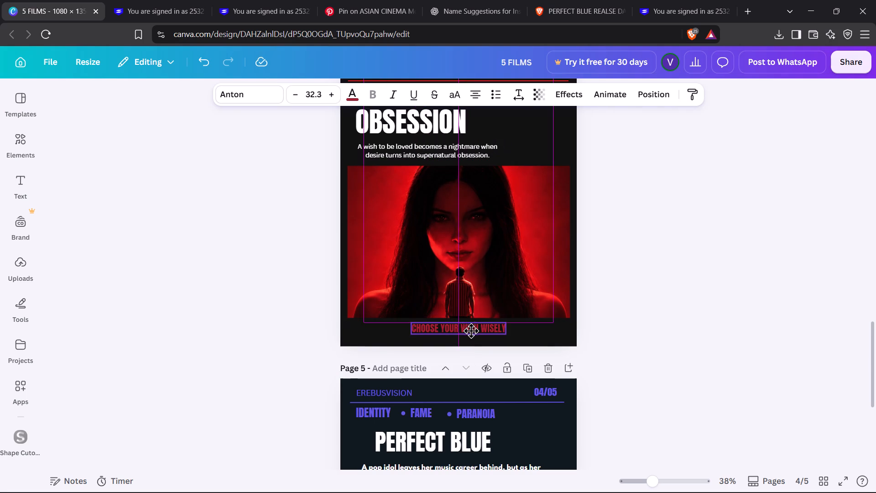
{"action": "scroll", "coordinate": [634, 331], "scroll_direction": "down", "scroll_amount": 6}
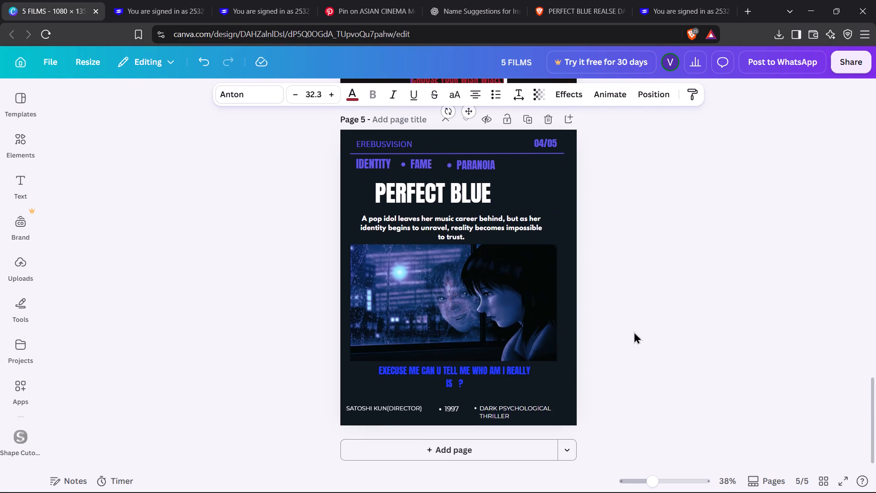
{"action": "scroll", "coordinate": [634, 331], "scroll_direction": "up", "scroll_amount": 4}
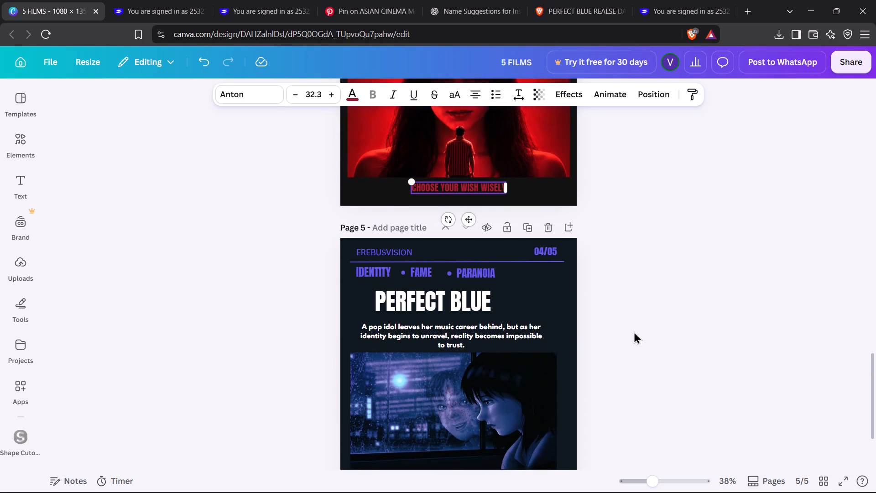
{"action": "scroll", "coordinate": [634, 331], "scroll_direction": "up", "scroll_amount": 2}
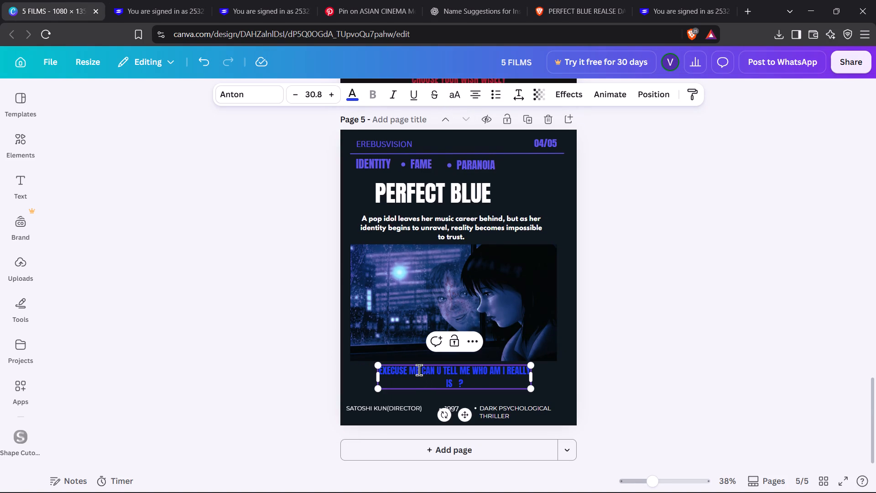
{"action": "left_click", "coordinate": [422, 372]}
{"action": "key", "text": "space"}
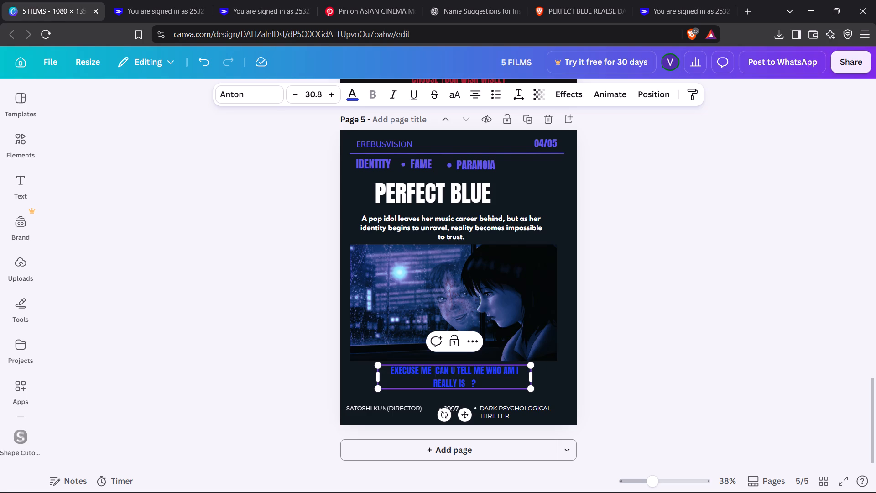
{"action": "key", "text": "BackSpace"}
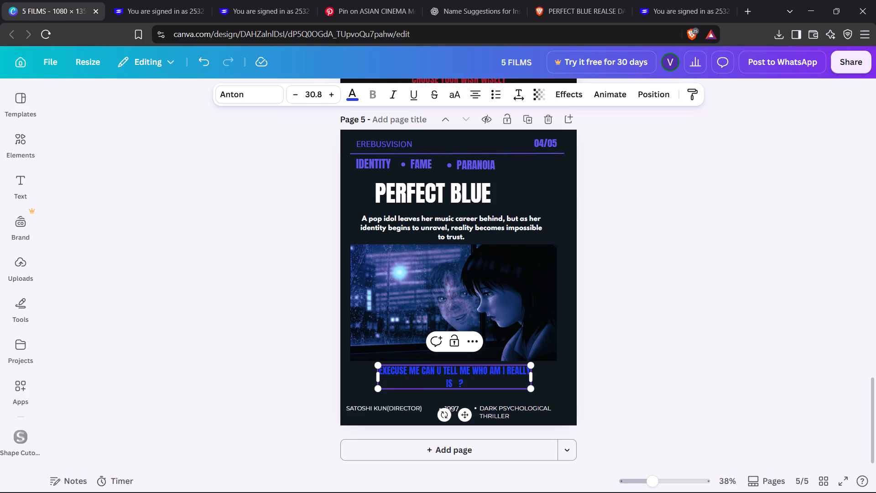
{"action": "key", "text": "comma"}
{"action": "key", "text": "space"}
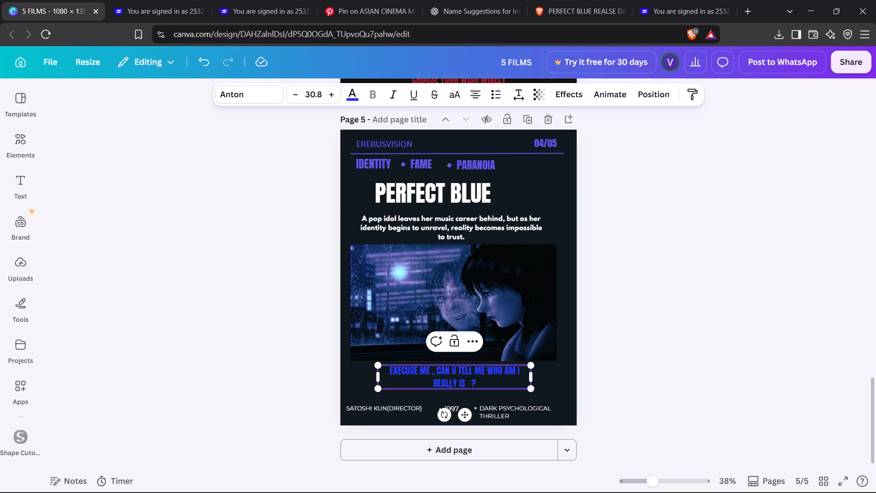
{"action": "left_click", "coordinate": [631, 370]}
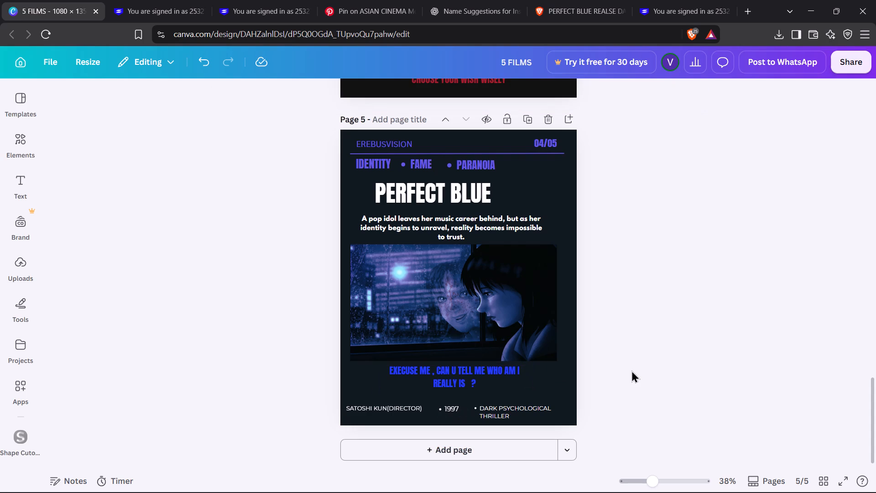
Enlarge the description text under the PAPARIKA title on page 2 slightly, to about font size 16.
{"action": "scroll", "coordinate": [631, 370], "scroll_direction": "up", "scroll_amount": 1}
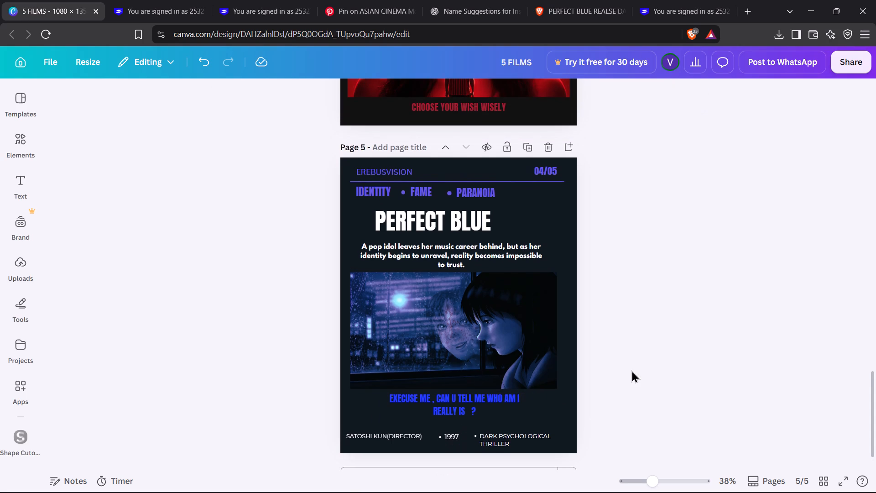
{"action": "scroll", "coordinate": [631, 370], "scroll_direction": "up", "scroll_amount": 5}
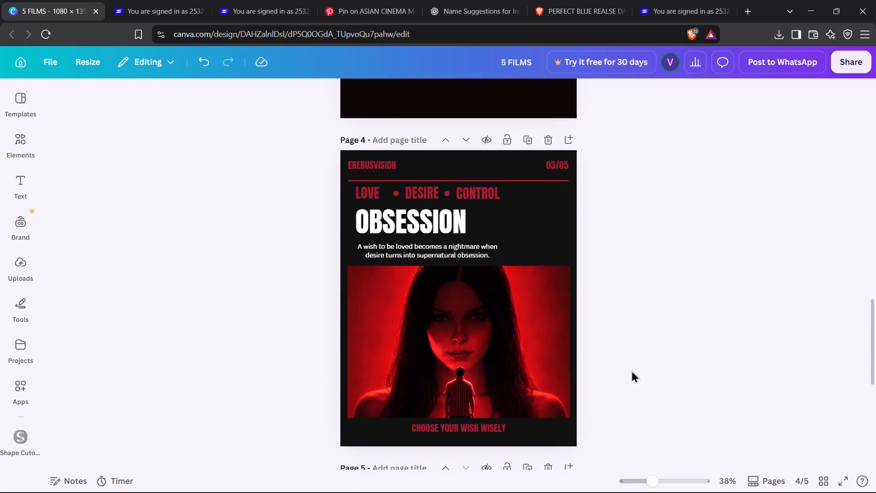
{"action": "scroll", "coordinate": [631, 370], "scroll_direction": "up", "scroll_amount": 5}
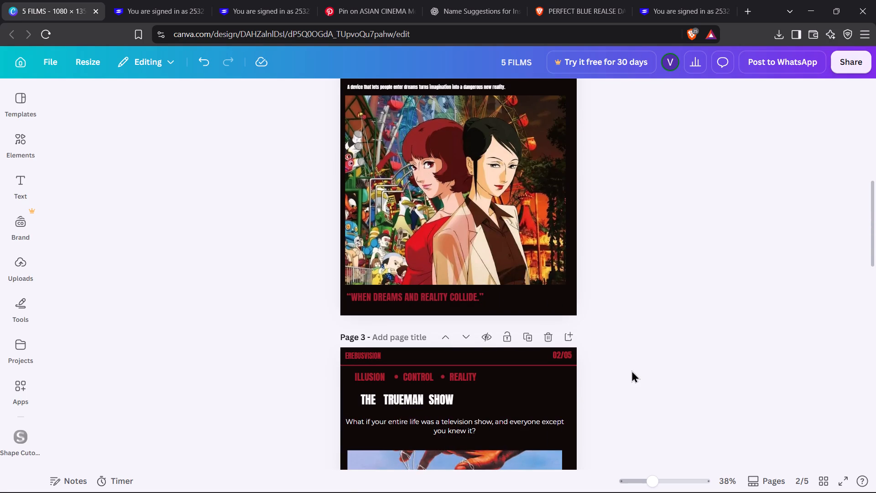
{"action": "scroll", "coordinate": [631, 370], "scroll_direction": "up", "scroll_amount": 4}
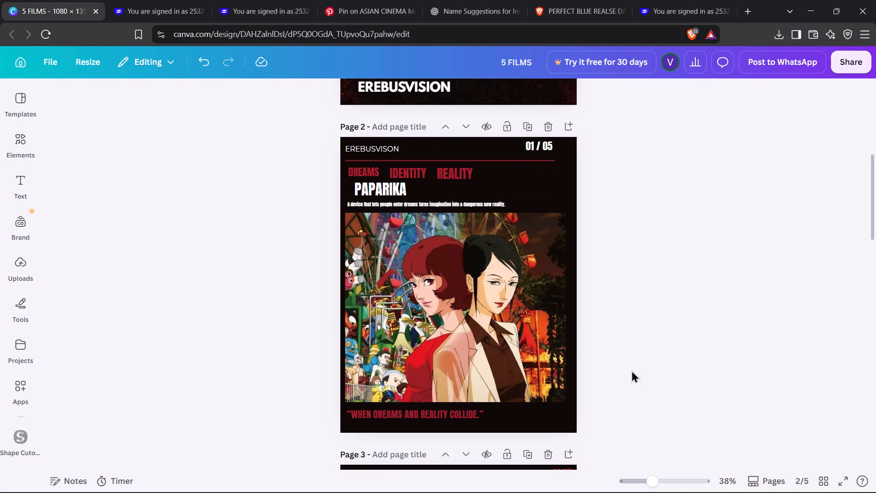
{"action": "scroll", "coordinate": [447, 231], "scroll_direction": "up", "scroll_amount": 1}
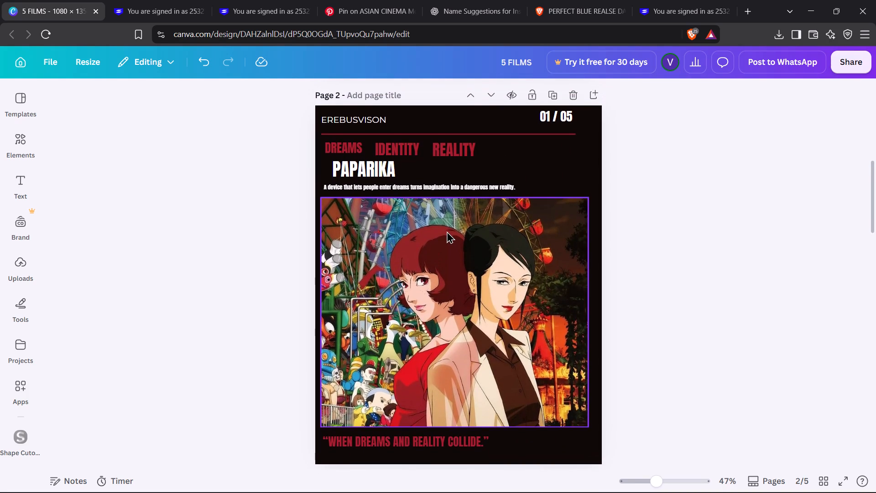
{"action": "left_click", "coordinate": [418, 189]}
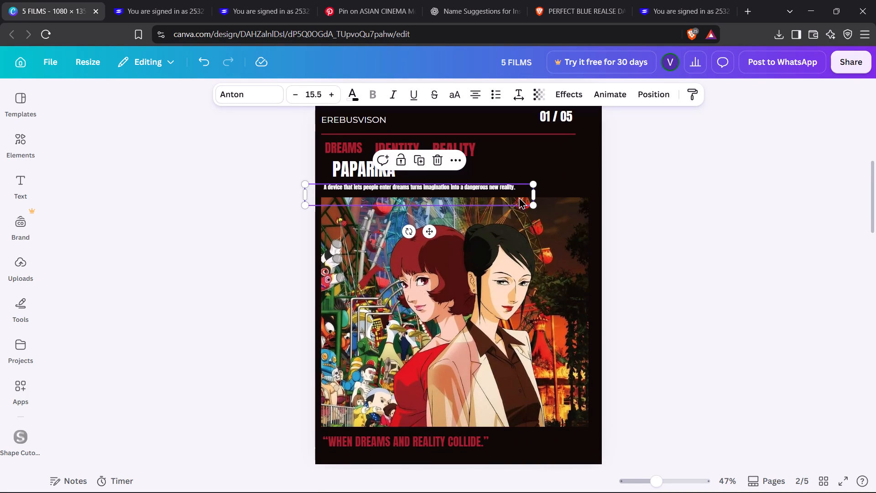
{"action": "left_click_drag", "start_coordinate": [533, 181], "coordinate": [534, 180]}
{"action": "left_click_drag", "start_coordinate": [534, 180], "coordinate": [543, 171]}
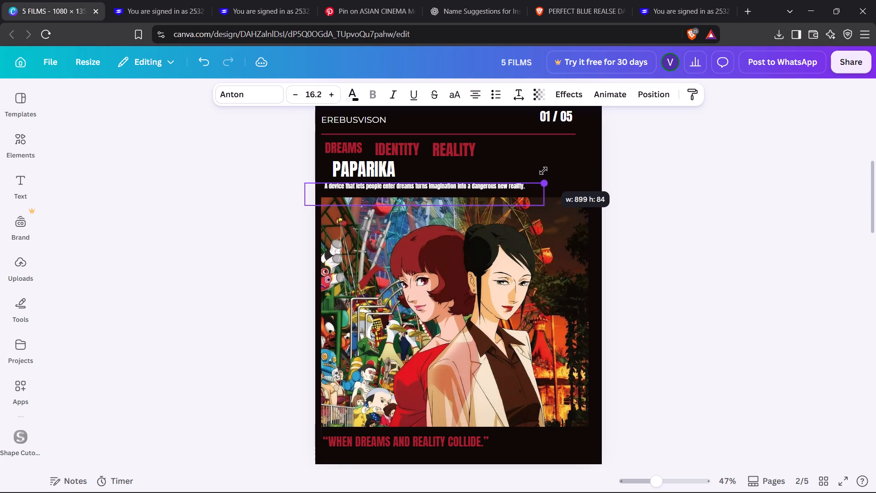
{"action": "left_click_drag", "start_coordinate": [543, 171], "coordinate": [542, 171]}
{"action": "left_click", "coordinate": [543, 205]}
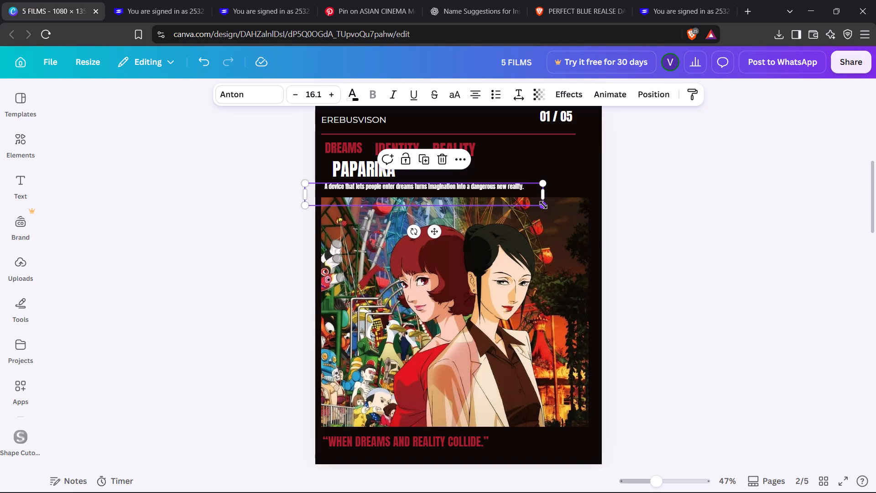
Shrink the PAPARIKA image on page 2 to about 914 by 811 and shift it slightly up beneath the description.
{"action": "left_click", "coordinate": [522, 389]}
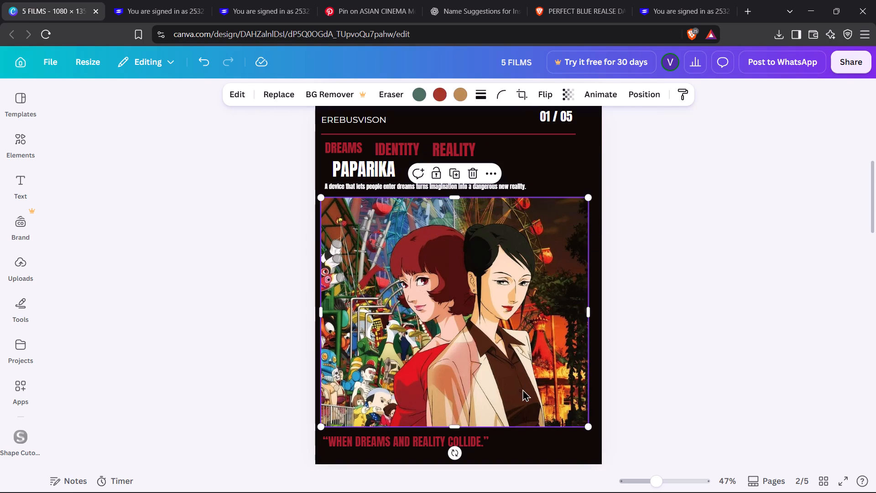
{"action": "left_click_drag", "start_coordinate": [585, 425], "coordinate": [581, 417]}
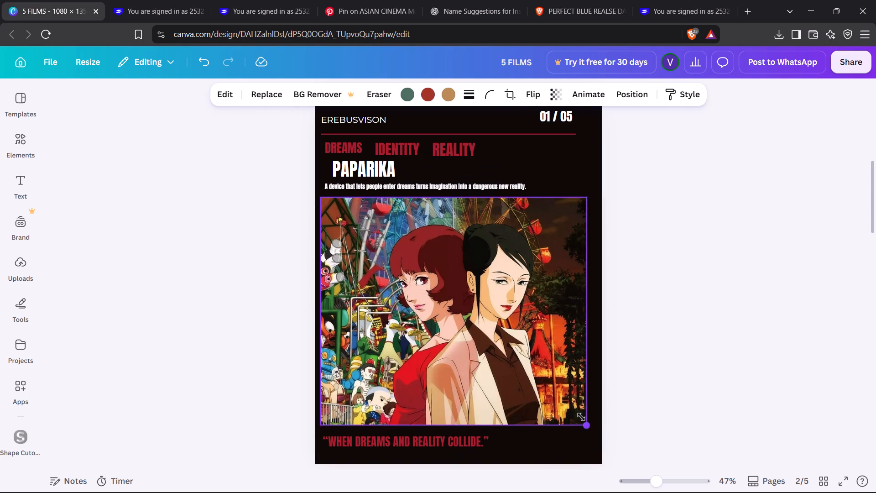
{"action": "left_click_drag", "start_coordinate": [581, 417], "coordinate": [578, 411]}
{"action": "left_click_drag", "start_coordinate": [454, 344], "coordinate": [464, 341]}
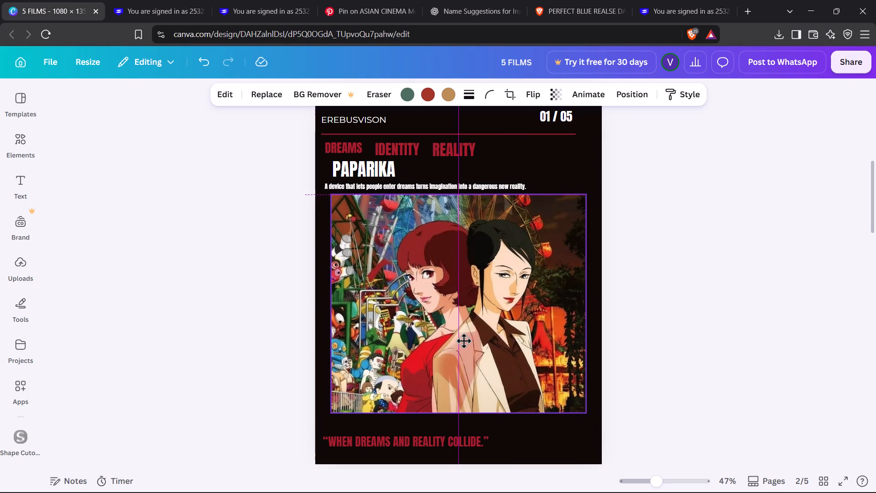
{"action": "left_click_drag", "start_coordinate": [464, 341], "coordinate": [459, 341]}
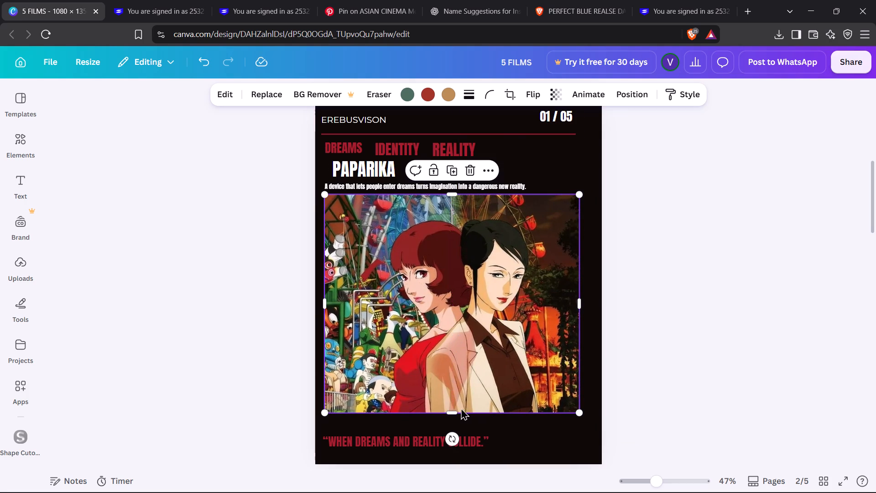
{"action": "left_click_drag", "start_coordinate": [454, 413], "coordinate": [454, 421]}
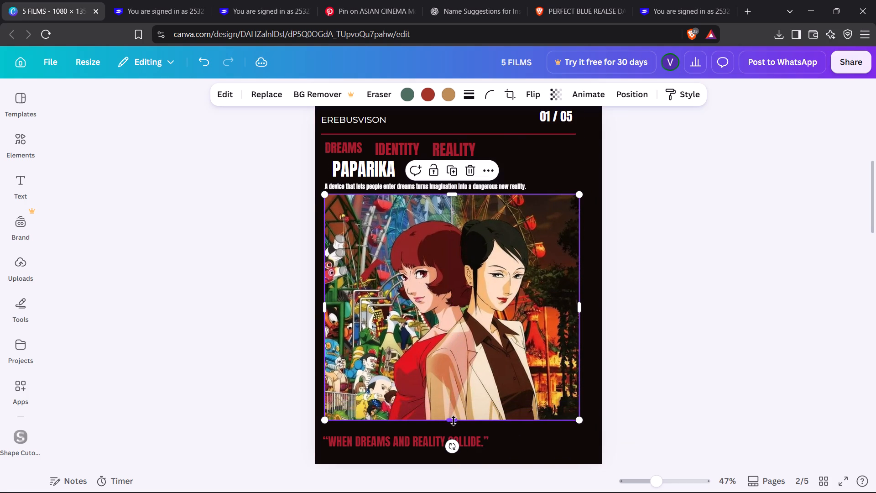
{"action": "left_click", "coordinate": [578, 421]}
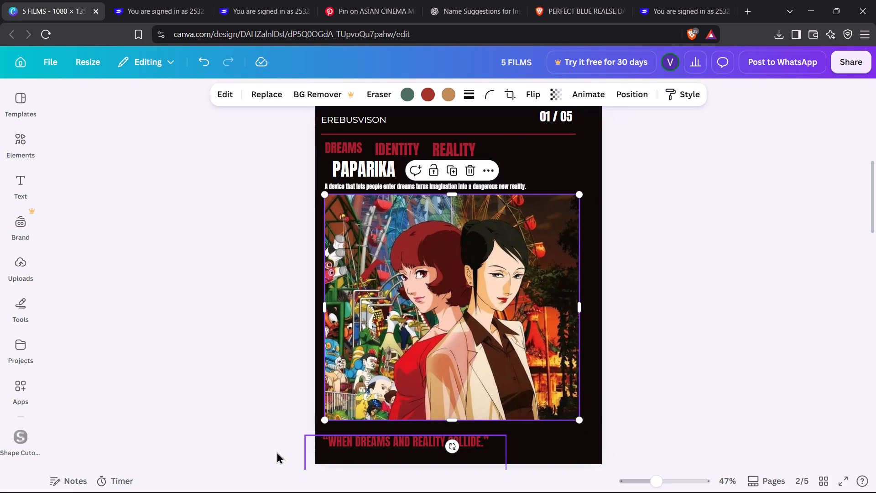
{"action": "left_click_drag", "start_coordinate": [324, 421], "coordinate": [338, 414]}
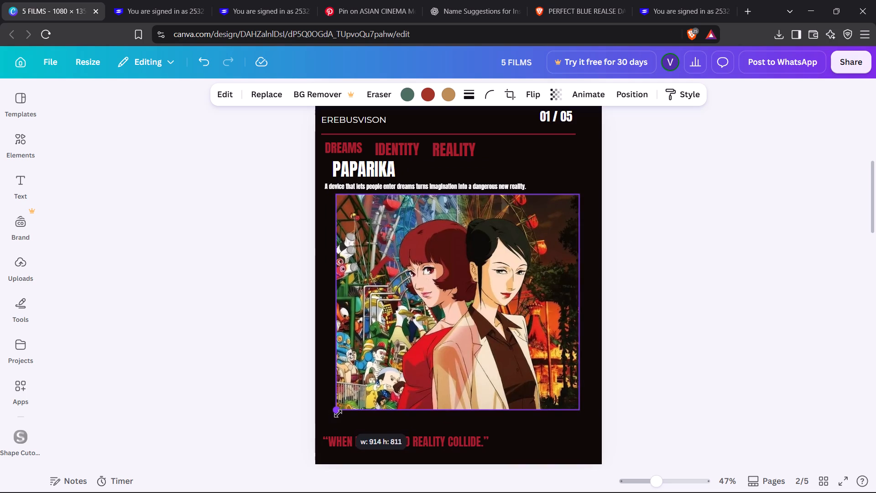
{"action": "left_click_drag", "start_coordinate": [338, 414], "coordinate": [338, 413]}
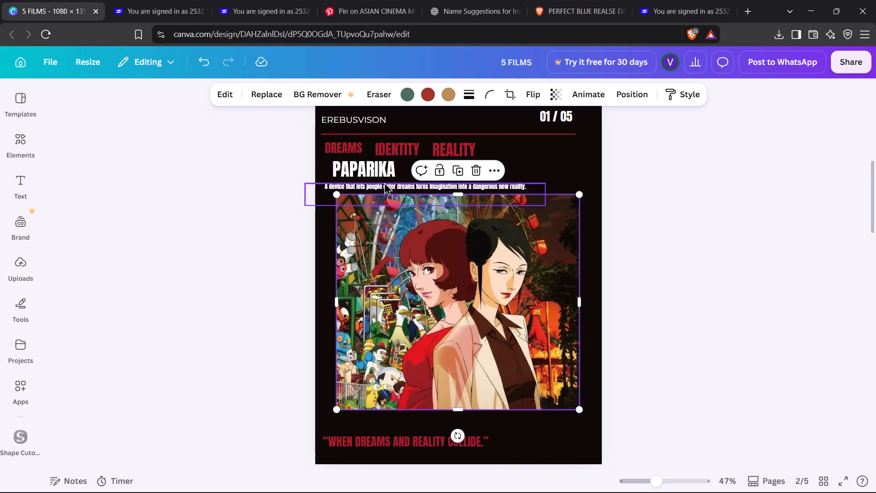
Move the WHEN DREAMS AND REALITY COLLIDE tagline on page 2 up and slightly right, closer beneath the image.
{"action": "left_click_drag", "start_coordinate": [378, 440], "coordinate": [390, 431]}
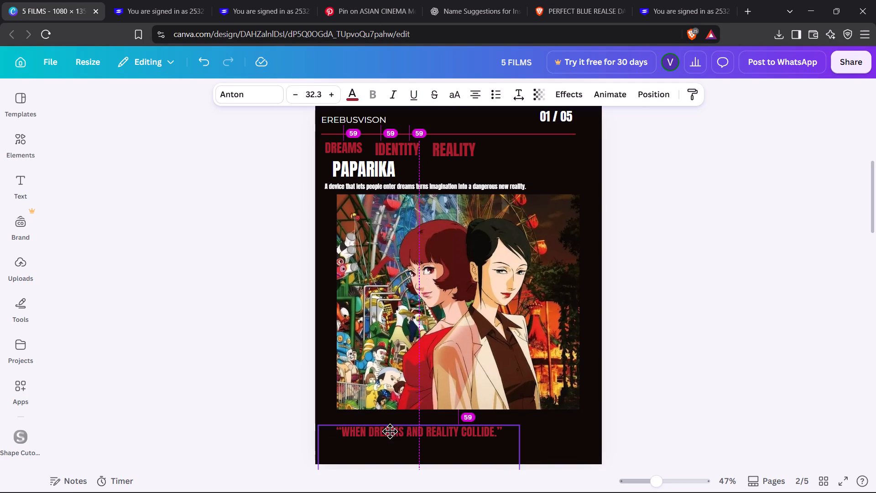
{"action": "left_click_drag", "start_coordinate": [390, 431], "coordinate": [388, 425]}
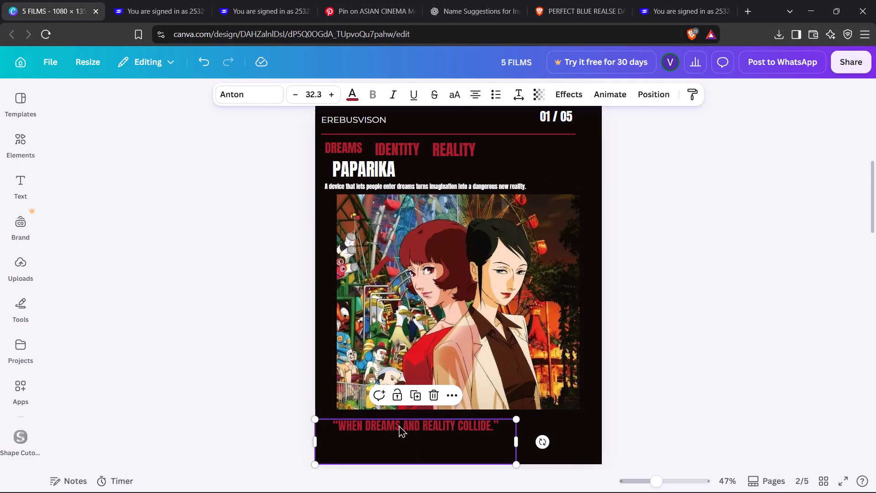
{"action": "left_click", "coordinate": [739, 350]}
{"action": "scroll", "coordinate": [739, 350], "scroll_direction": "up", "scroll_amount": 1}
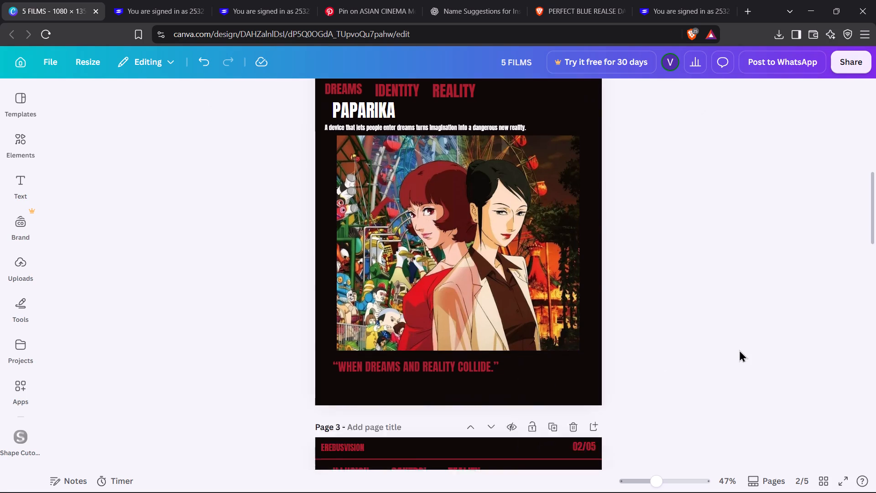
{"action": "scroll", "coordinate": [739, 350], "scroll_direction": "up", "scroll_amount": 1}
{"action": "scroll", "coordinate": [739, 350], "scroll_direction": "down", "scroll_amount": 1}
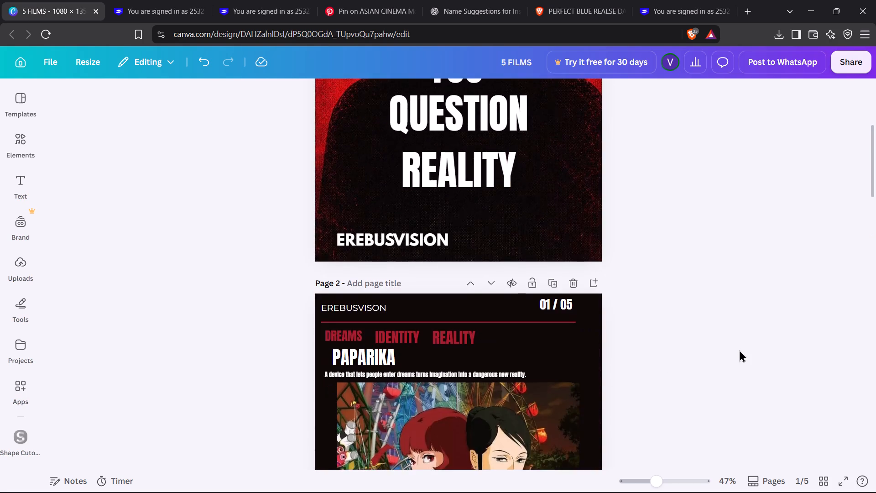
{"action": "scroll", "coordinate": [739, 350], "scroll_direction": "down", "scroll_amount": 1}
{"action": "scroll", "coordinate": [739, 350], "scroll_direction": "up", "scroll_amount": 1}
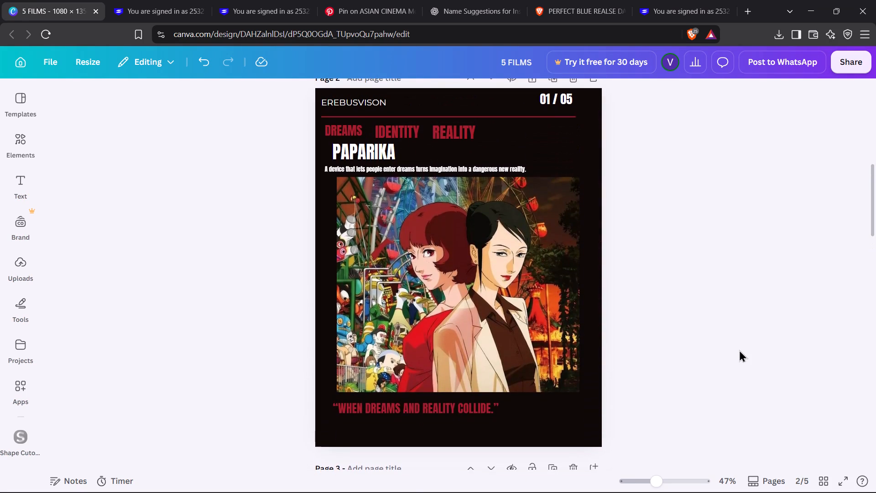
Search the web for PAPARIKA DIRECTOR in a new tab and look through the results for the film's director.
{"action": "left_click", "coordinate": [750, 15]}
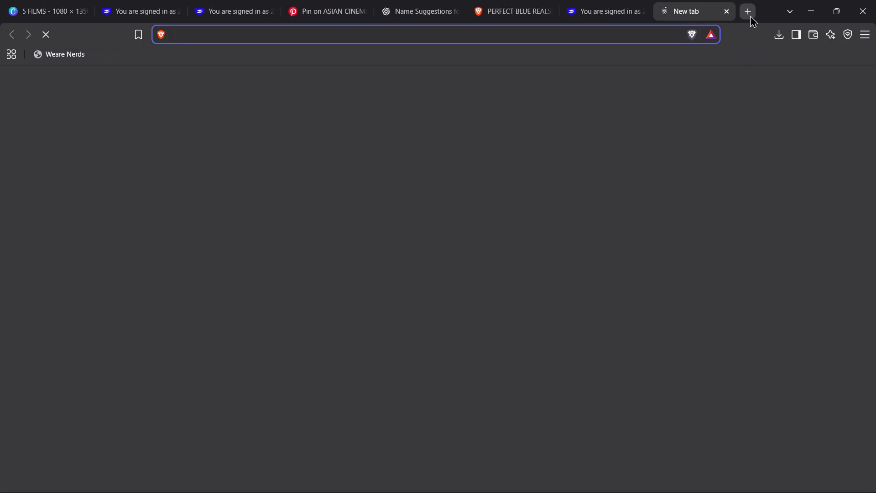
{"action": "type", "text": "PAPARIK"}
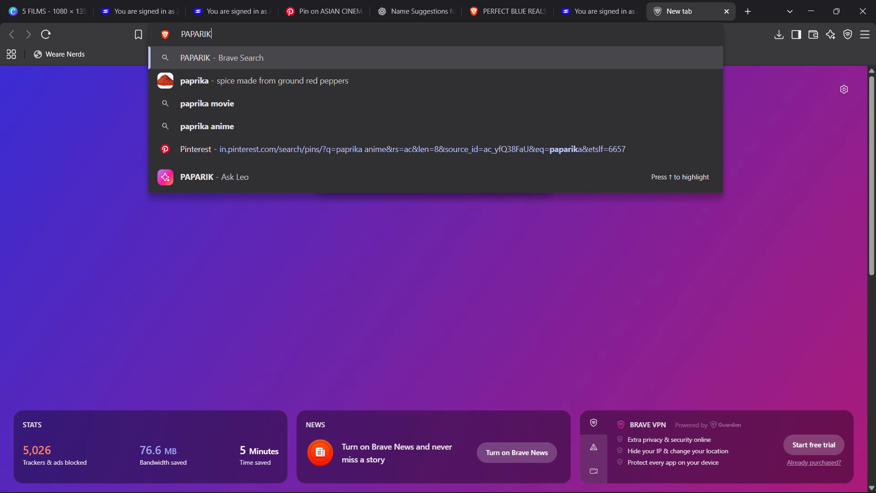
{"action": "type", "text": "A DIRECTOR"}
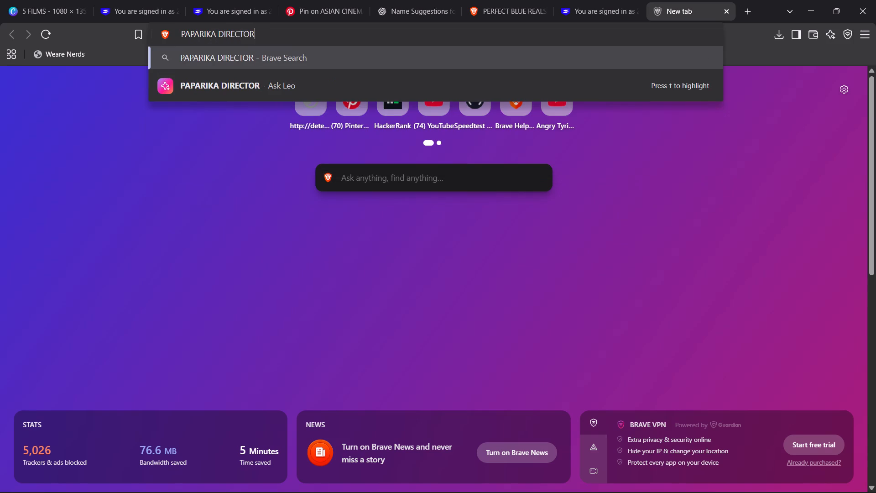
{"action": "key", "text": "Return"}
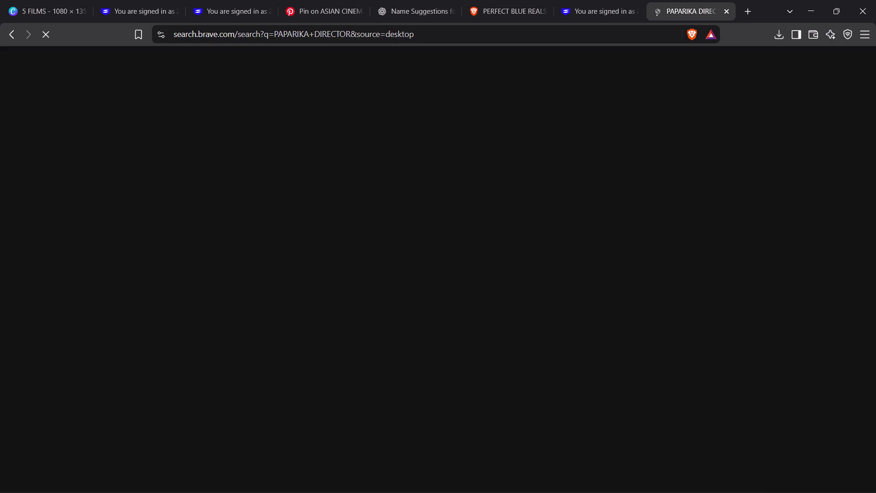
{"action": "scroll", "coordinate": [440, 337], "scroll_direction": "down", "scroll_amount": 1}
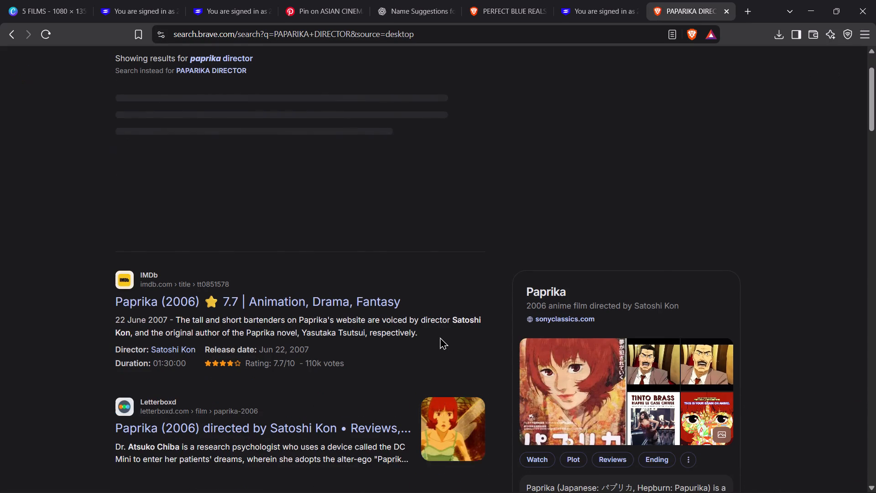
{"action": "scroll", "coordinate": [440, 337], "scroll_direction": "down", "scroll_amount": 1}
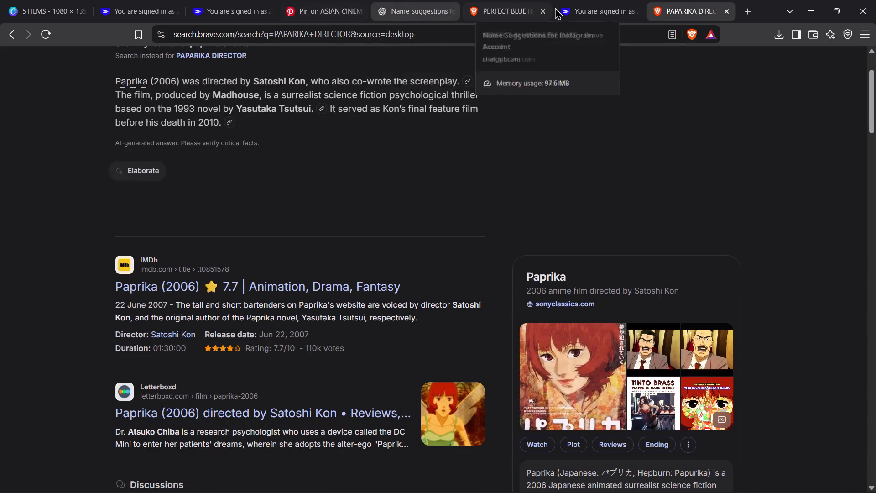
Back in the Canva design, add the text SATOSHI KUN on page 2 at font size 28.3, placed beneath the red tagline.
{"action": "left_click", "coordinate": [37, 5]}
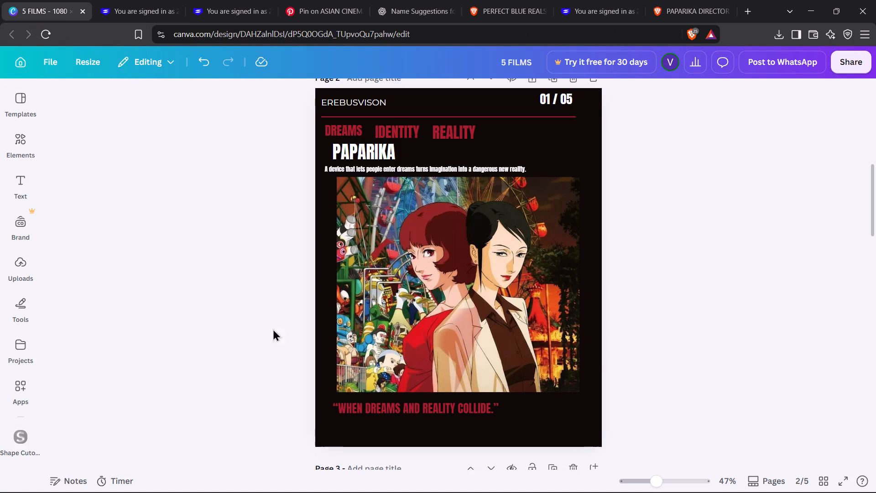
{"action": "scroll", "coordinate": [315, 416], "scroll_direction": "down", "scroll_amount": 1}
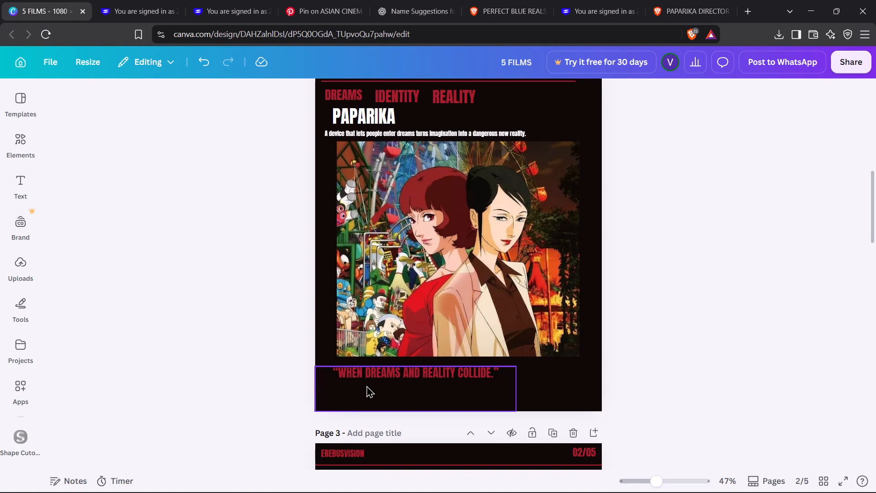
{"action": "key", "text": "t"}
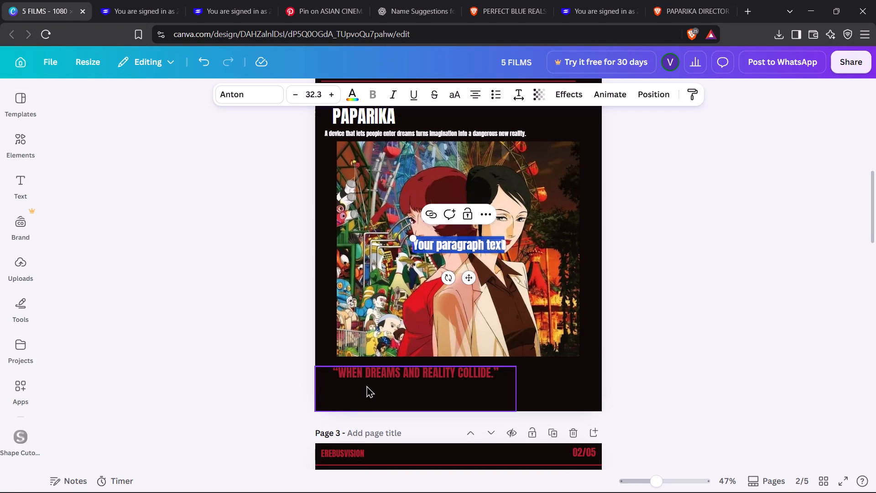
{"action": "type", "text": "SATOSHI"}
{"action": "key", "text": "space"}
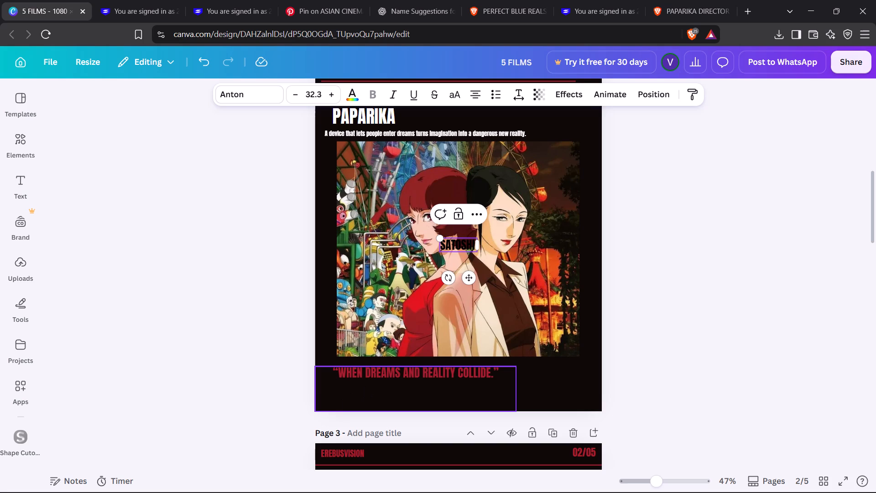
{"action": "type", "text": "KUN"}
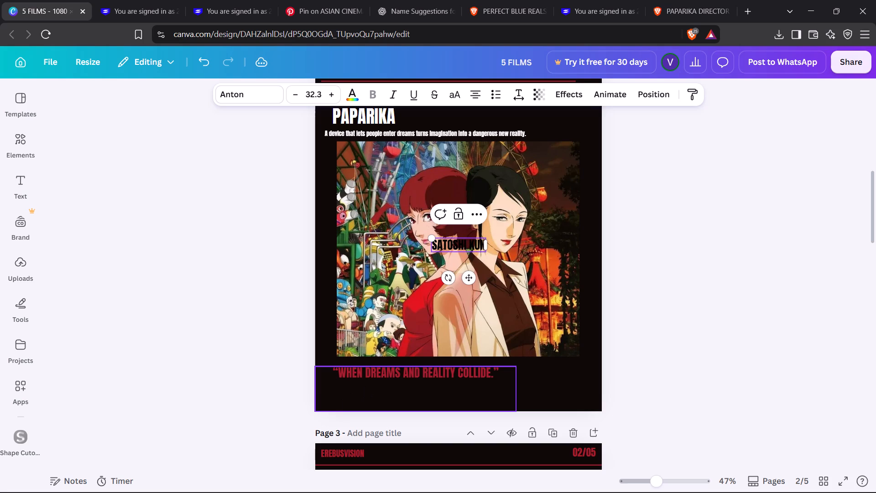
{"action": "triple_click", "coordinate": [292, 96]}
{"action": "left_click", "coordinate": [292, 96]}
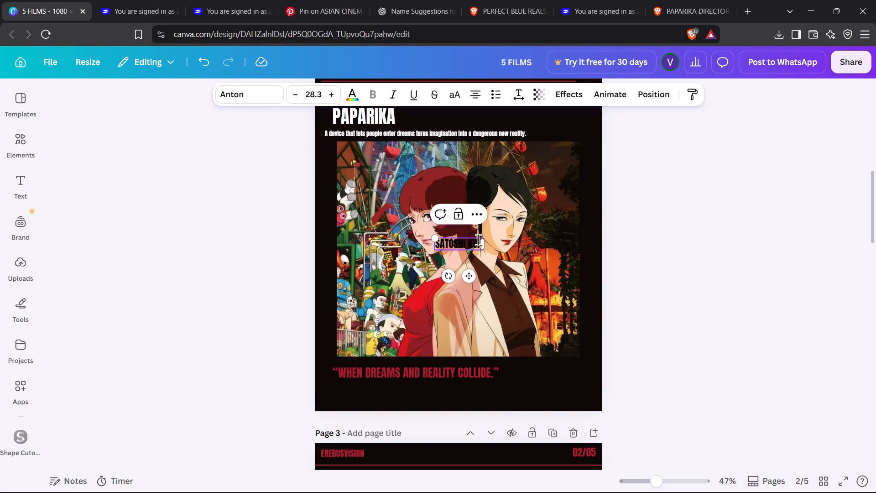
{"action": "left_click_drag", "start_coordinate": [470, 275], "coordinate": [382, 404]}
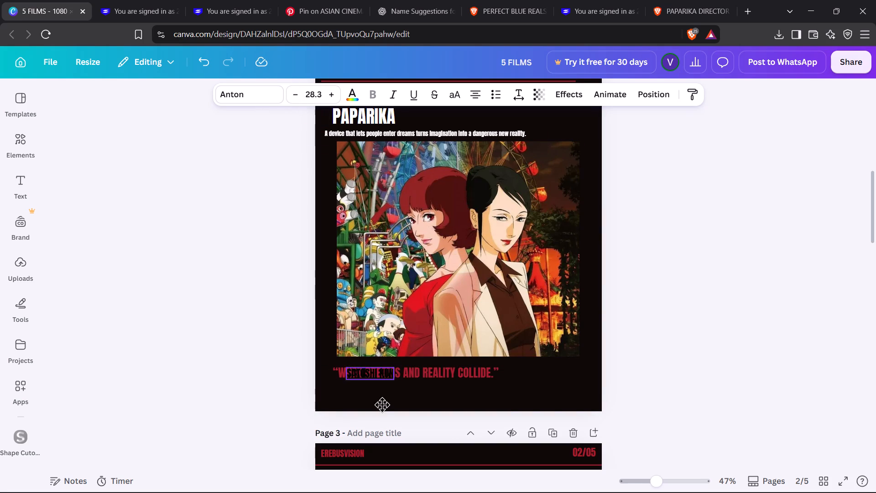
{"action": "left_click_drag", "start_coordinate": [382, 404], "coordinate": [366, 425]}
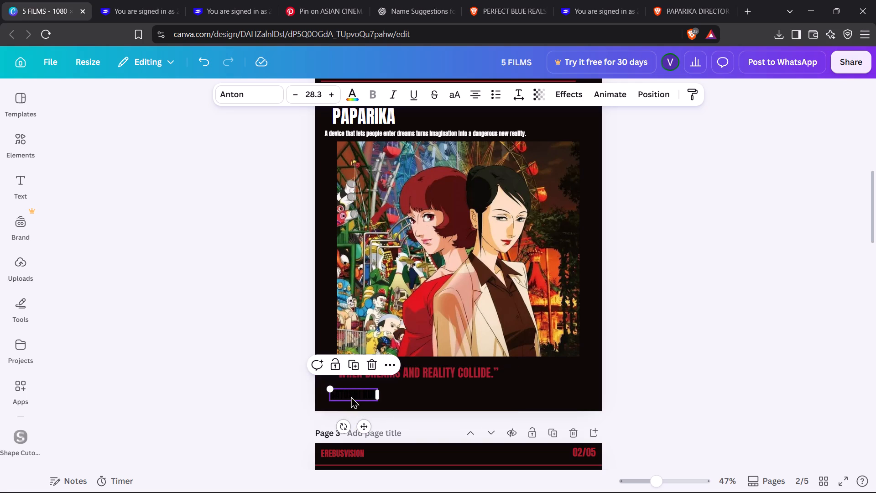
Format the SATOSHI KUN text on page 2 in white Montserrat at font size 21.
{"action": "double_click", "coordinate": [351, 395]}
{"action": "triple_click", "coordinate": [351, 395]}
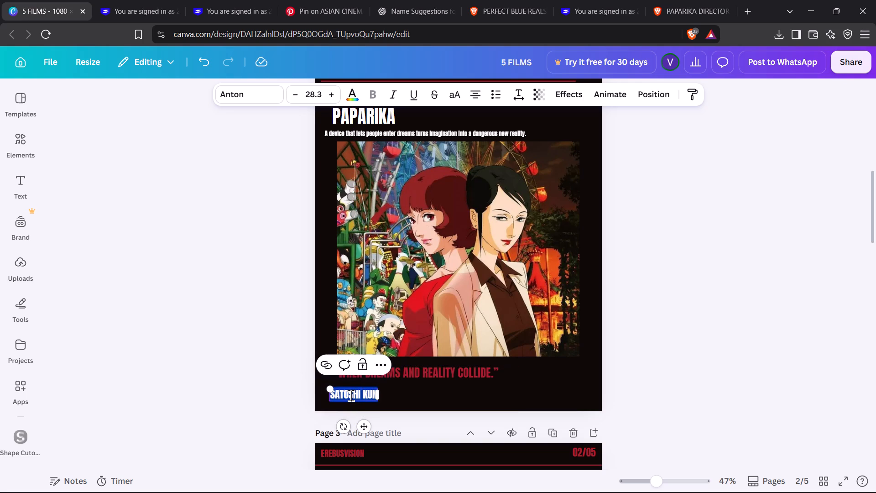
{"action": "left_click", "coordinate": [351, 395]}
{"action": "left_click", "coordinate": [351, 98]}
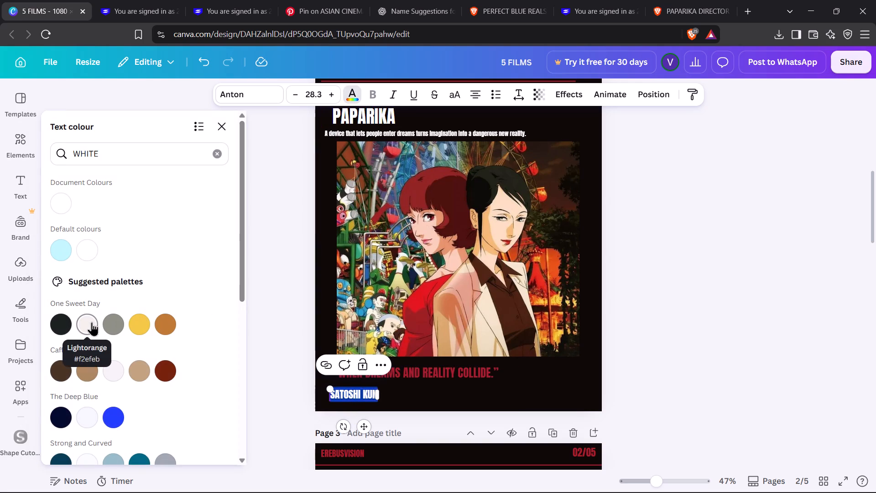
{"action": "left_click", "coordinate": [84, 255]}
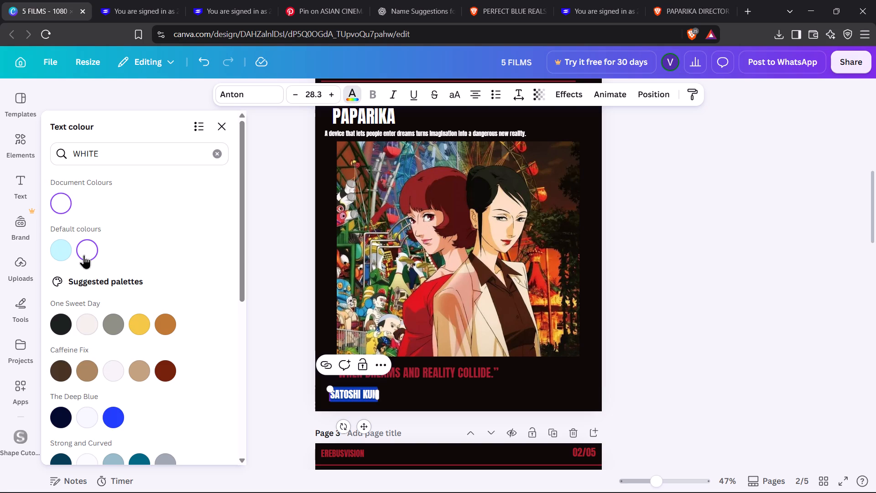
{"action": "left_click", "coordinate": [257, 96]}
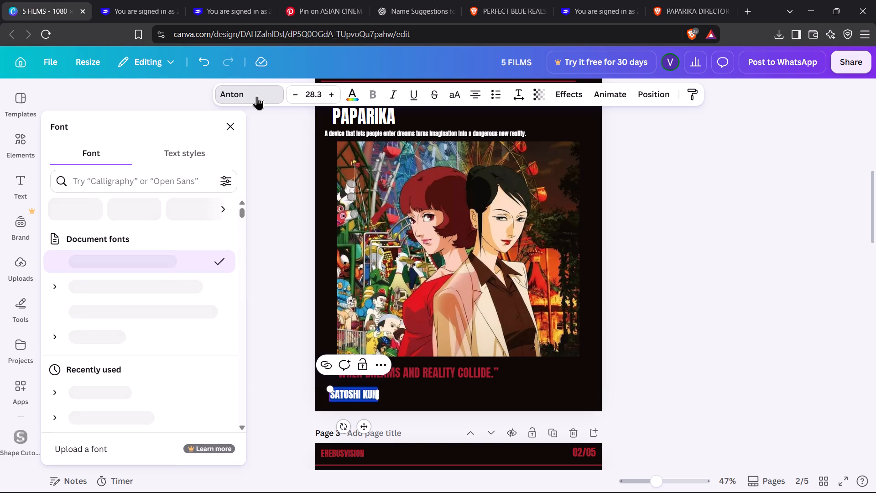
{"action": "left_click", "coordinate": [150, 336]}
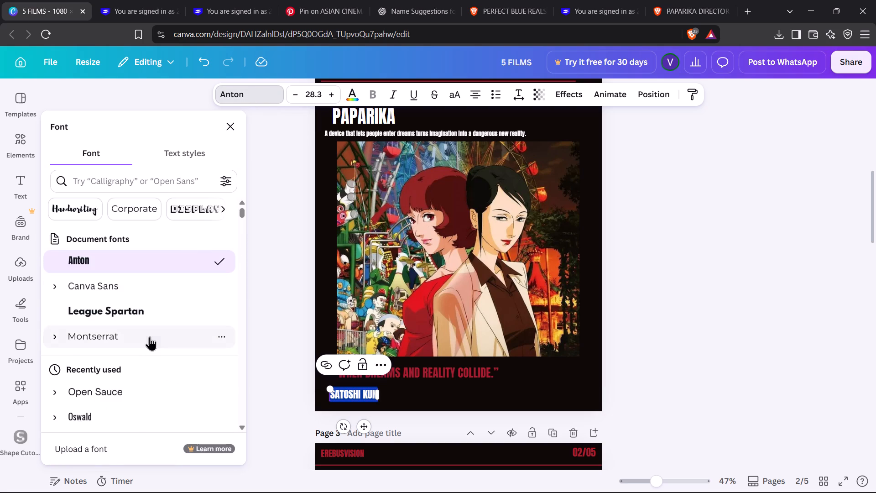
{"action": "left_click", "coordinate": [697, 335]}
{"action": "left_click", "coordinate": [697, 335]}
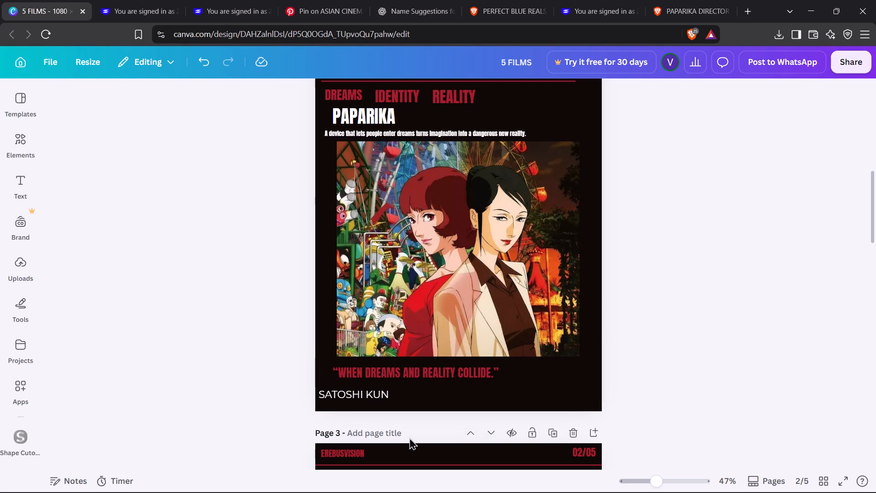
{"action": "left_click", "coordinate": [355, 399]}
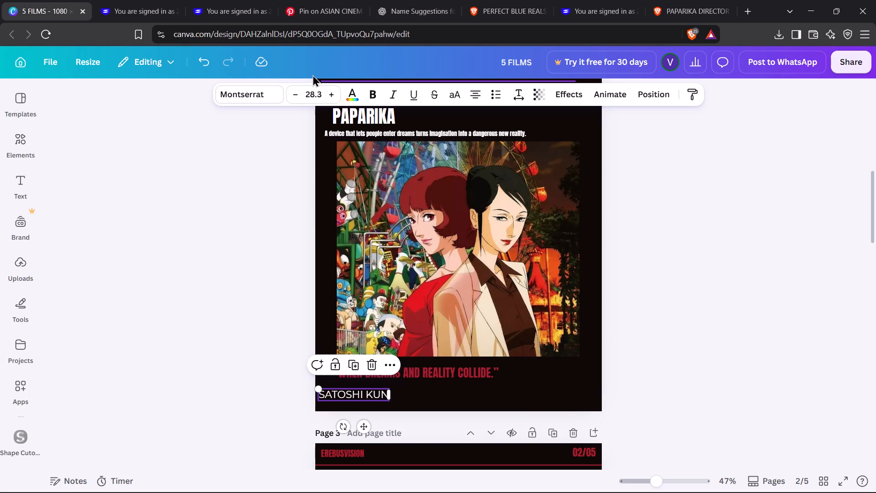
{"action": "left_click", "coordinate": [309, 92]}
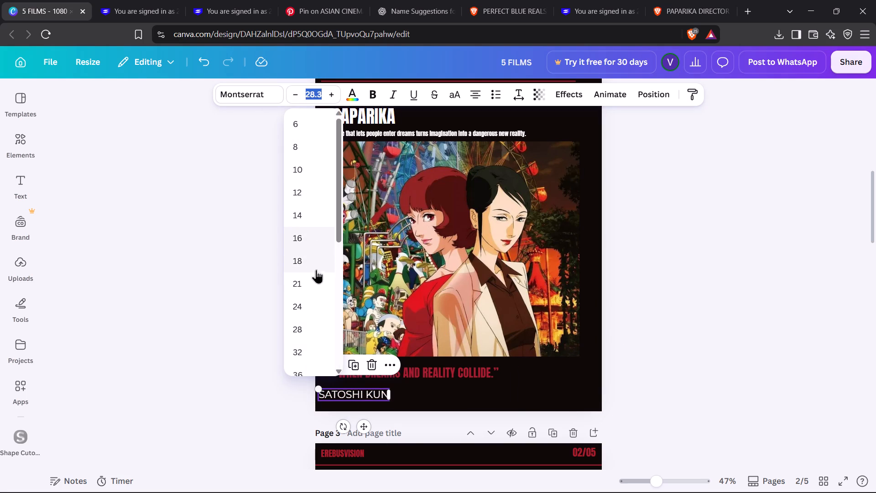
{"action": "left_click", "coordinate": [317, 273]}
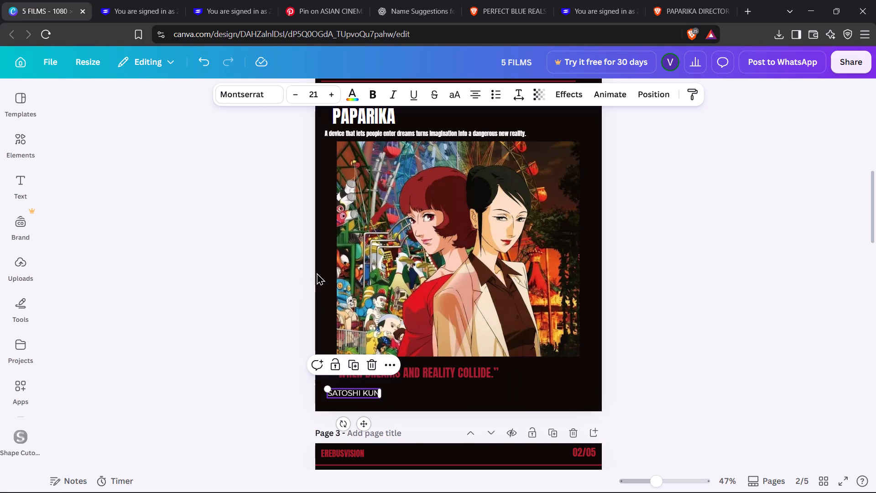
{"action": "left_click", "coordinate": [724, 367]}
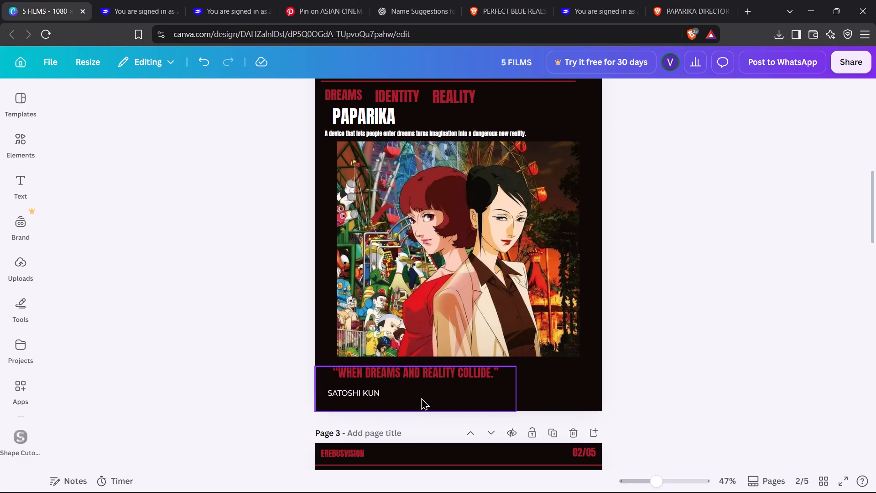
Recheck the film's release year in the search results, then add a bulleted 2006 text on page 2 just after SATOSHI KUN.
{"action": "left_click", "coordinate": [423, 396]}
{"action": "left_click", "coordinate": [728, 353]}
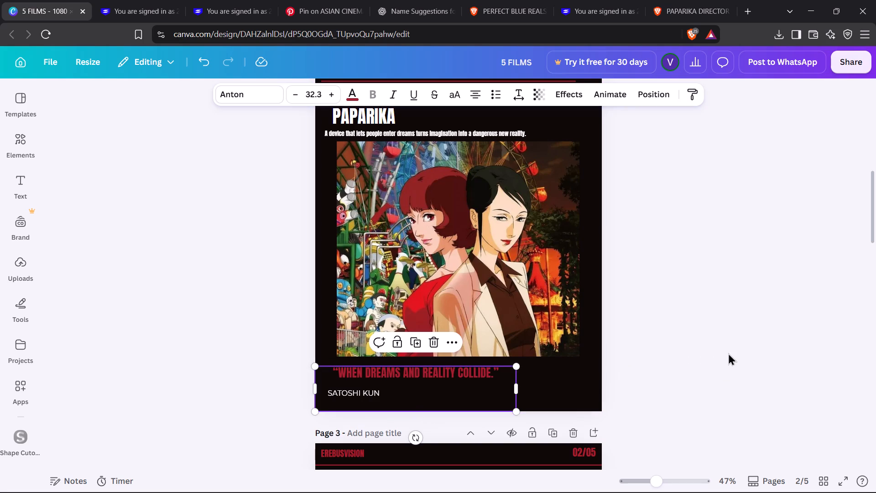
{"action": "key", "text": "t"}
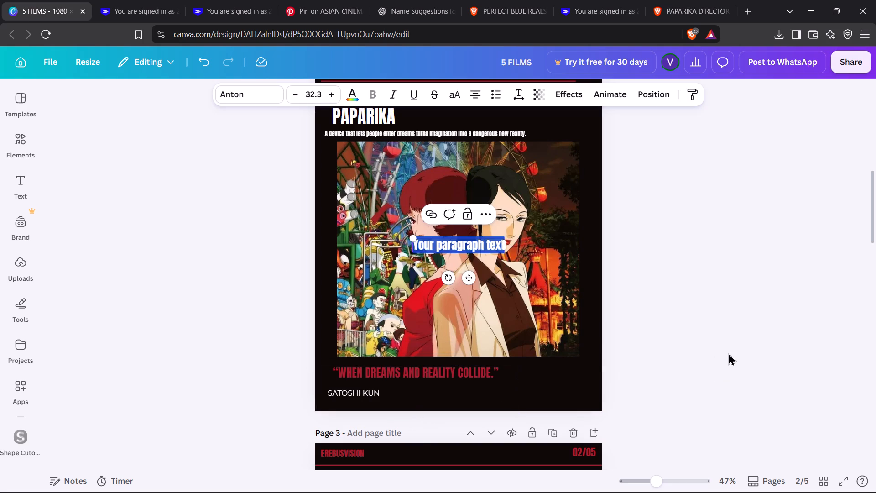
{"action": "left_click", "coordinate": [495, 97]}
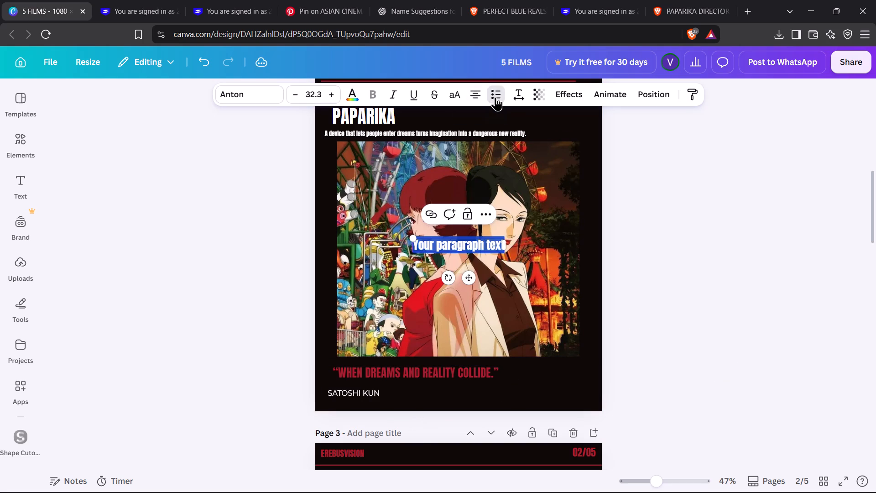
{"action": "double_click", "coordinate": [475, 244]}
{"action": "left_click", "coordinate": [475, 244]}
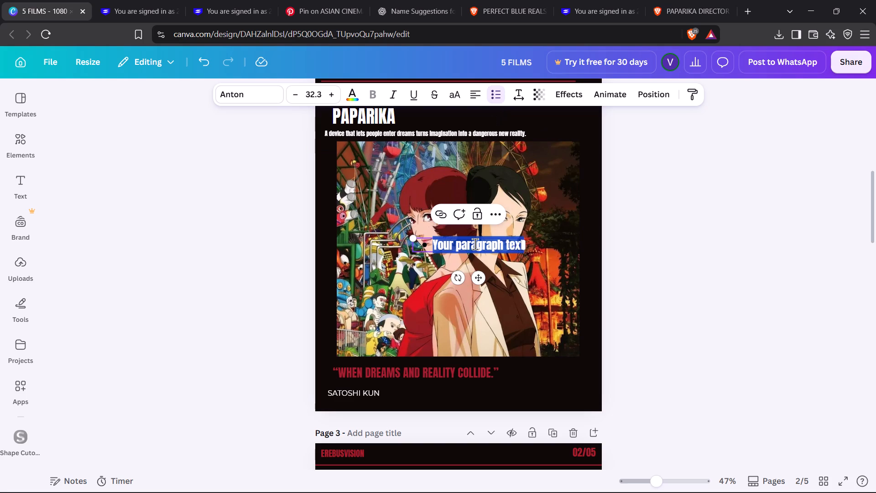
{"action": "left_click", "coordinate": [690, 17]}
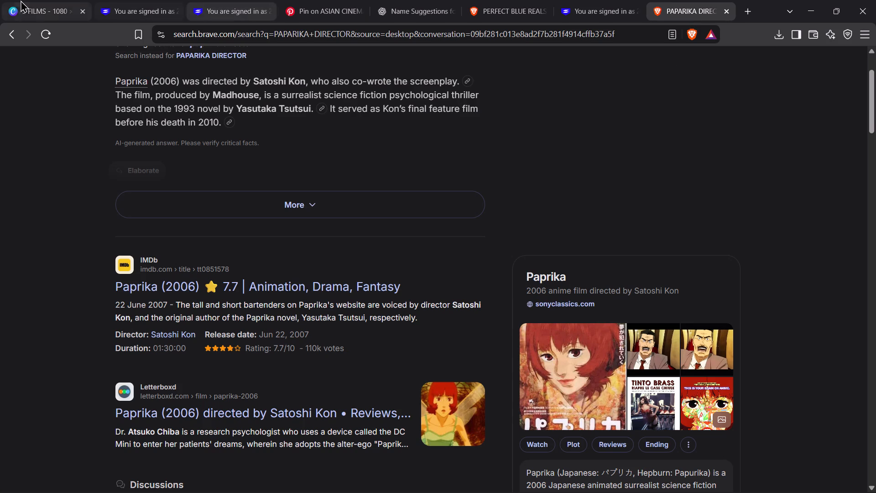
{"action": "left_click", "coordinate": [20, 0]}
{"action": "type", "text": "200"}
{"action": "key", "text": "6"}
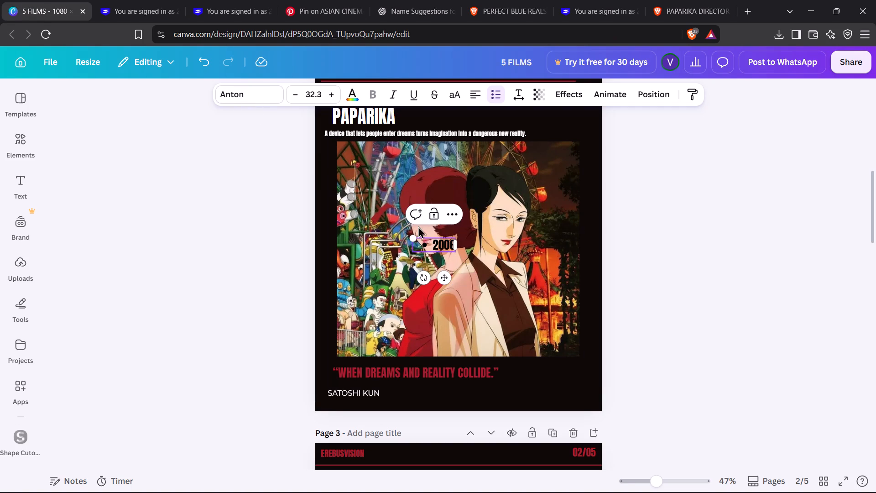
{"action": "left_click_drag", "start_coordinate": [443, 274], "coordinate": [424, 399]}
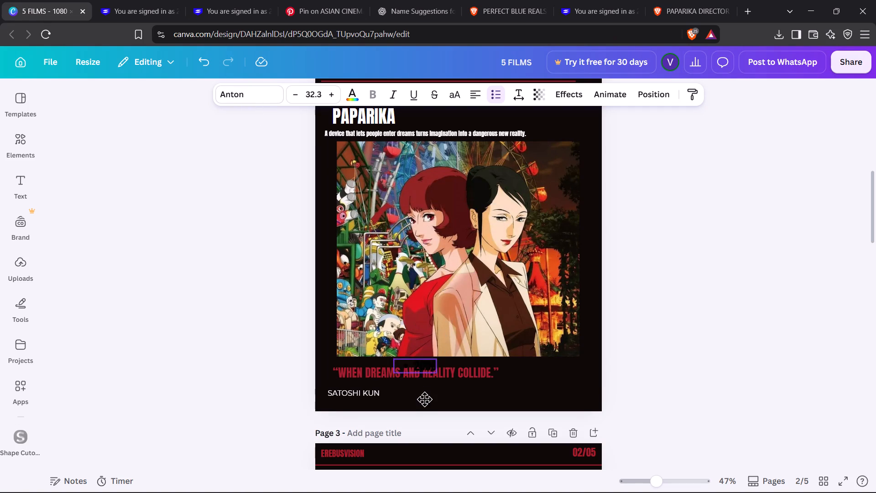
{"action": "left_click_drag", "start_coordinate": [424, 399], "coordinate": [417, 425]}
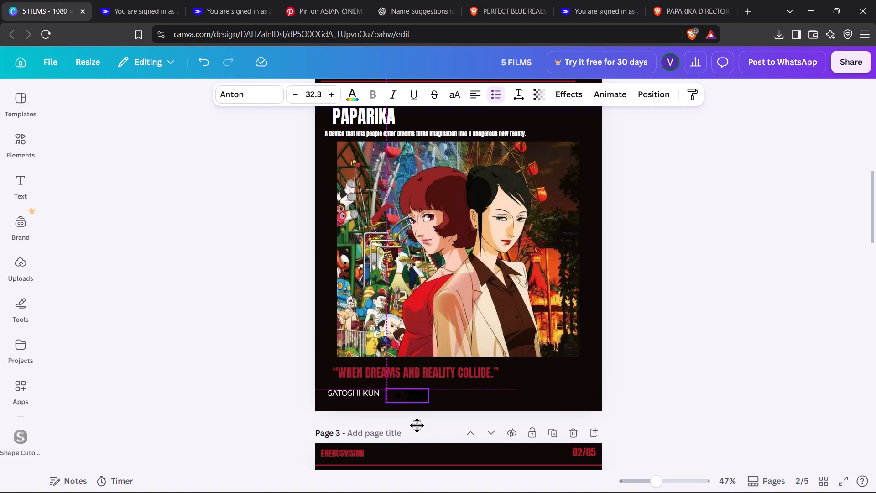
{"action": "left_click_drag", "start_coordinate": [417, 425], "coordinate": [415, 420]}
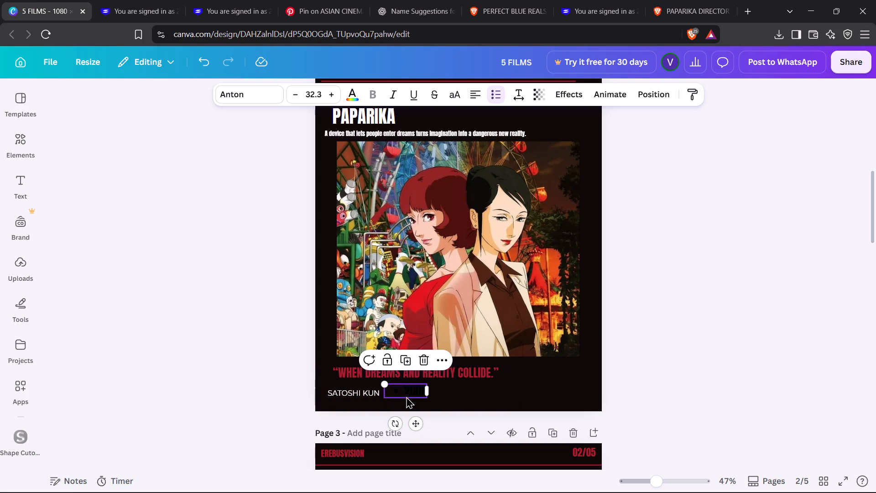
Format the bulleted 2006 text on page 2 in white Montserrat.
{"action": "triple_click", "coordinate": [403, 390]}
{"action": "triple_click", "coordinate": [403, 390]}
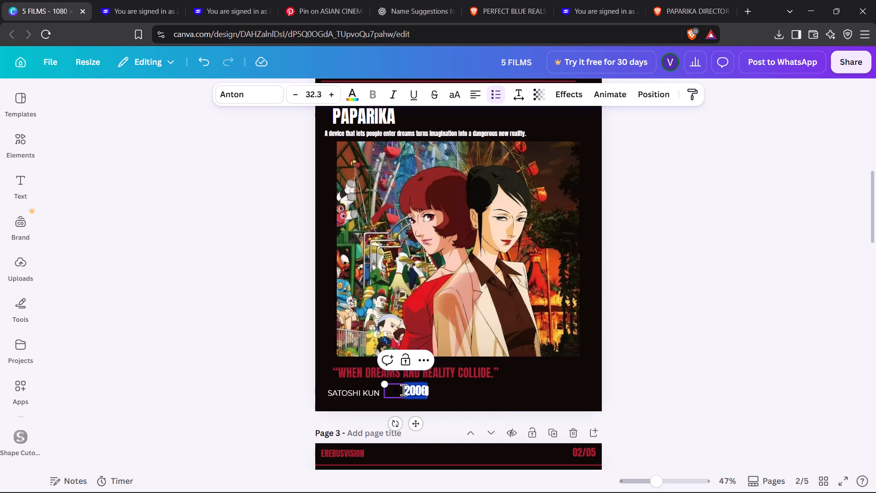
{"action": "triple_click", "coordinate": [403, 390]}
{"action": "left_click", "coordinate": [403, 390]}
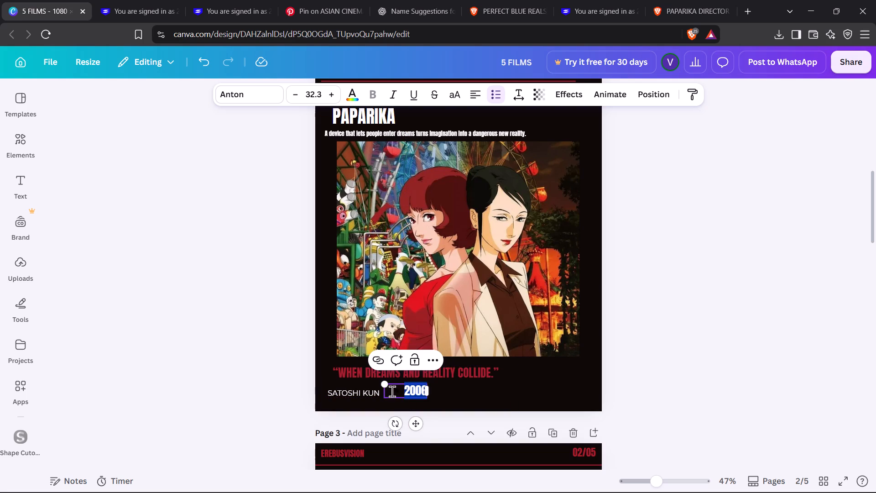
{"action": "triple_click", "coordinate": [398, 391]}
{"action": "triple_click", "coordinate": [398, 391]}
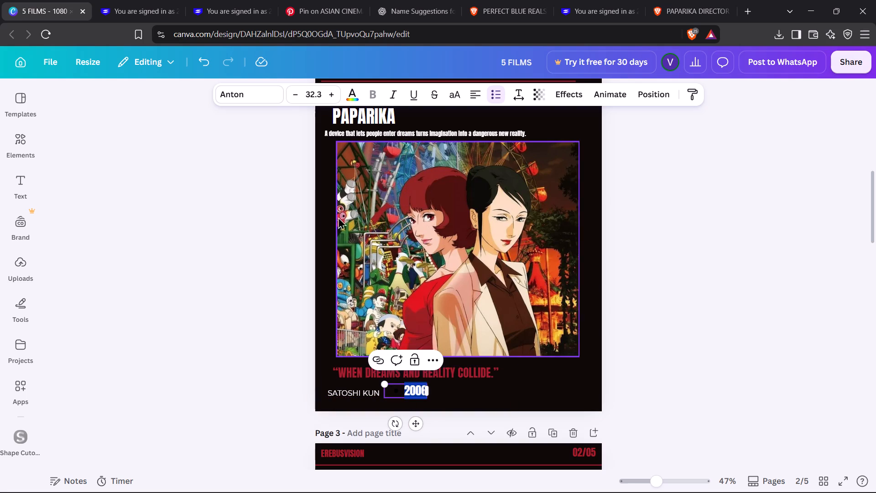
{"action": "left_click", "coordinate": [249, 100]}
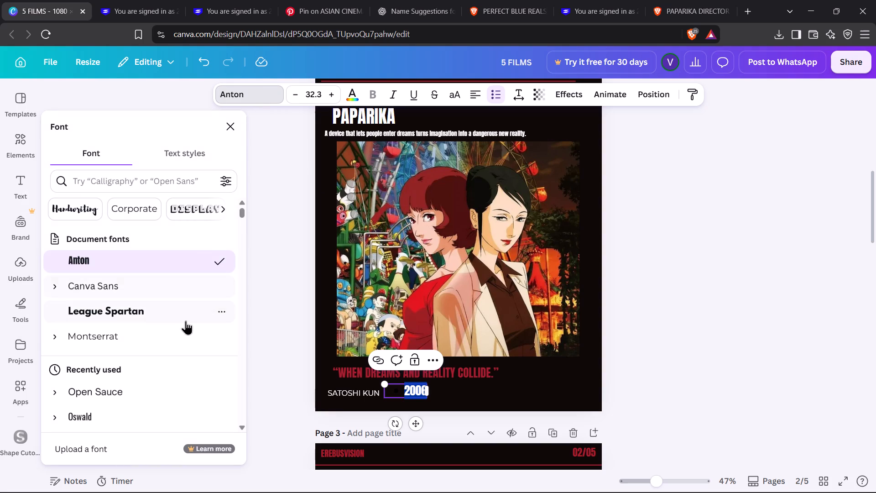
{"action": "left_click", "coordinate": [185, 333]}
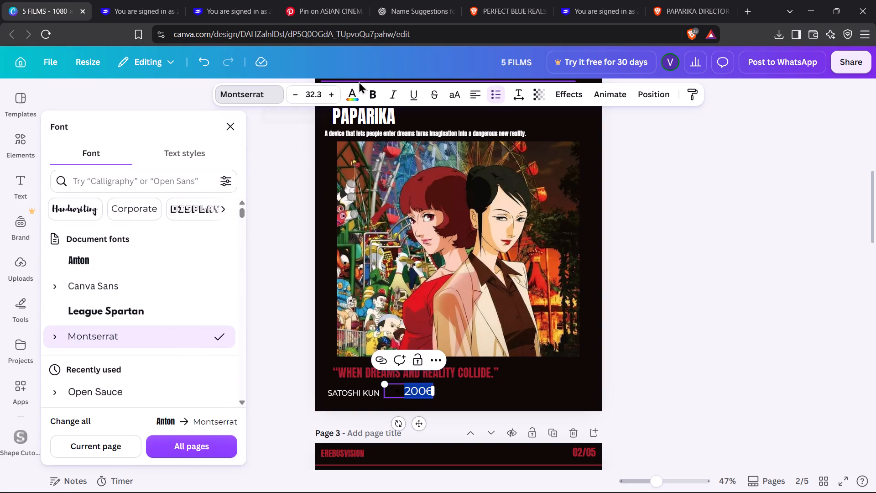
{"action": "left_click", "coordinate": [349, 97]}
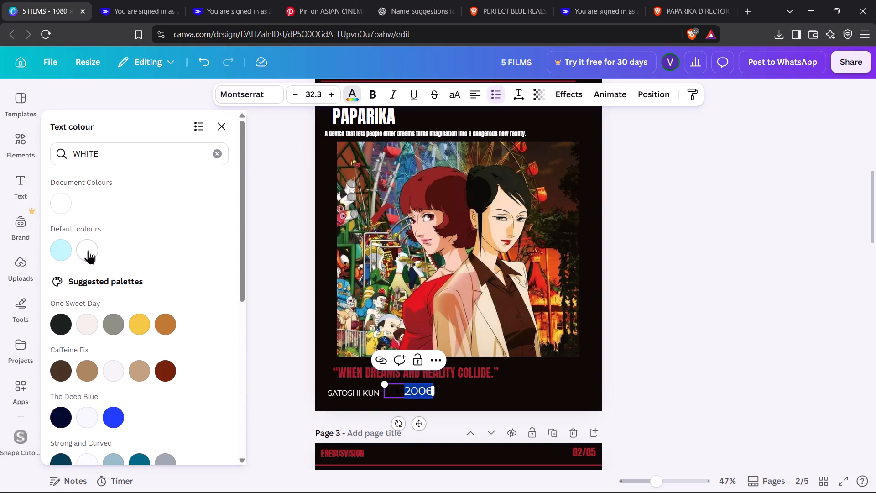
{"action": "left_click", "coordinate": [89, 250]}
Set the 2006 text to font size 21 and move it level with SATOSHI KUN.
{"action": "left_click", "coordinate": [294, 92]}
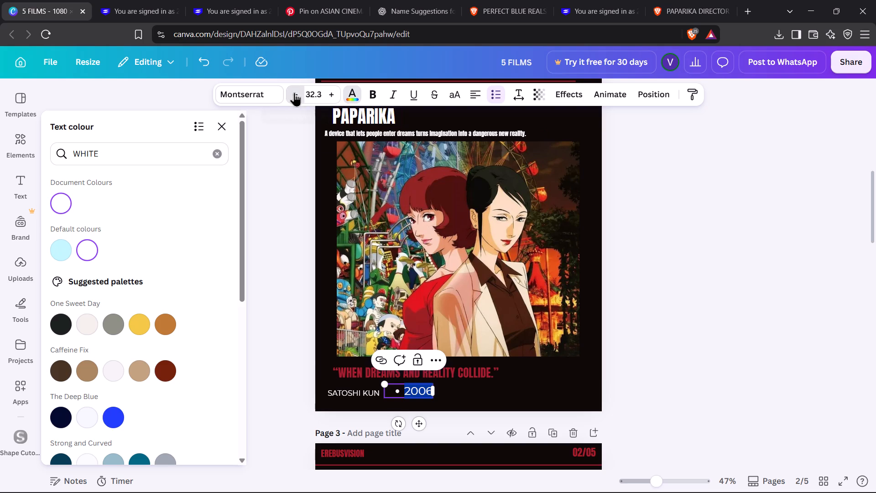
{"action": "left_click", "coordinate": [294, 92]}
{"action": "left_click", "coordinate": [294, 92]}
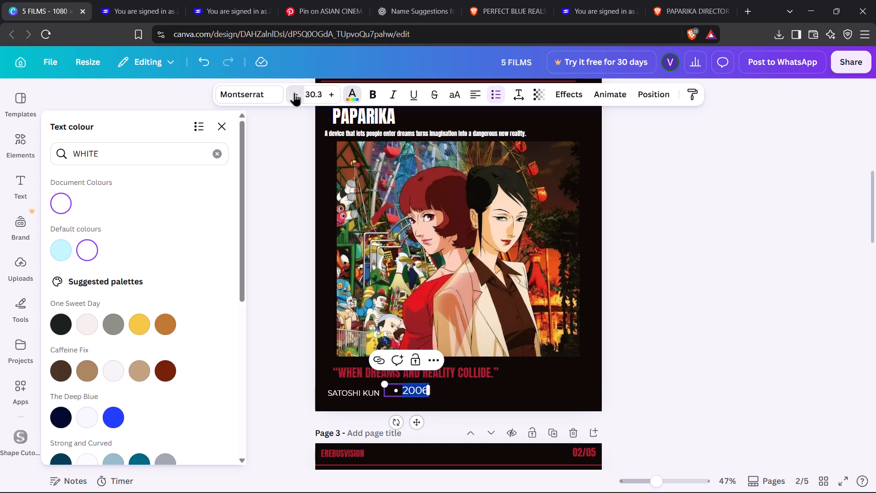
{"action": "triple_click", "coordinate": [294, 92]}
{"action": "left_click", "coordinate": [294, 92]}
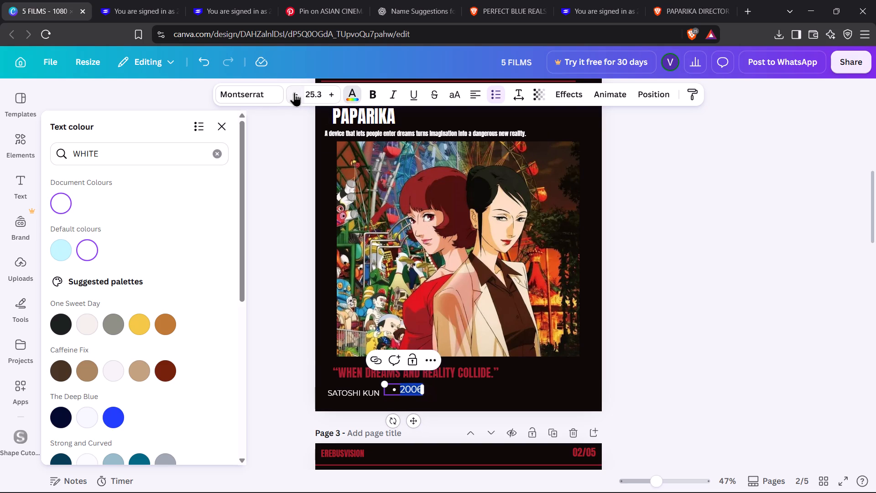
{"action": "left_click", "coordinate": [360, 398]}
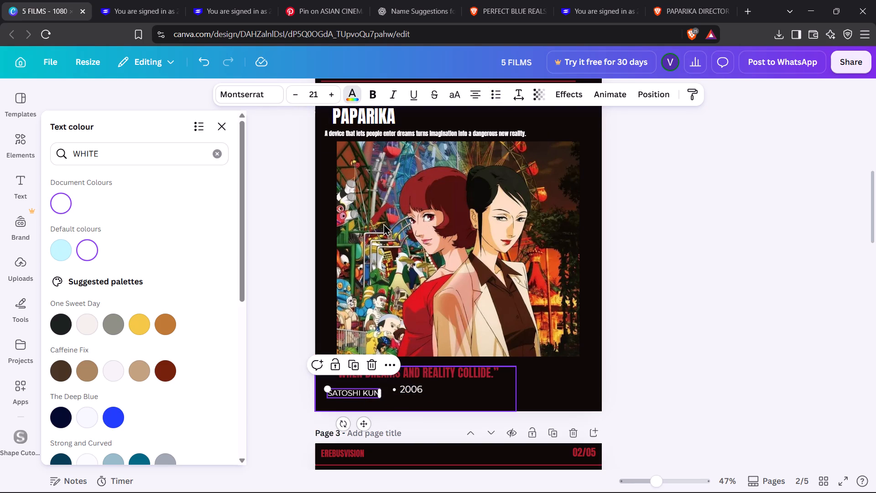
{"action": "left_click", "coordinate": [415, 391]}
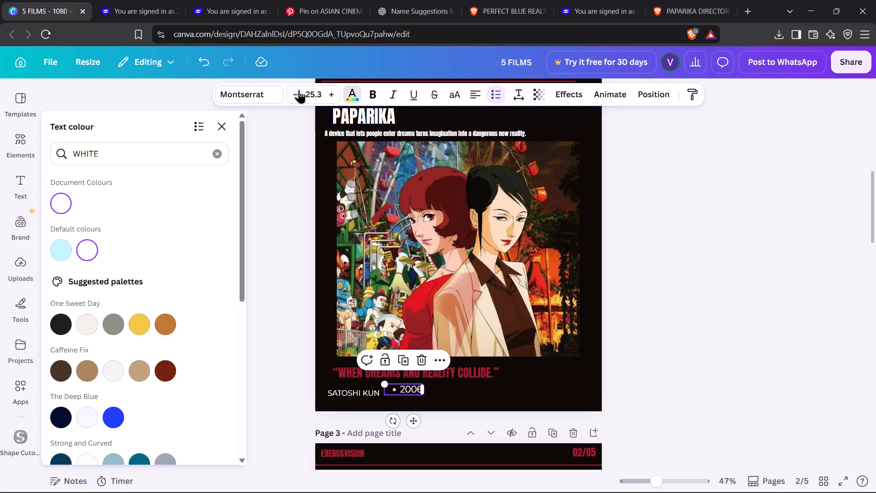
{"action": "left_click", "coordinate": [308, 97]}
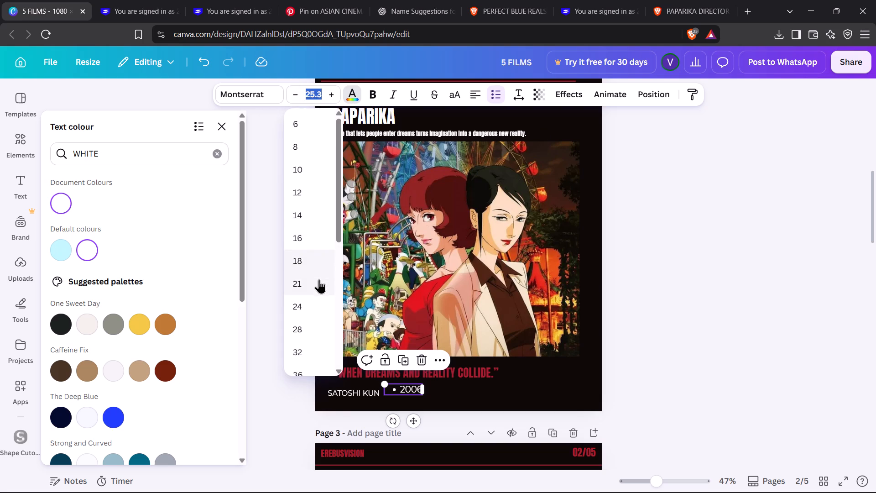
{"action": "left_click", "coordinate": [319, 279]}
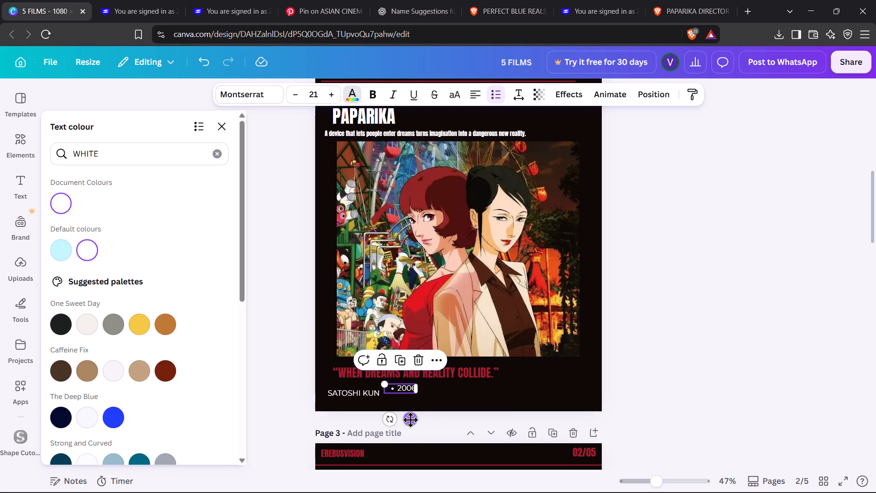
{"action": "left_click_drag", "start_coordinate": [410, 420], "coordinate": [414, 424]}
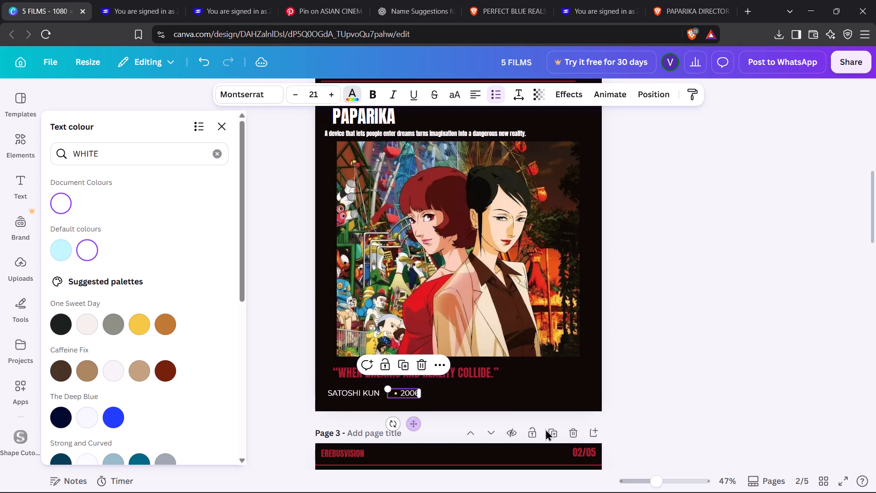
{"action": "left_click", "coordinate": [734, 397]}
{"action": "left_click", "coordinate": [734, 397]}
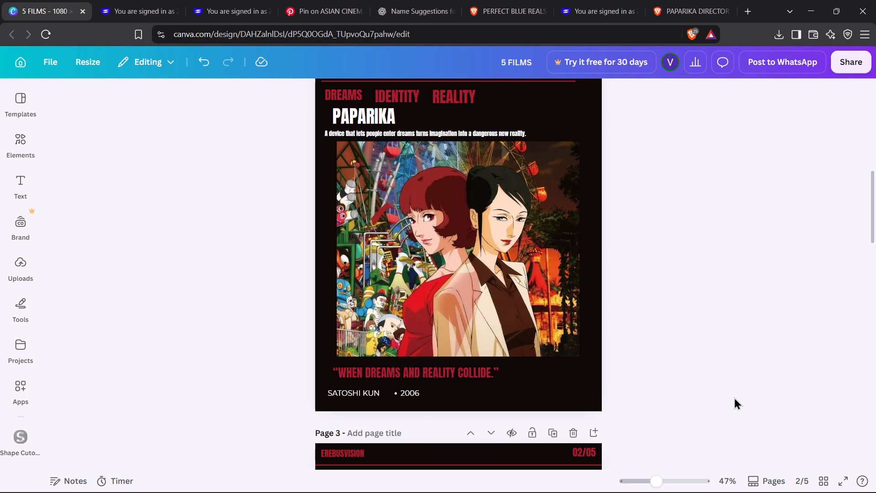
Widen the 2006 text box slightly and set its font size to 25.
{"action": "left_click", "coordinate": [414, 391]}
{"action": "left_click_drag", "start_coordinate": [419, 391], "coordinate": [420, 391]}
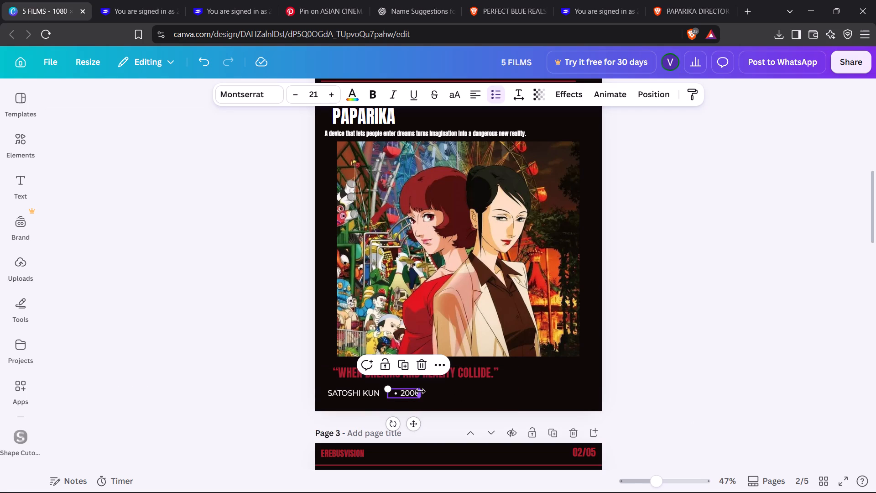
{"action": "left_click_drag", "start_coordinate": [420, 391], "coordinate": [428, 391]}
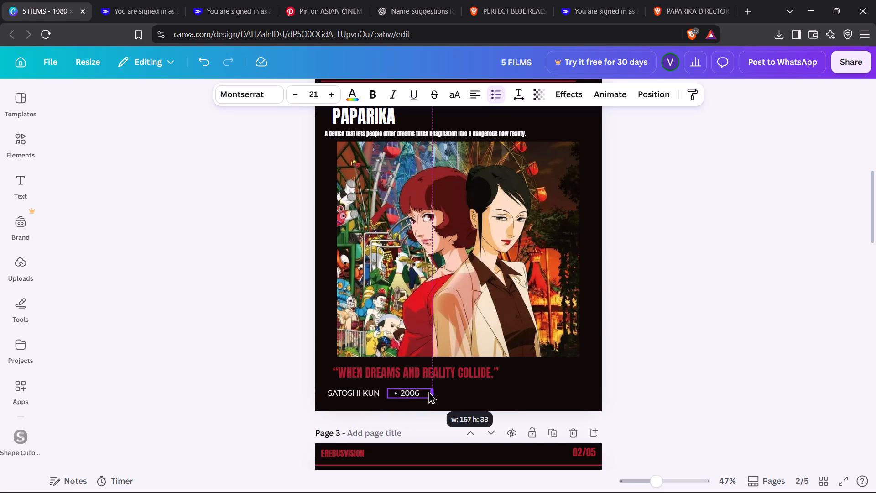
{"action": "left_click_drag", "start_coordinate": [428, 391], "coordinate": [426, 391]}
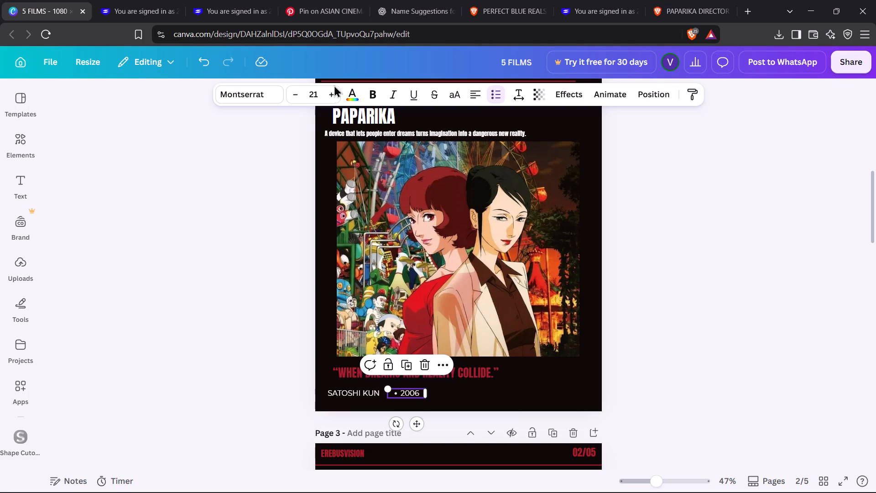
{"action": "double_click", "coordinate": [334, 95]}
{"action": "left_click", "coordinate": [334, 95]}
{"action": "left_click", "coordinate": [334, 95]}
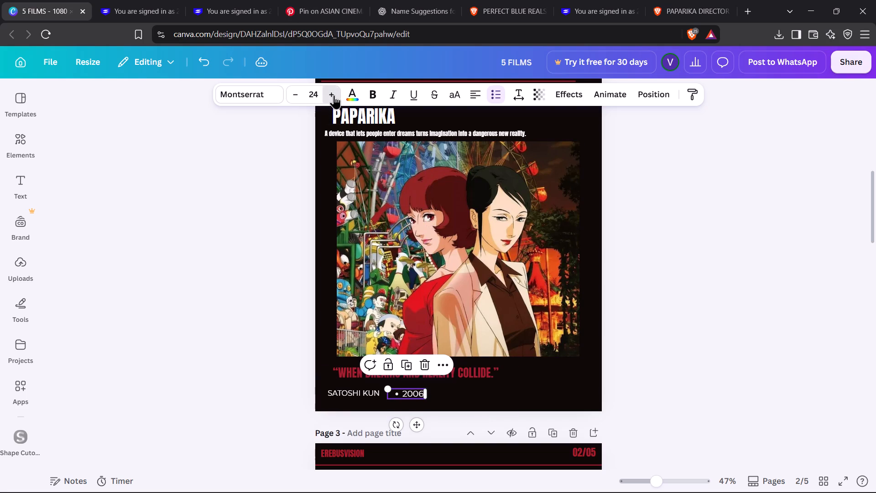
{"action": "left_click", "coordinate": [685, 276]}
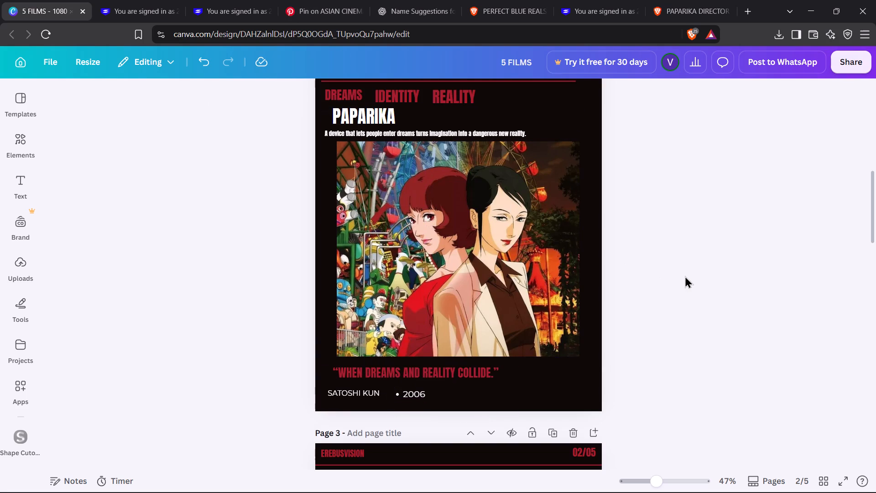
Move the 2006 text closer to SATOSHI KUN, keeping the two on the same line.
{"action": "left_click", "coordinate": [403, 395]}
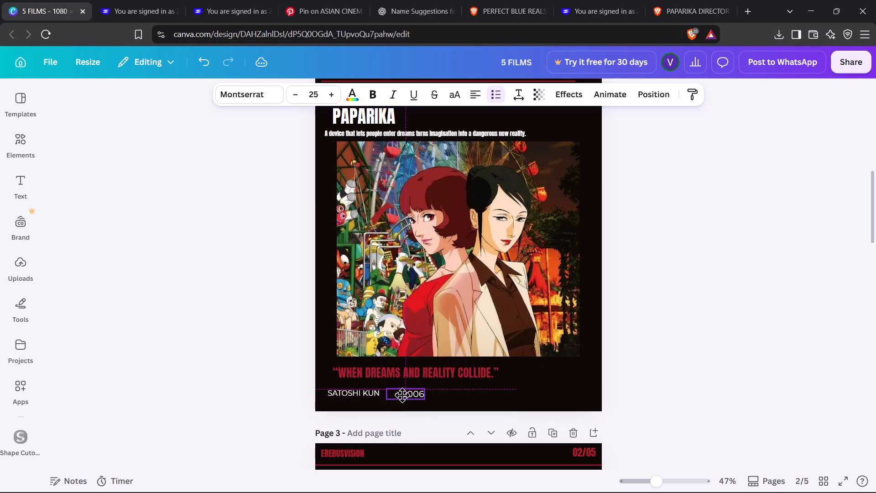
{"action": "left_click", "coordinate": [686, 363]}
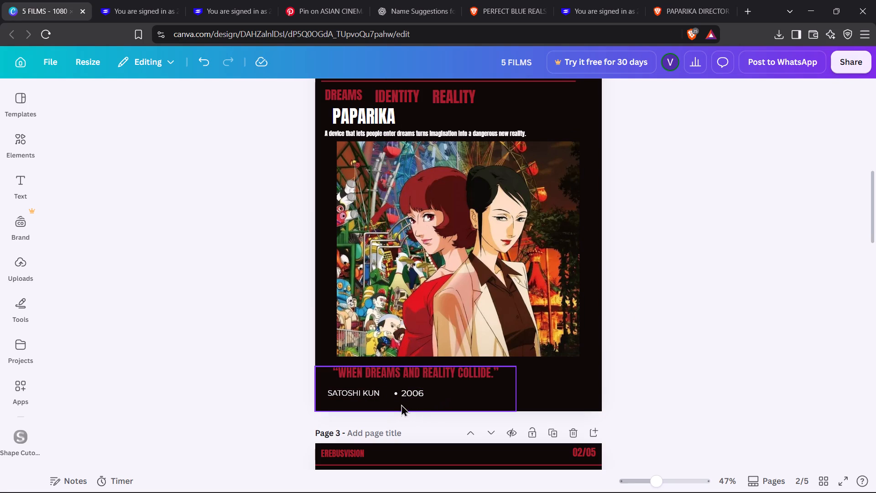
{"action": "left_click_drag", "start_coordinate": [405, 395], "coordinate": [401, 393]}
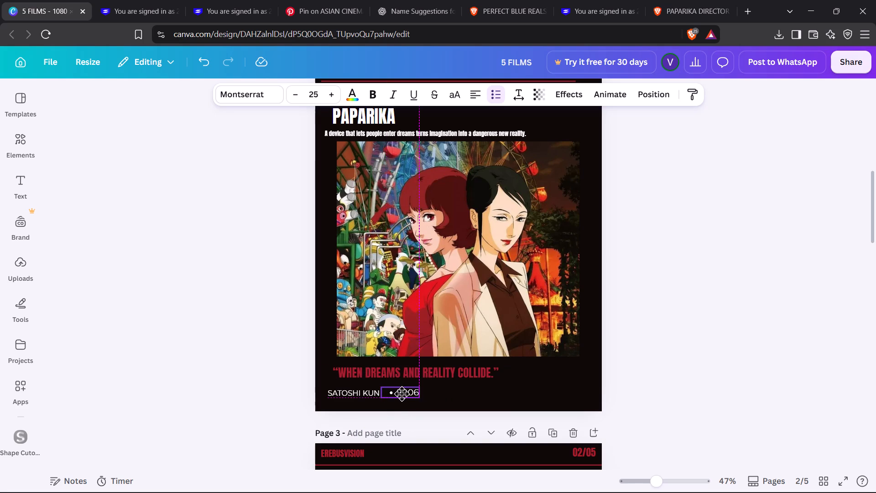
{"action": "left_click_drag", "start_coordinate": [401, 393], "coordinate": [401, 393]}
{"action": "left_click", "coordinate": [756, 358]}
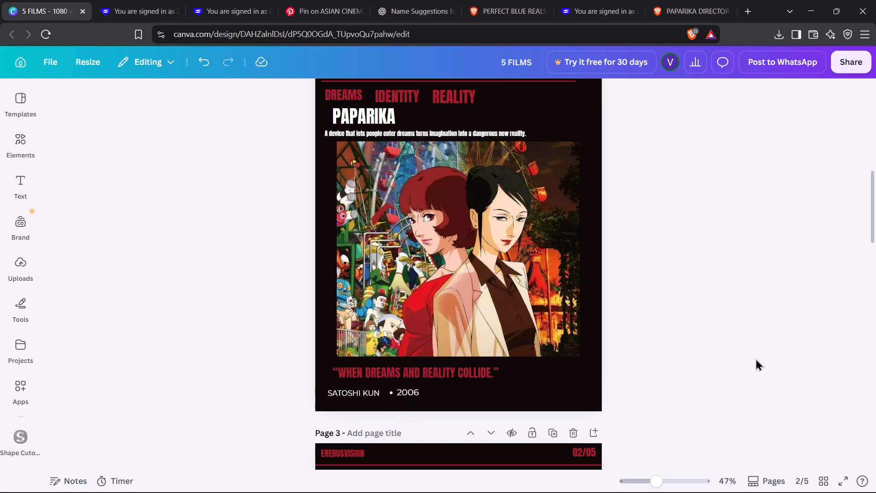
Add a new bulleted text box on page 2.
{"action": "key", "text": "t"}
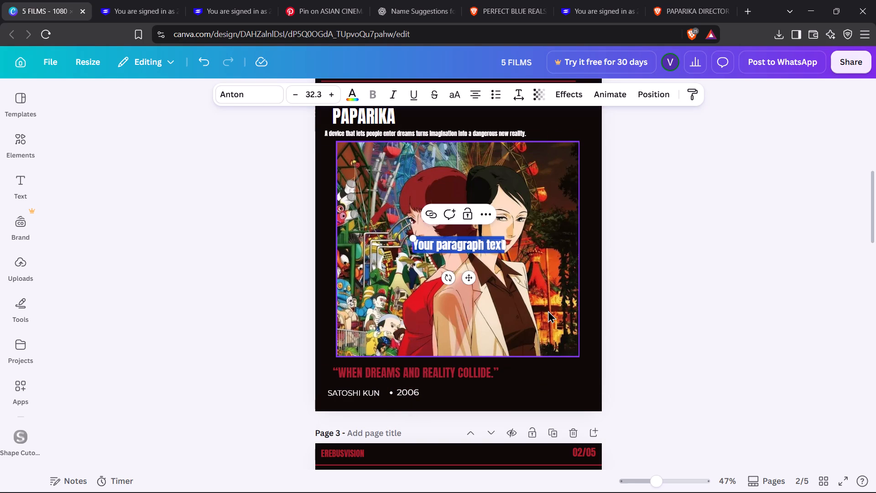
{"action": "left_click", "coordinate": [493, 93]}
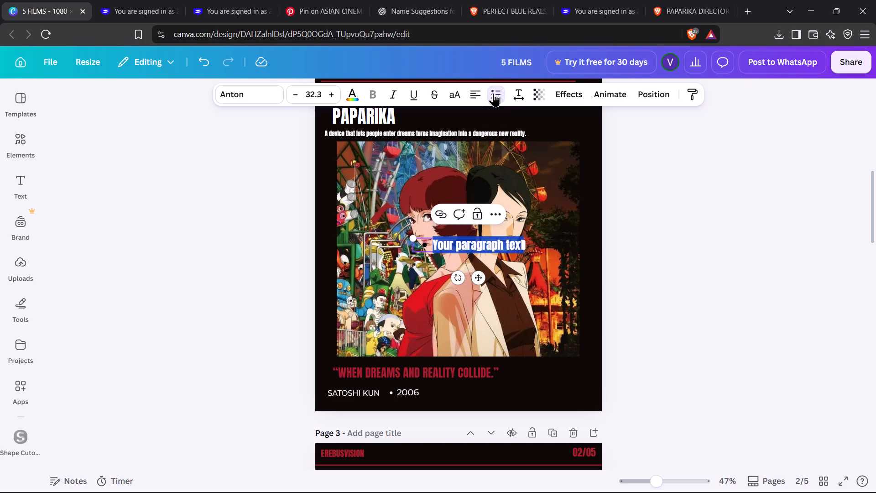
Look through the PAPARIKA DIRECTOR search results and expand the summary answer for more details about the film.
{"action": "left_click", "coordinate": [673, 7]}
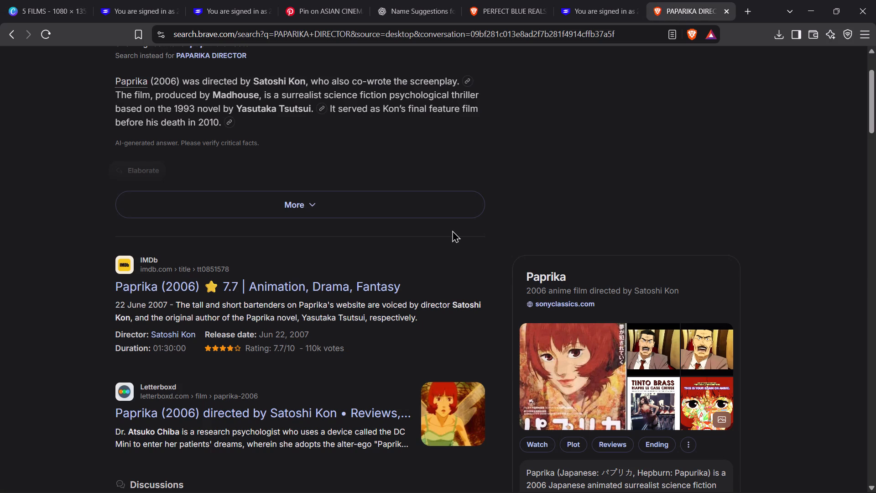
{"action": "scroll", "coordinate": [452, 230], "scroll_direction": "down", "scroll_amount": 2}
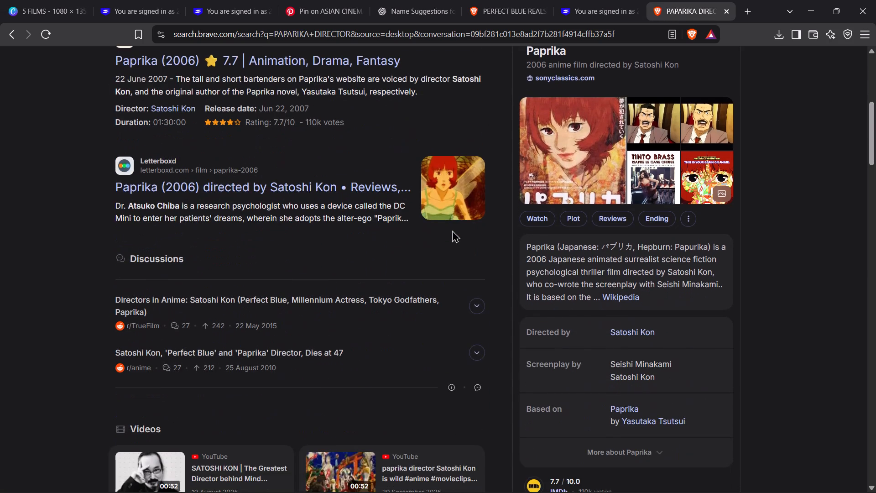
{"action": "scroll", "coordinate": [452, 230], "scroll_direction": "down", "scroll_amount": 4}
{"action": "scroll", "coordinate": [452, 230], "scroll_direction": "up", "scroll_amount": 1}
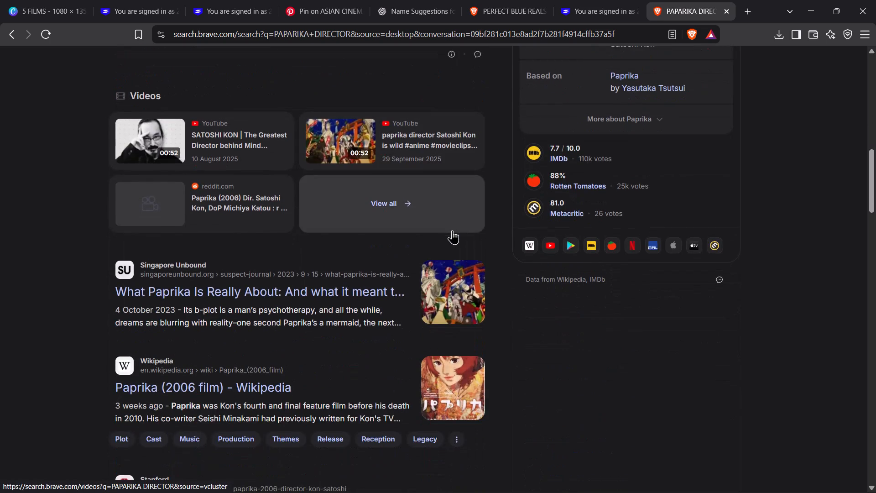
{"action": "scroll", "coordinate": [452, 230], "scroll_direction": "up", "scroll_amount": 1}
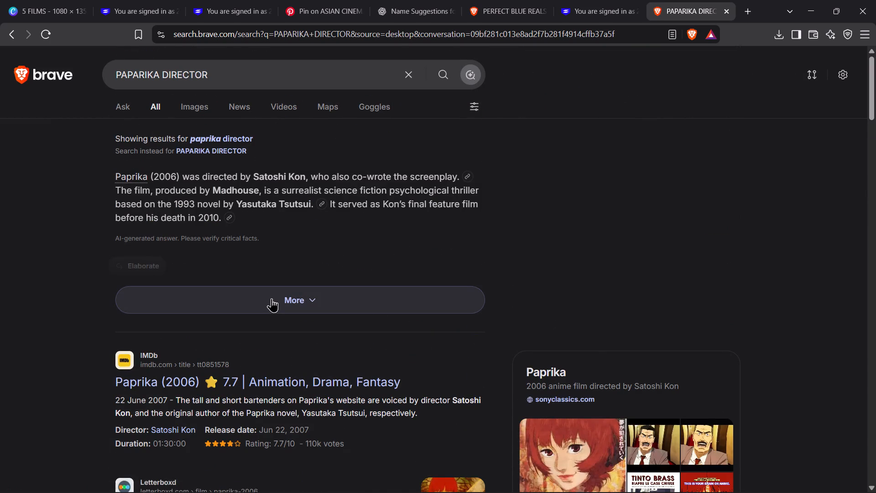
{"action": "left_click", "coordinate": [271, 298]}
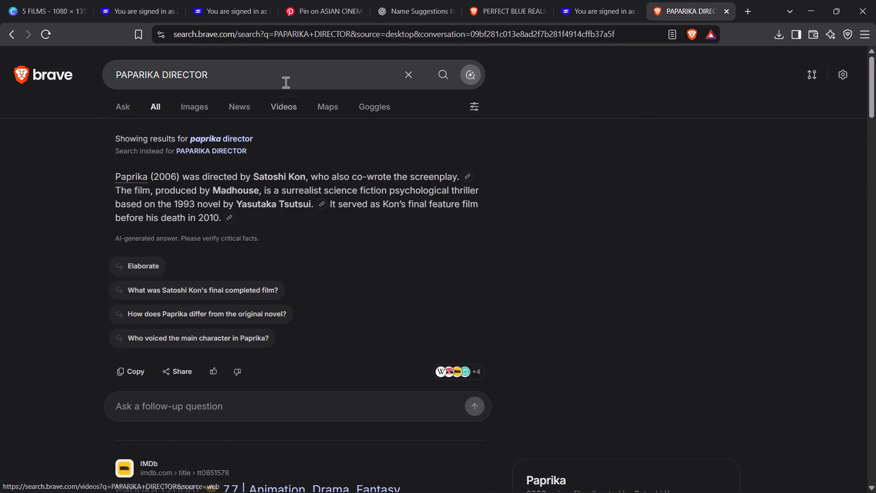
Search the web for PAPARIKA THEME.
{"action": "left_click", "coordinate": [264, 71]}
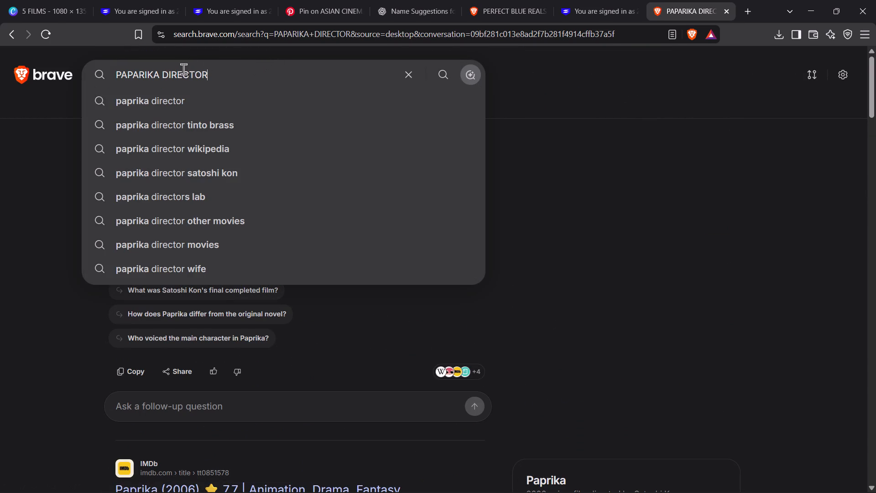
{"action": "double_click", "coordinate": [184, 69]}
{"action": "type", "text": "THEME"}
{"action": "key", "text": "Return"}
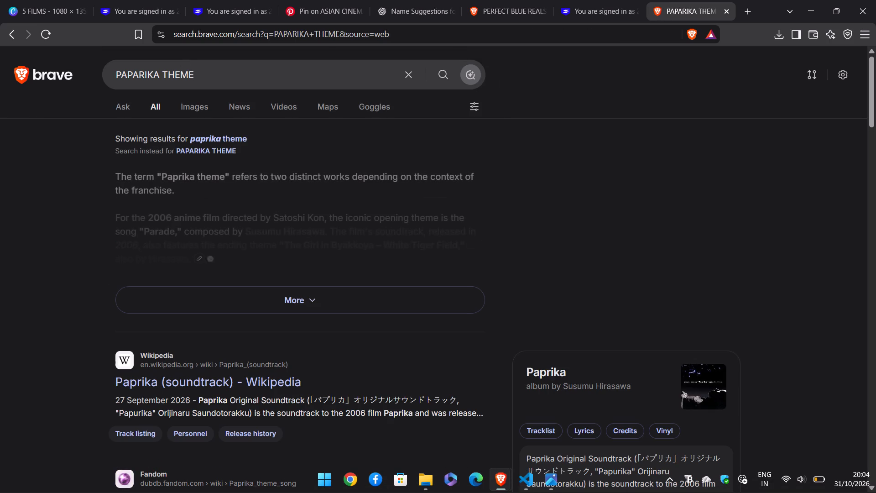
{"action": "left_click", "coordinate": [627, 492]}
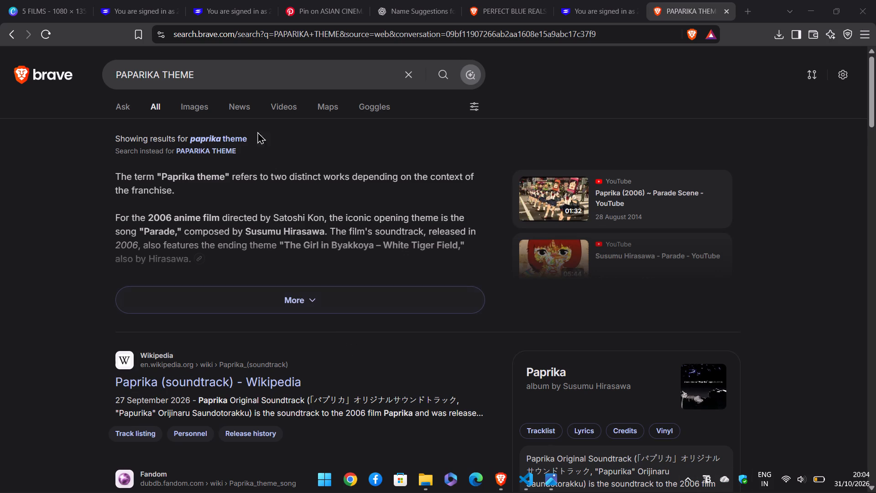
Change the web search to PAPARIKA GENRE to look up the film's genre.
{"action": "double_click", "coordinate": [229, 83]}
{"action": "type", "text": "GE"}
{"action": "type", "text": "NRE"}
{"action": "key", "text": "Return"}
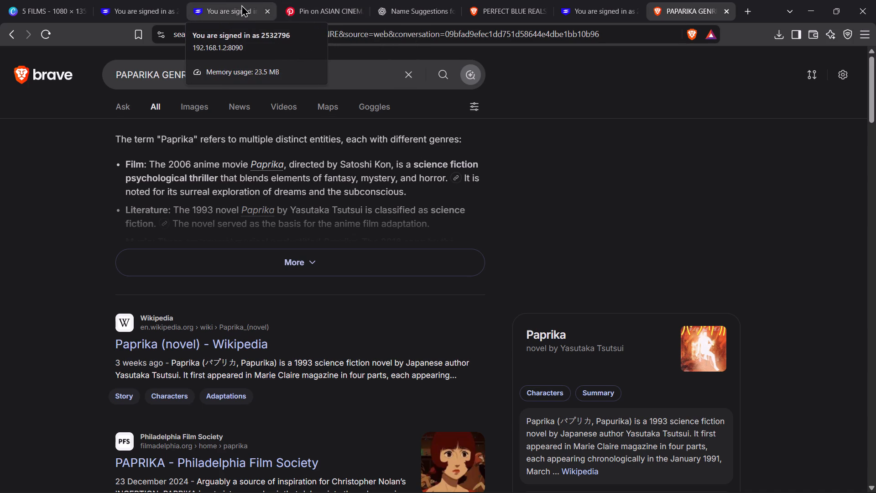
Back in the Canva design, enter SCI-FIC in page 2's new bulleted text box and place it beside the 2006 credit.
{"action": "left_click", "coordinate": [87, 0]}
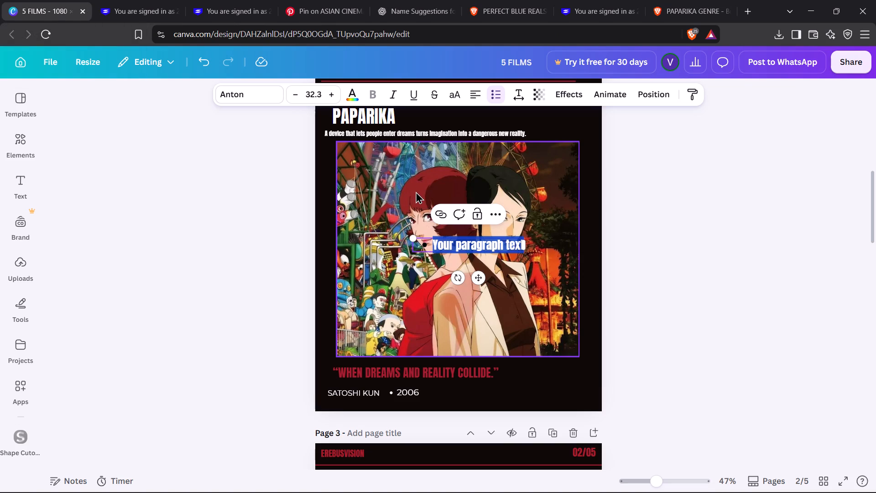
{"action": "type", "text": "SCI"}
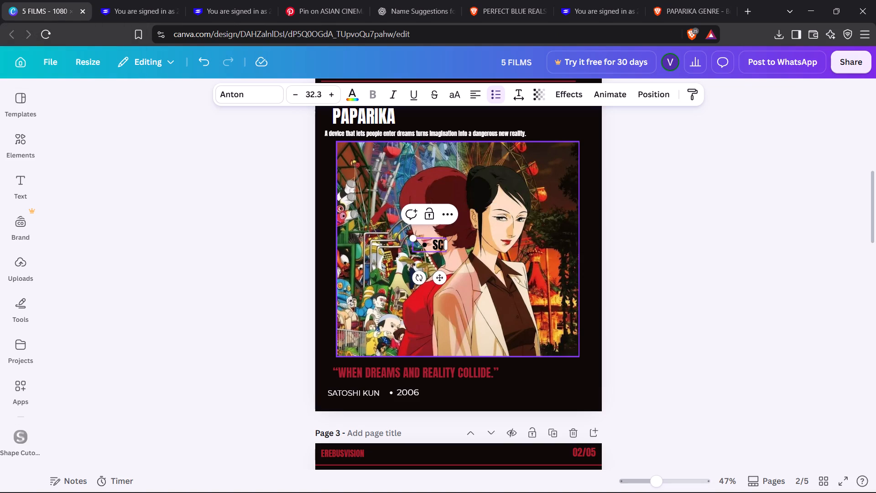
{"action": "type", "text": "-FIC"}
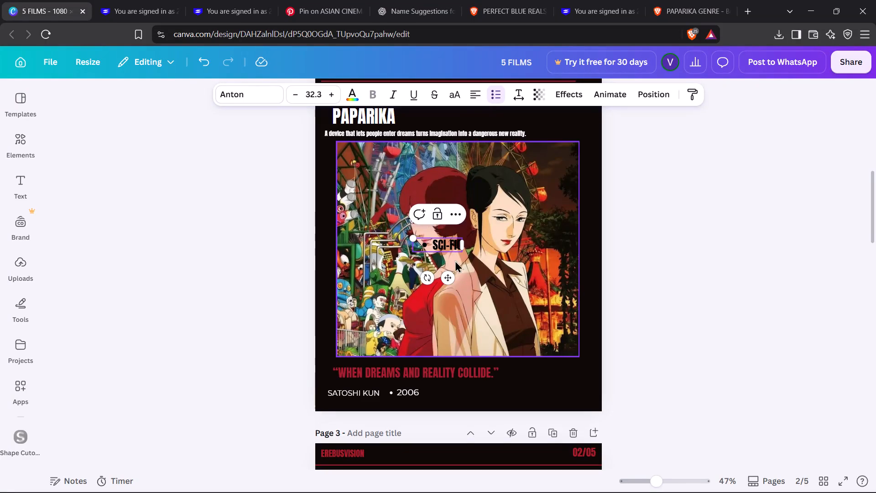
{"action": "left_click_drag", "start_coordinate": [451, 275], "coordinate": [461, 404]}
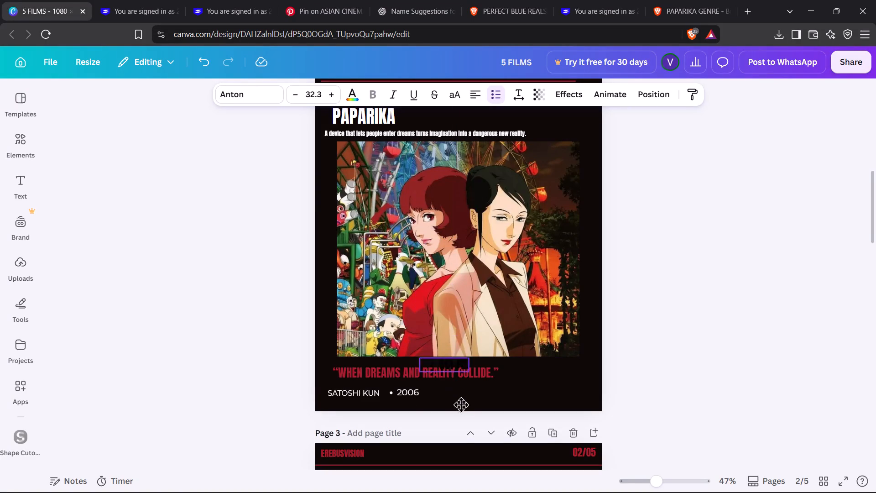
{"action": "left_click_drag", "start_coordinate": [461, 404], "coordinate": [468, 424]}
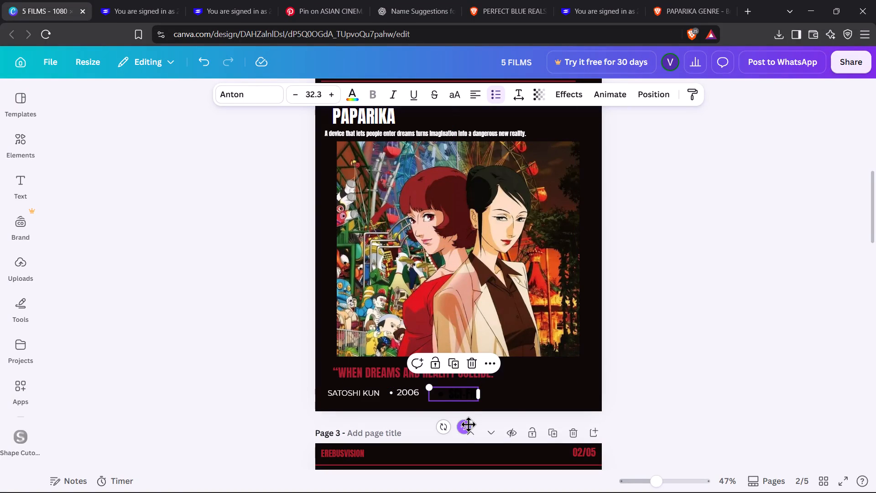
Set the font of the SCI-FIC text to Montserrat.
{"action": "triple_click", "coordinate": [451, 393]}
{"action": "left_click", "coordinate": [451, 393]}
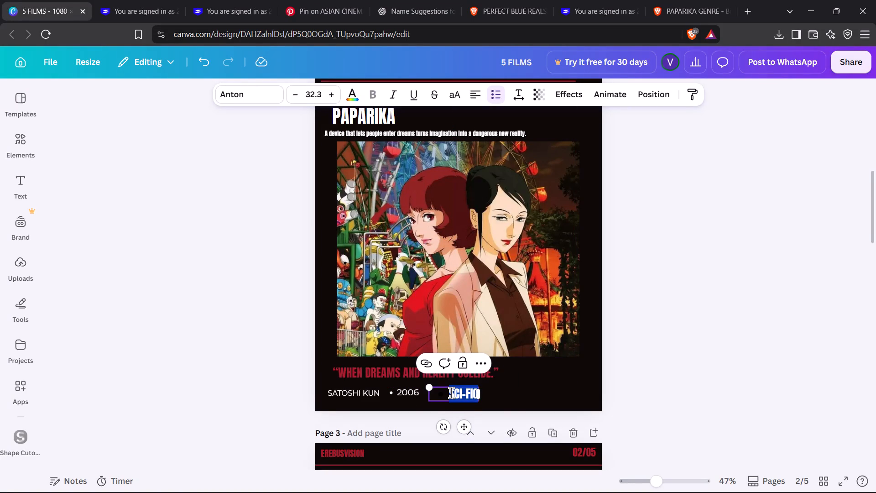
{"action": "left_click", "coordinate": [264, 89]}
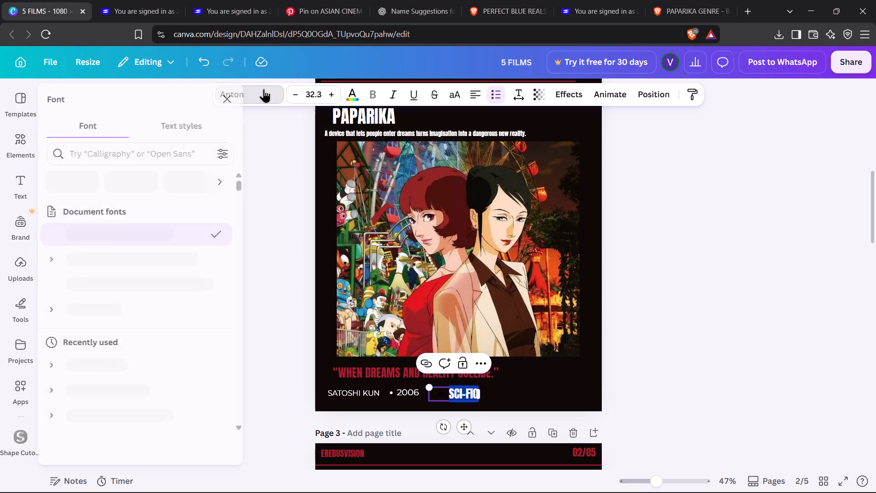
{"action": "left_click", "coordinate": [159, 341]}
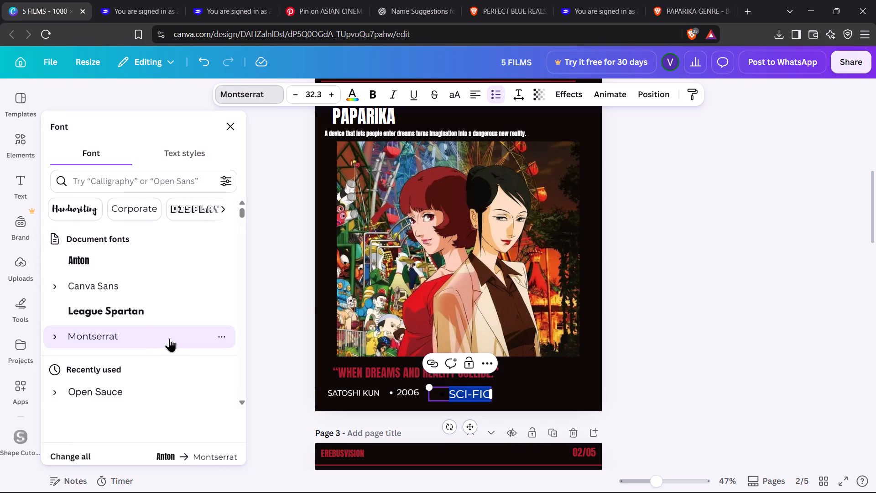
Colour the whole SCI-FIC credit white, including its bullet.
{"action": "triple_click", "coordinate": [448, 398]}
{"action": "left_click", "coordinate": [443, 396]}
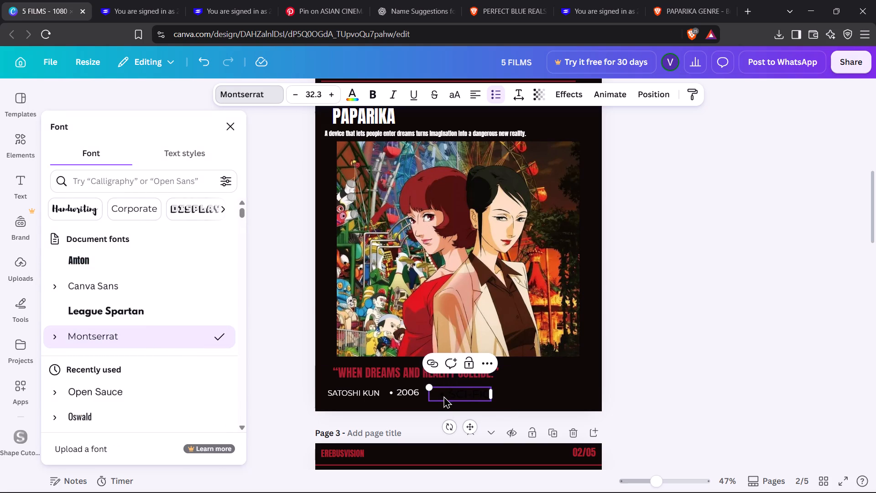
{"action": "double_click", "coordinate": [463, 395]}
{"action": "left_click", "coordinate": [347, 94]}
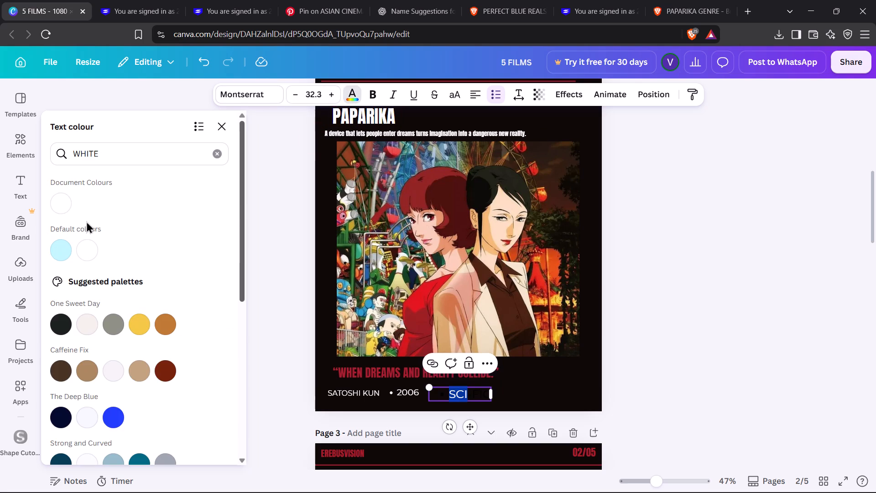
{"action": "left_click", "coordinate": [86, 248]}
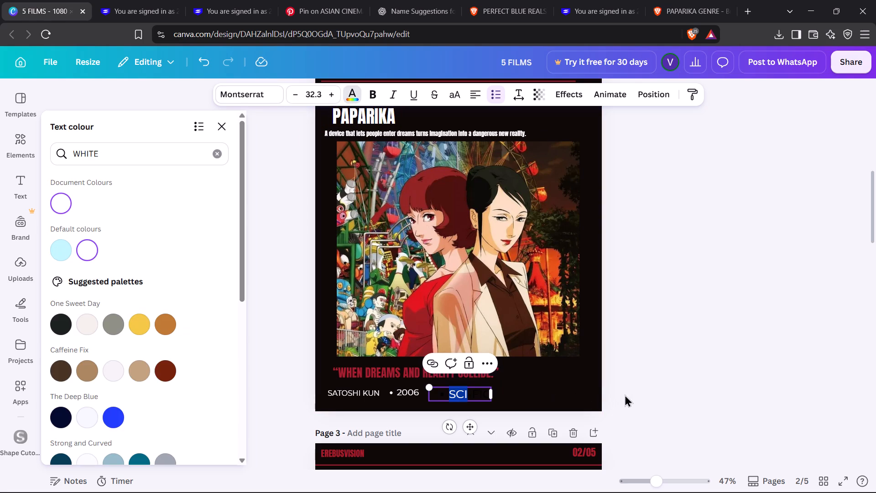
{"action": "left_click", "coordinate": [673, 383]}
{"action": "left_click", "coordinate": [673, 383]}
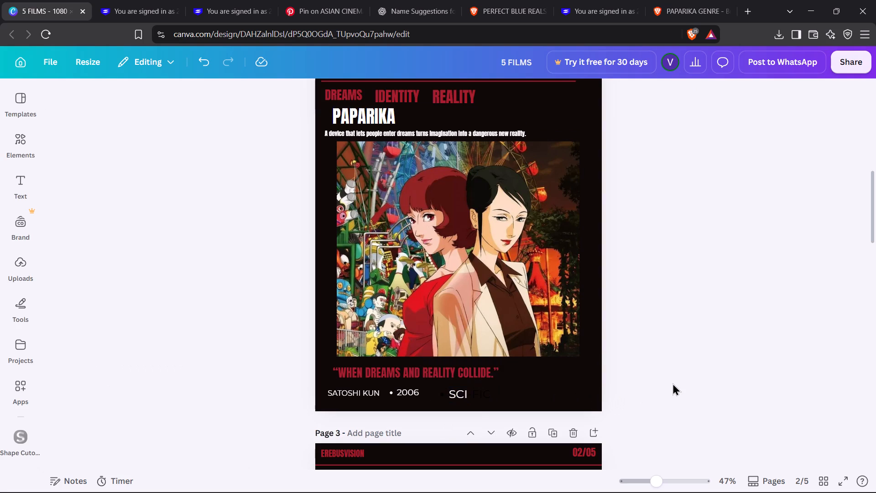
{"action": "triple_click", "coordinate": [475, 394]}
{"action": "triple_click", "coordinate": [475, 394]}
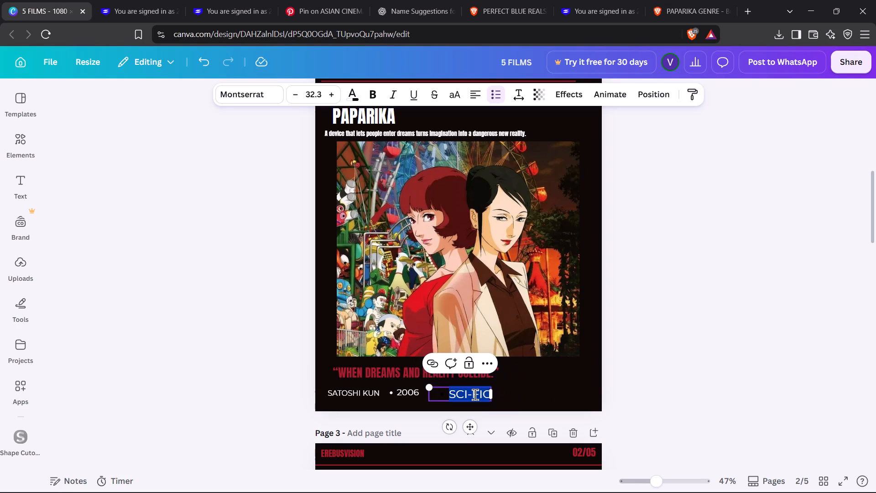
{"action": "double_click", "coordinate": [475, 394]}
{"action": "left_click", "coordinate": [726, 403]}
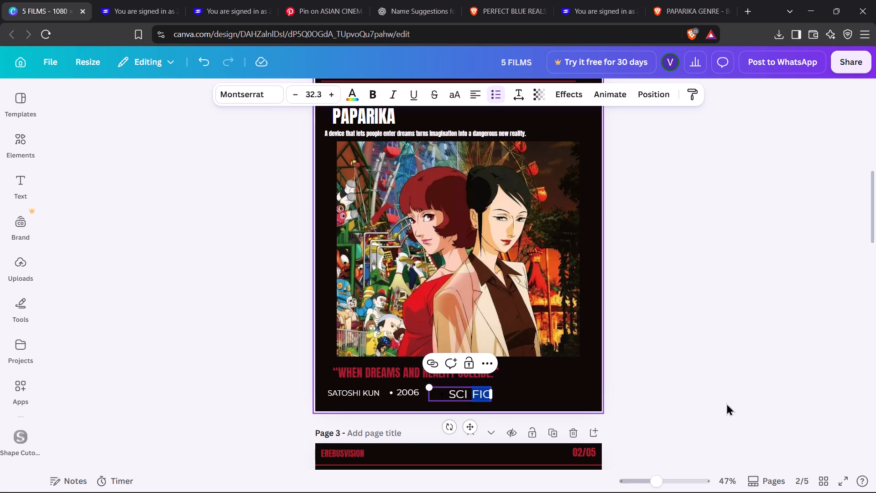
{"action": "left_click", "coordinate": [462, 395]}
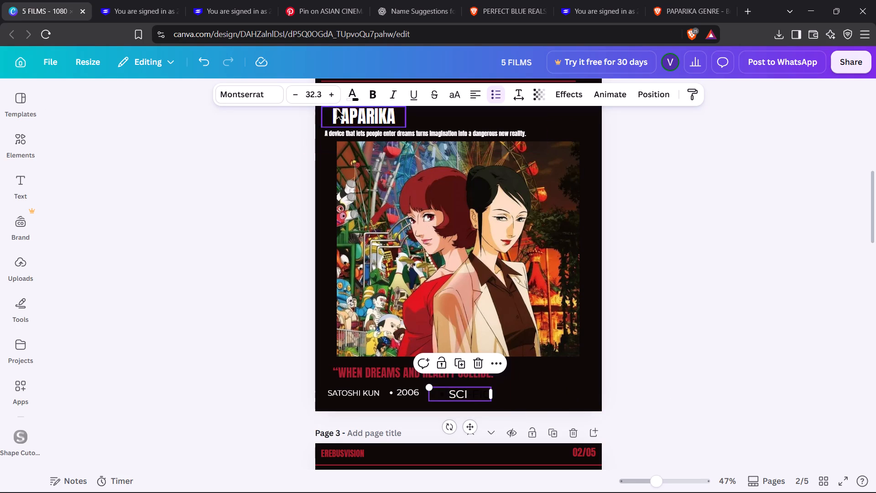
{"action": "left_click", "coordinate": [347, 104]}
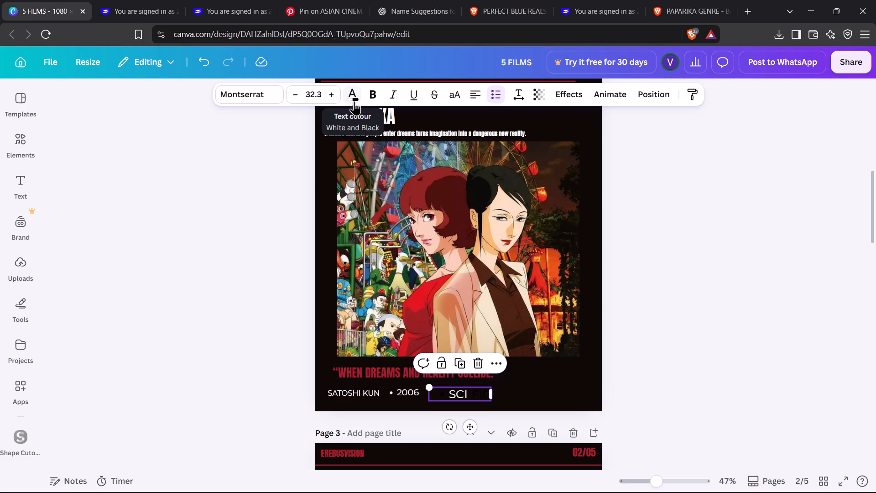
{"action": "left_click", "coordinate": [354, 101]}
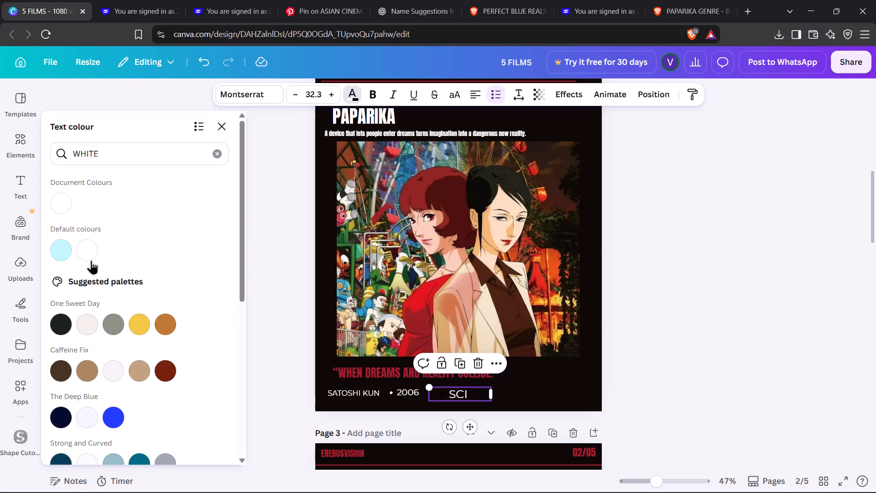
{"action": "left_click", "coordinate": [87, 263]}
{"action": "left_click", "coordinate": [86, 247]}
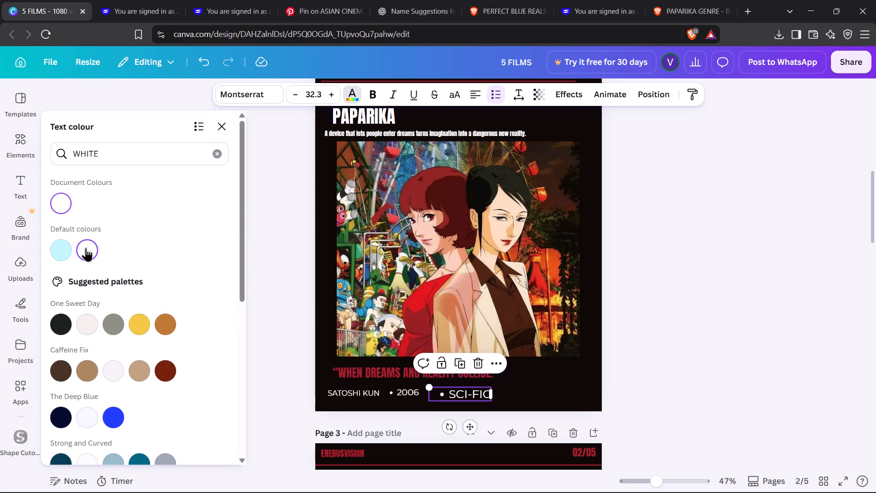
{"action": "left_click", "coordinate": [667, 307]}
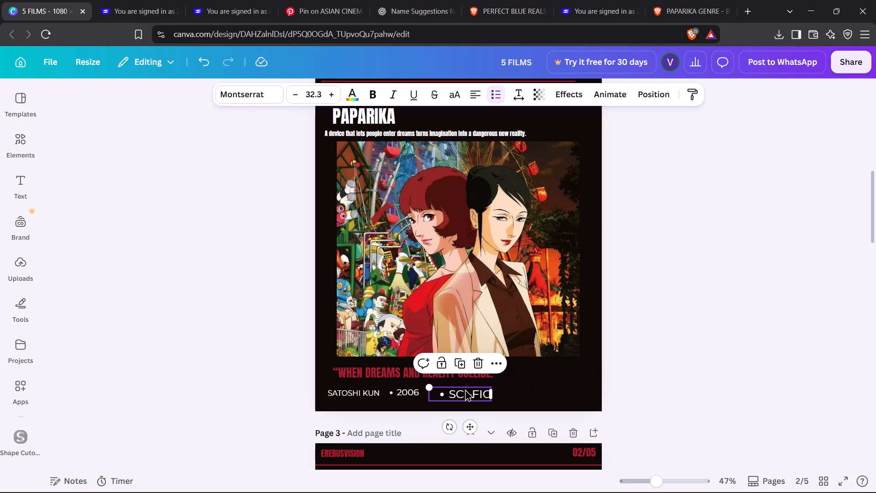
Nudge the SCI-FIC credit into line with the director and year credits.
{"action": "left_click", "coordinate": [465, 389]}
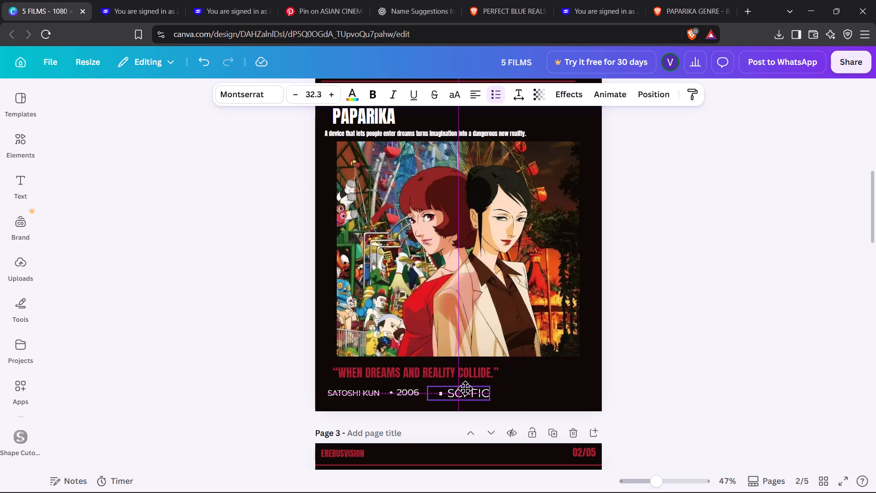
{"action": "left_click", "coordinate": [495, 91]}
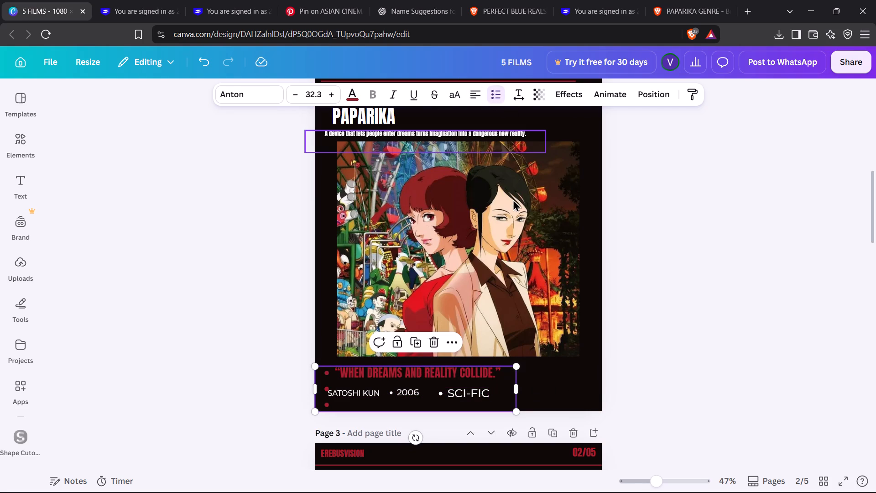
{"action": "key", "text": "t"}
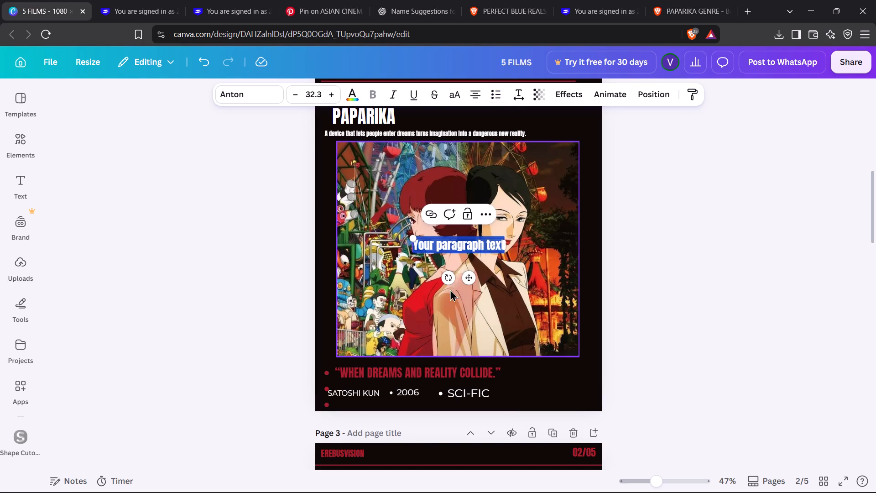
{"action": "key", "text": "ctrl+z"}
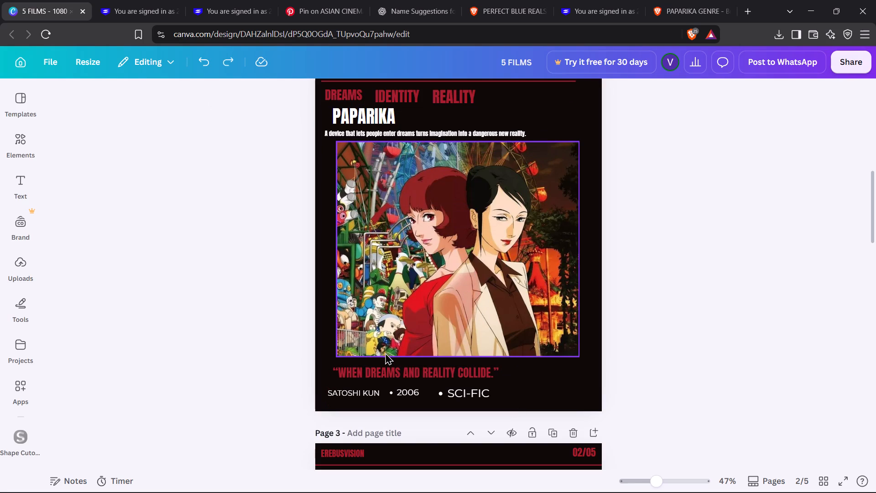
Add a new text box on page 2 reading HORROR and format it as a bulleted item.
{"action": "key", "text": "t"}
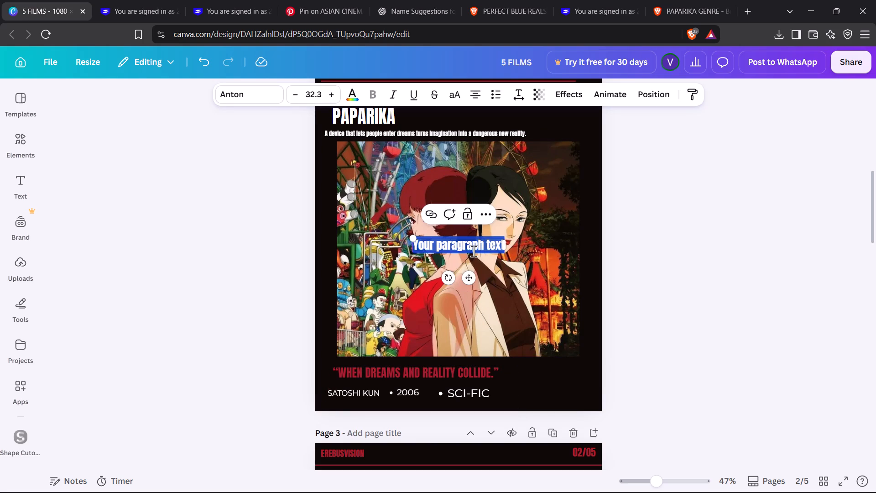
{"action": "double_click", "coordinate": [474, 251]}
{"action": "double_click", "coordinate": [474, 251]}
{"action": "double_click", "coordinate": [474, 251]}
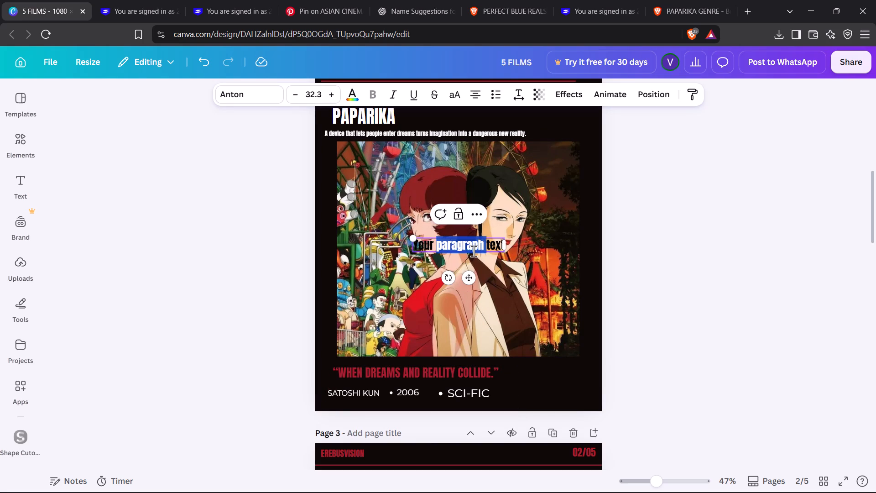
{"action": "double_click", "coordinate": [474, 251]}
{"action": "type", "text": "HP"}
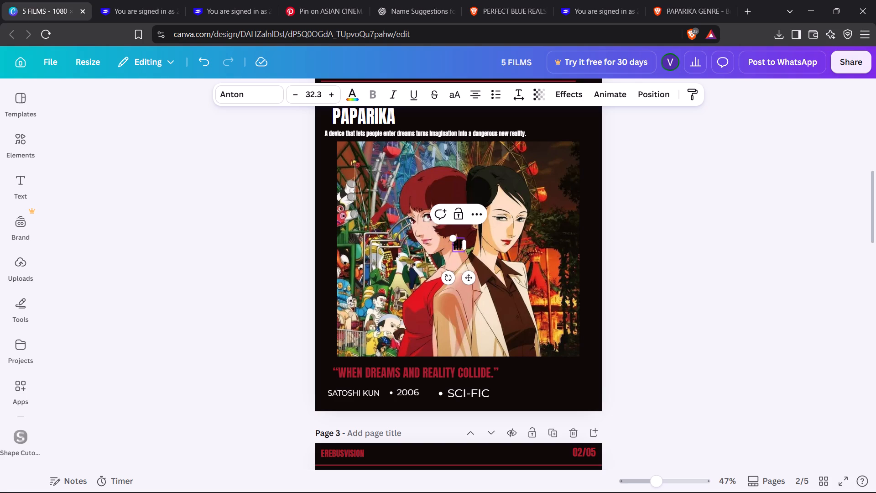
{"action": "key", "text": "BackSpace"}
{"action": "type", "text": "ORROR"}
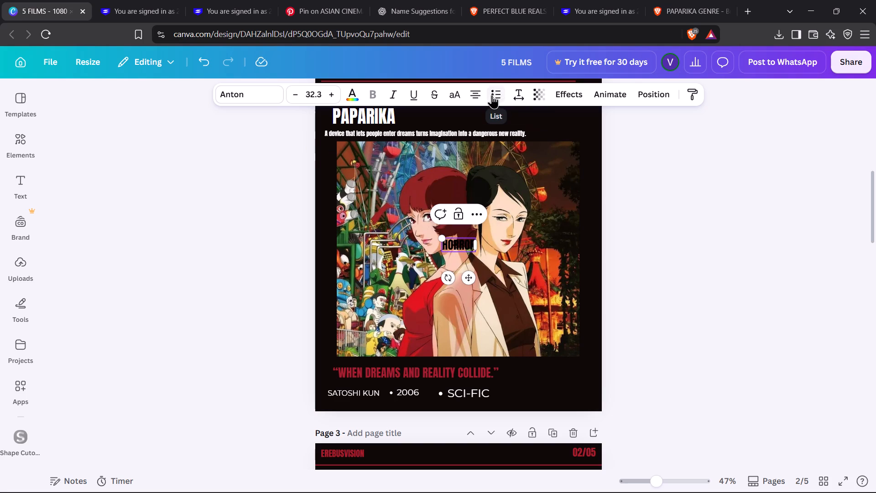
{"action": "left_click", "coordinate": [492, 94]}
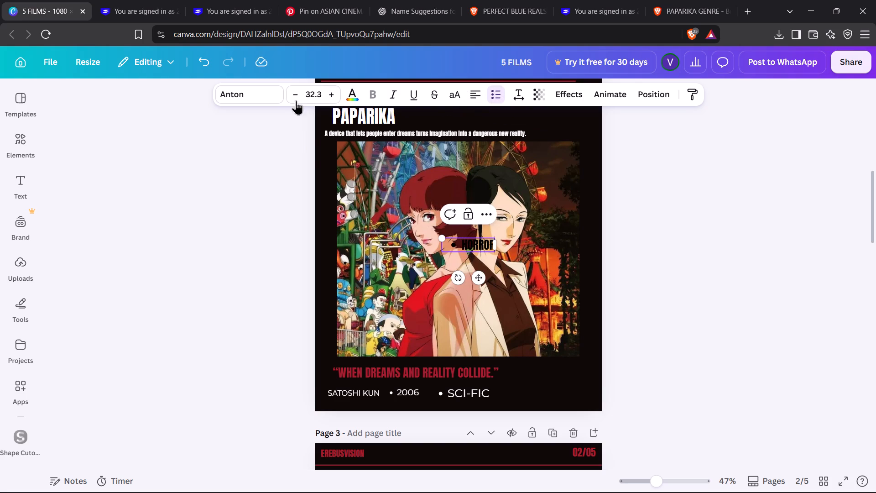
Reduce the HORROR text to size 26.3 and set its font to Montserrat.
{"action": "triple_click", "coordinate": [299, 97]}
{"action": "left_click", "coordinate": [299, 97]}
{"action": "left_click", "coordinate": [299, 97]}
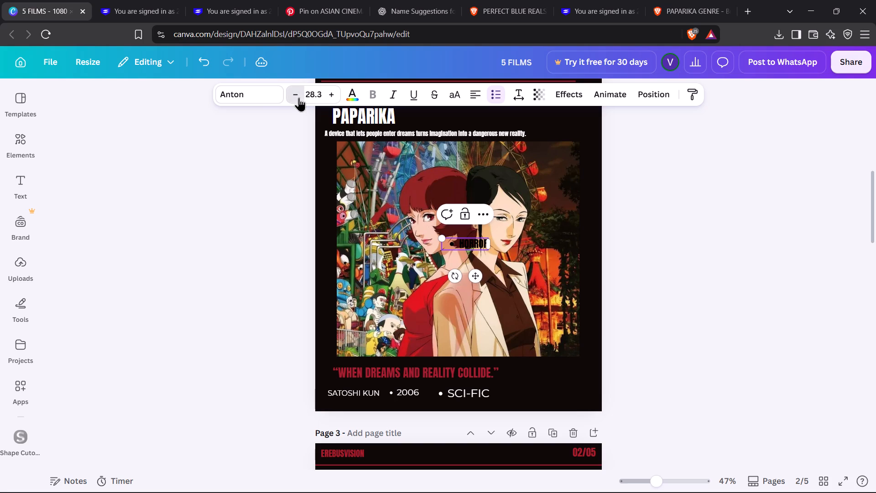
{"action": "left_click", "coordinate": [299, 97]}
{"action": "left_click", "coordinate": [245, 92]}
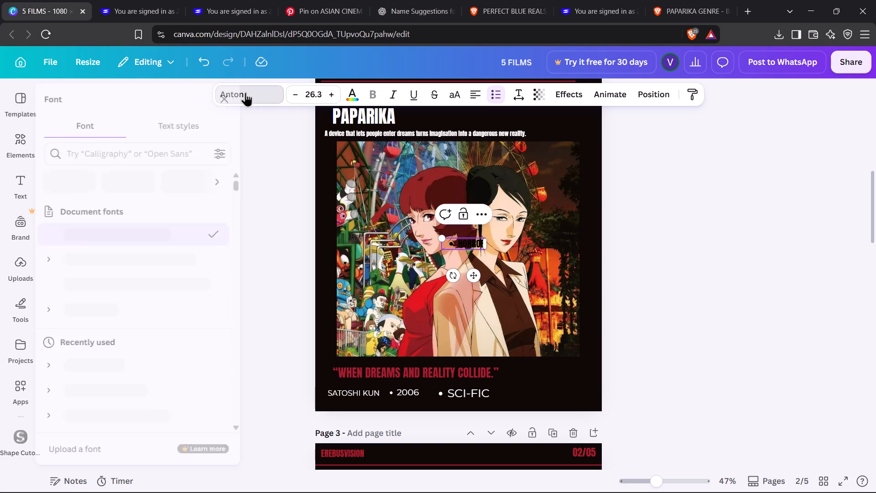
{"action": "left_click", "coordinate": [167, 334]}
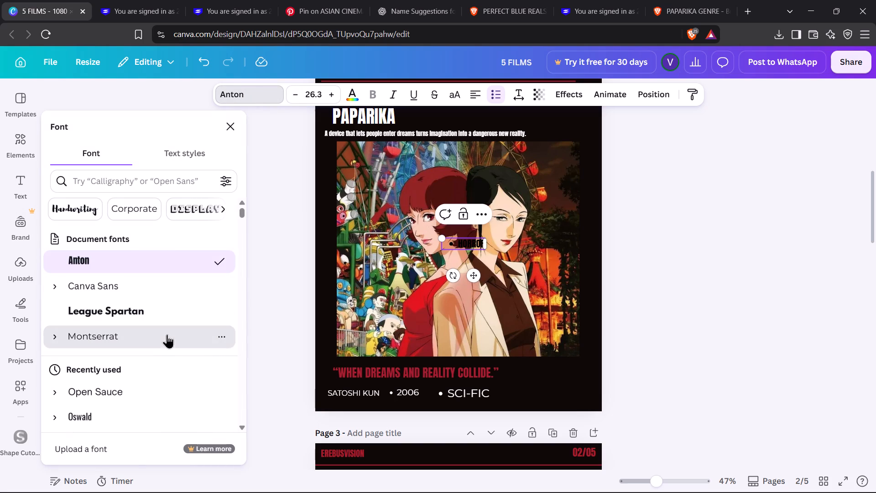
Move the HORROR text box down to the credits row, just after SCI-FIC.
{"action": "left_click_drag", "start_coordinate": [481, 274], "coordinate": [481, 275]}
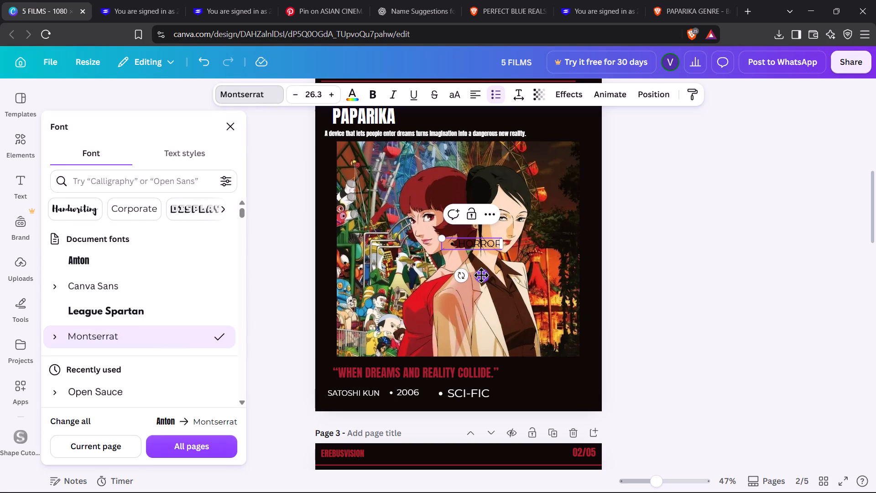
{"action": "left_click_drag", "start_coordinate": [481, 275], "coordinate": [550, 421]}
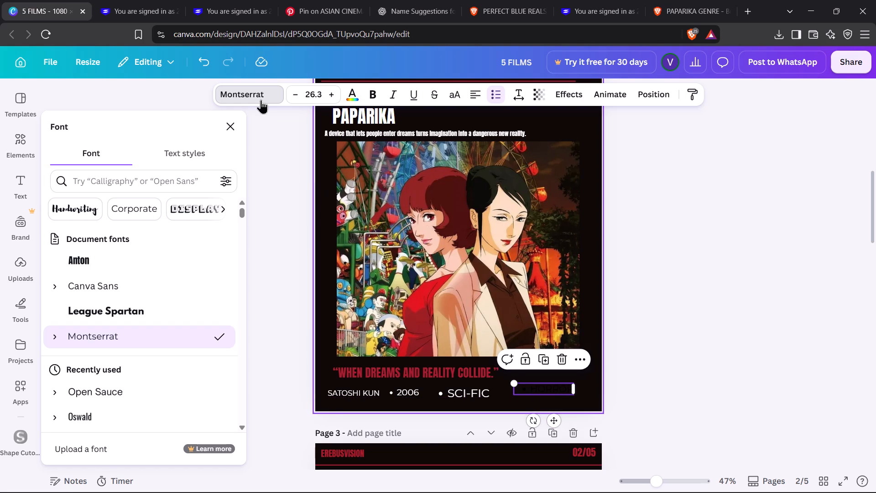
Change the text colour of the HORROR credit on page 2 to white.
{"action": "left_click", "coordinate": [351, 95]}
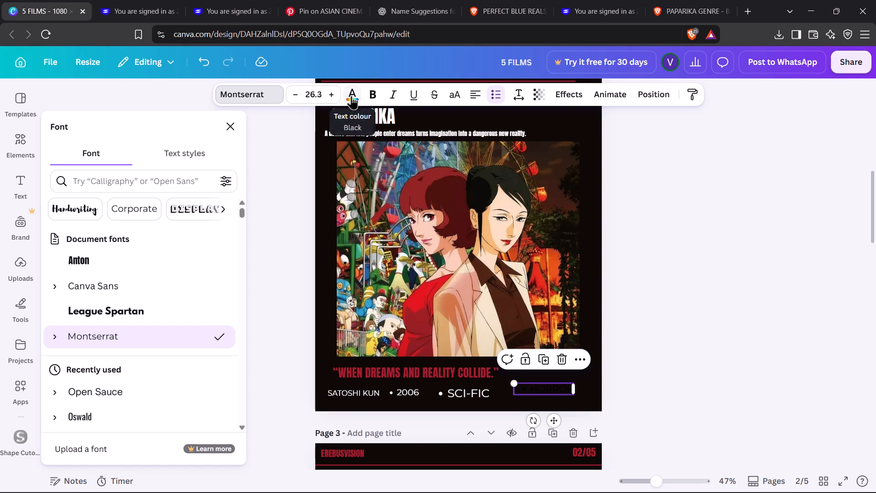
{"action": "left_click", "coordinate": [82, 251]}
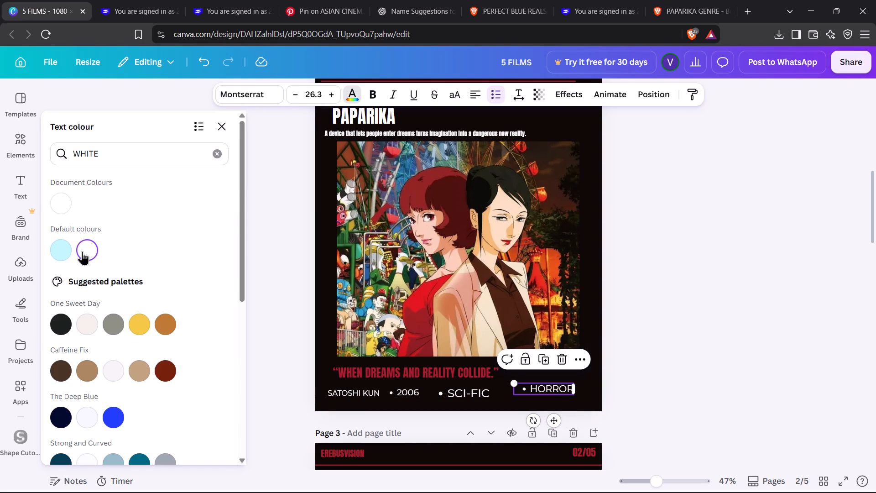
Lower the HORROR credit onto the credits line and bring it closer to SCI-FIC.
{"action": "left_click", "coordinate": [553, 425]}
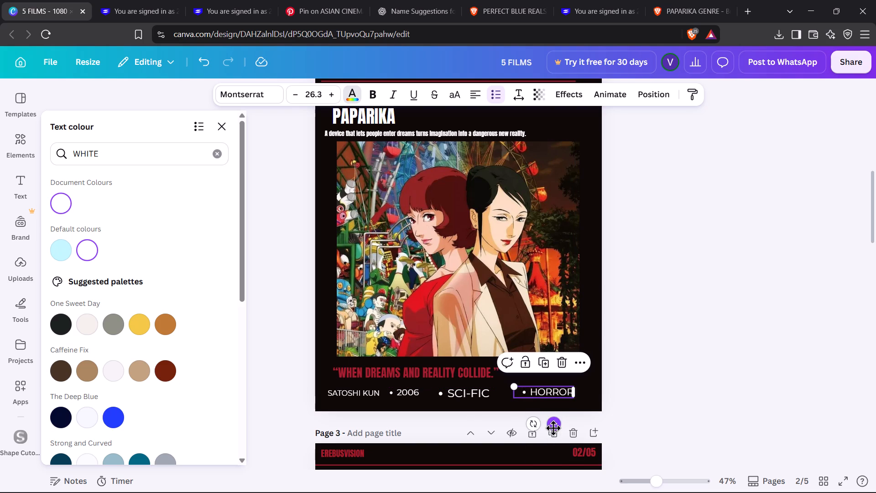
{"action": "left_click", "coordinate": [695, 392]}
{"action": "left_click", "coordinate": [695, 392]}
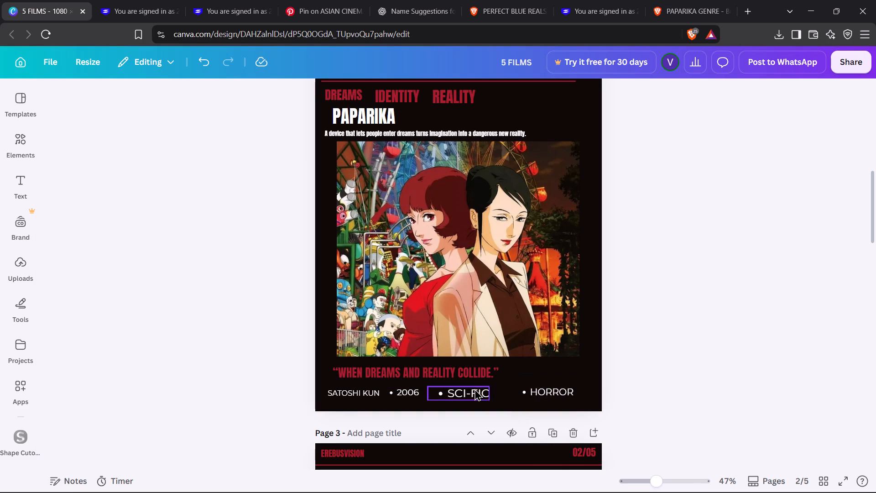
{"action": "left_click_drag", "start_coordinate": [535, 392], "coordinate": [521, 395]}
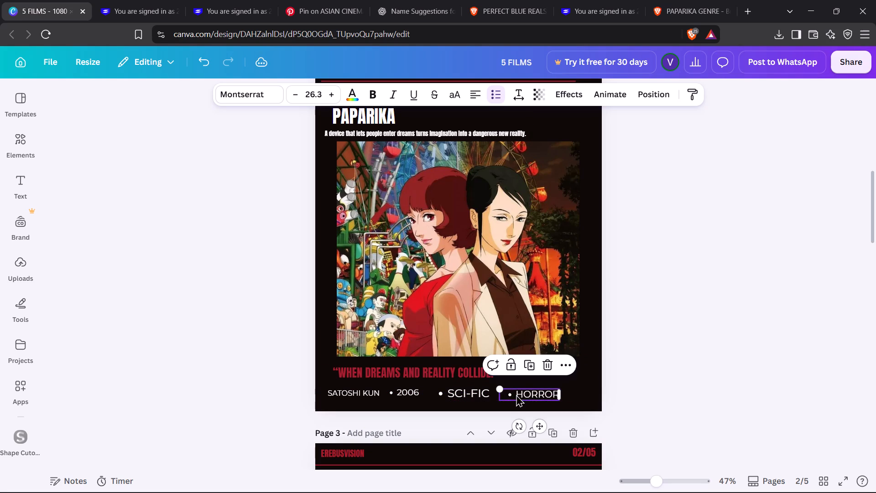
{"action": "left_click_drag", "start_coordinate": [514, 396], "coordinate": [504, 396]}
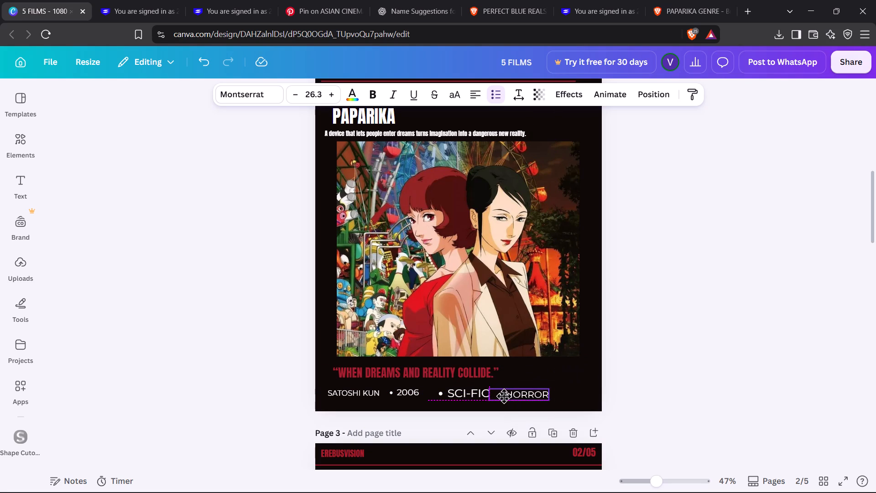
{"action": "left_click_drag", "start_coordinate": [504, 396], "coordinate": [507, 396]}
{"action": "left_click", "coordinate": [652, 371]}
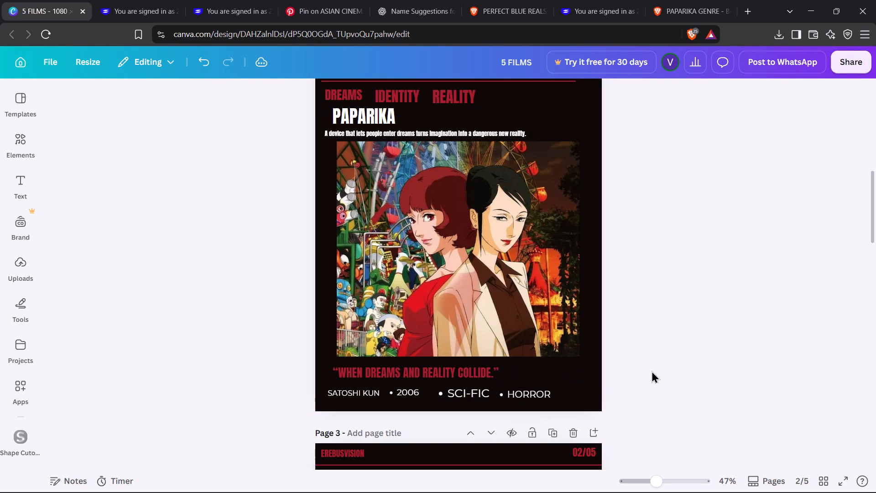
Shift the 2006 credit and the director credit slightly to the right along the credits row.
{"action": "left_click_drag", "start_coordinate": [415, 391], "coordinate": [415, 392]}
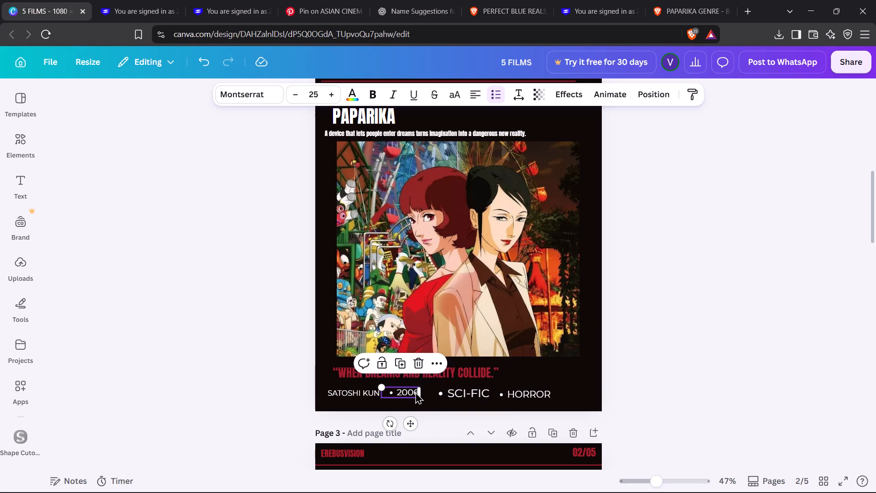
{"action": "left_click_drag", "start_coordinate": [415, 392], "coordinate": [424, 392]}
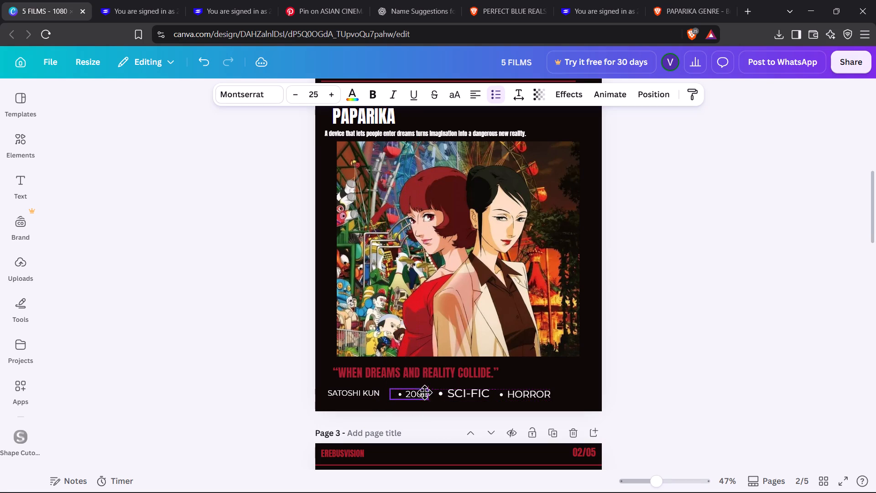
{"action": "left_click_drag", "start_coordinate": [424, 392], "coordinate": [425, 391]}
{"action": "left_click_drag", "start_coordinate": [348, 391], "coordinate": [353, 391]}
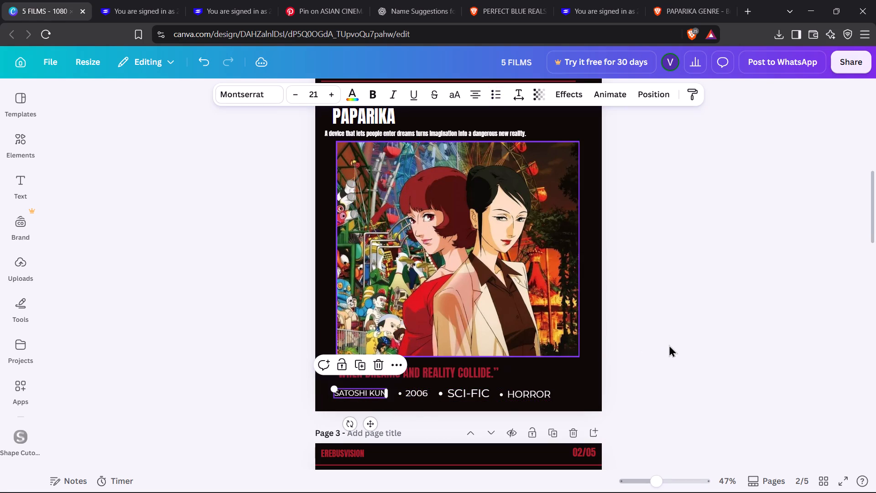
{"action": "left_click", "coordinate": [669, 345]}
Reduce the SCI-FIC credit's font size to 25.3, close to the size of the 2006 credit.
{"action": "left_click", "coordinate": [465, 390]}
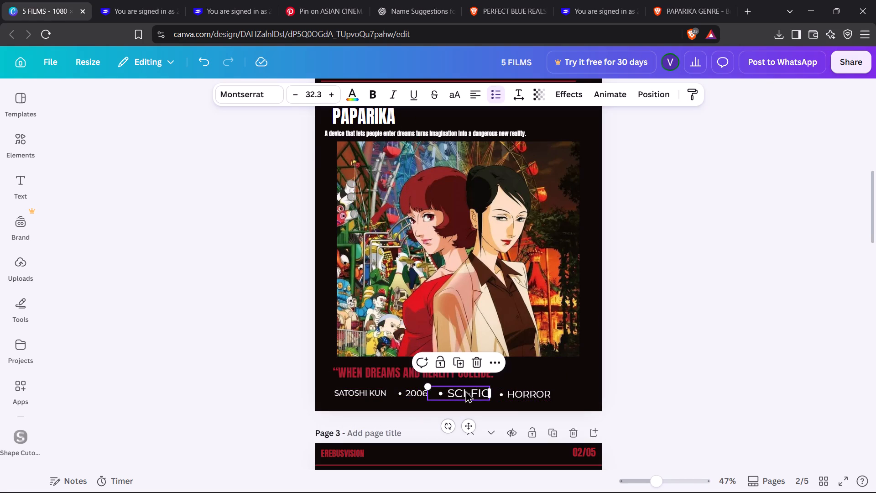
{"action": "triple_click", "coordinate": [295, 94]}
{"action": "triple_click", "coordinate": [295, 94]}
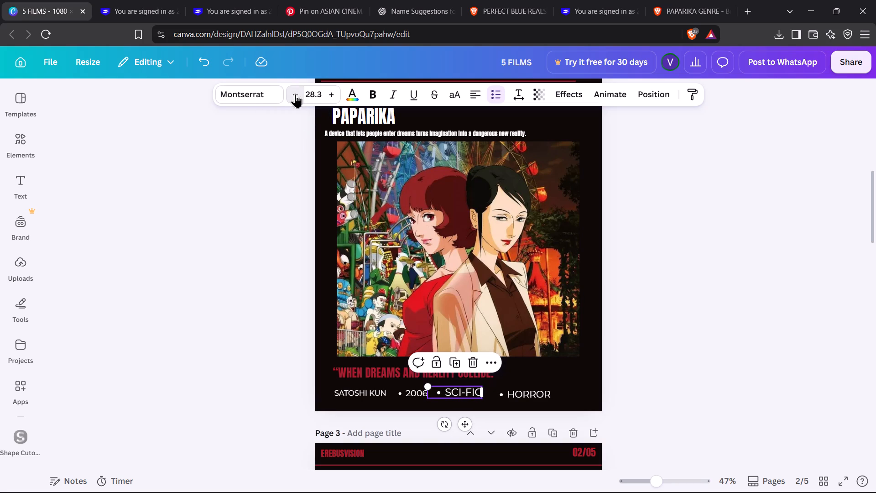
{"action": "left_click", "coordinate": [295, 94]}
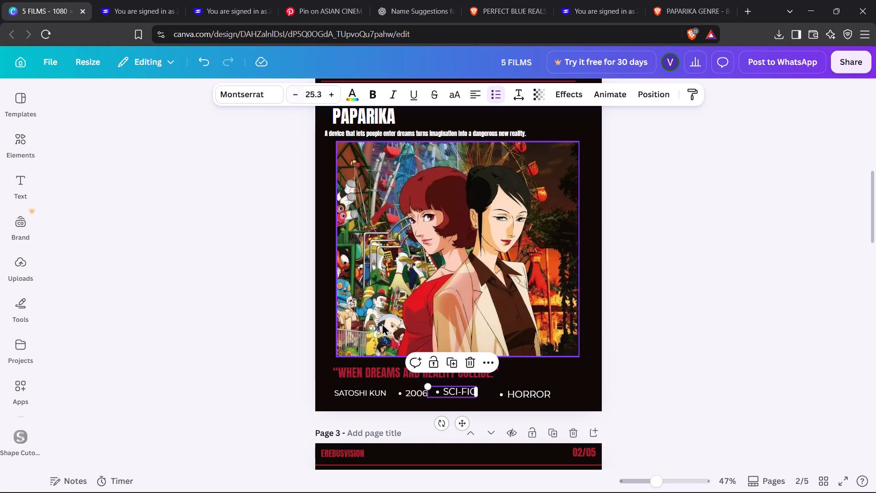
{"action": "left_click", "coordinate": [422, 392]}
{"action": "left_click", "coordinate": [415, 395]}
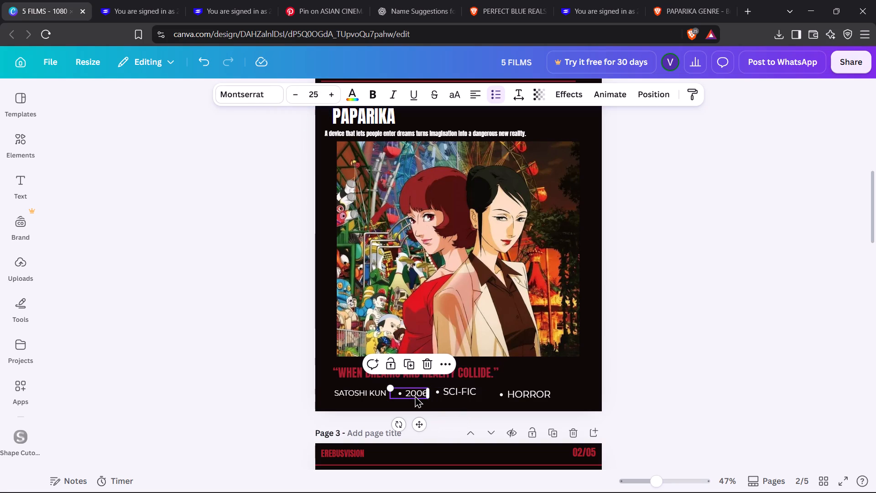
Reposition the SCI-FIC credit between 2006 and HORROR, level with the HORROR credit.
{"action": "left_click", "coordinate": [452, 389]}
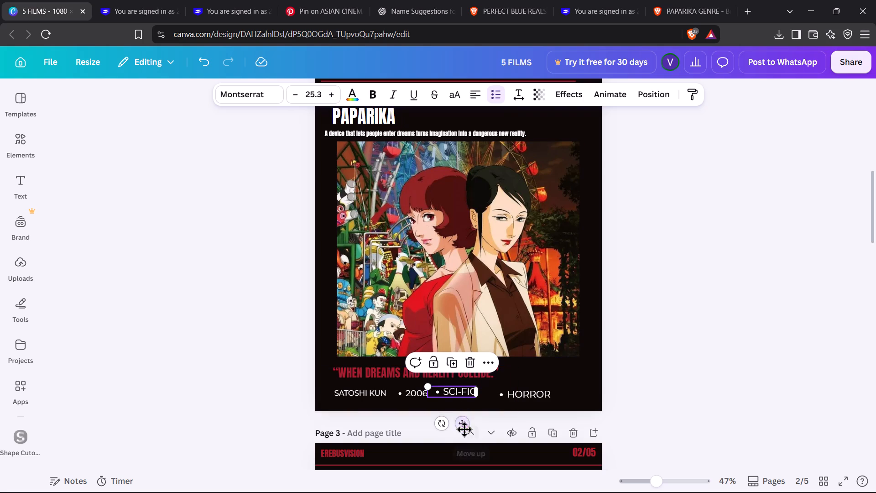
{"action": "left_click_drag", "start_coordinate": [462, 427], "coordinate": [472, 429]}
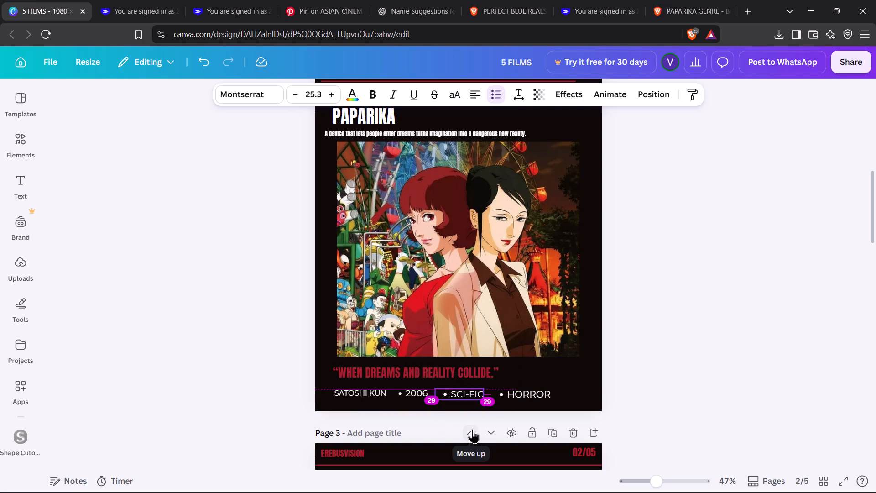
{"action": "left_click_drag", "start_coordinate": [472, 429], "coordinate": [474, 429]}
{"action": "left_click", "coordinate": [474, 429]}
{"action": "left_click", "coordinate": [690, 418]}
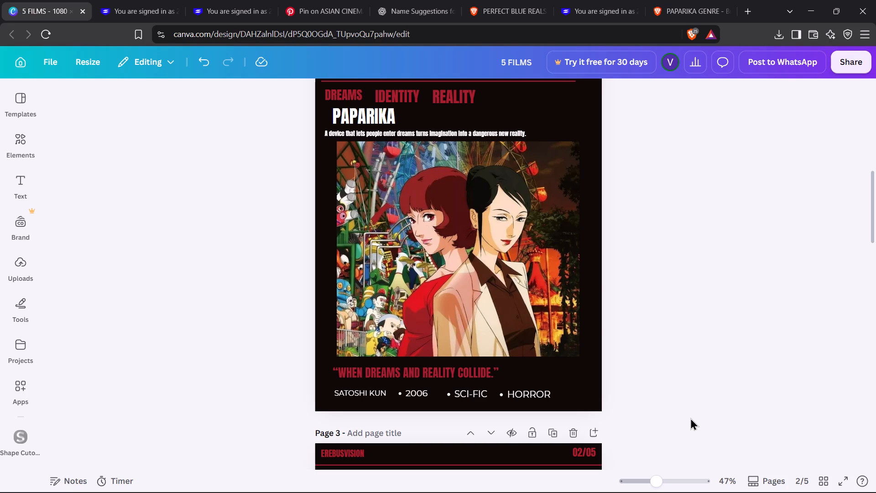
{"action": "left_click_drag", "start_coordinate": [461, 391], "coordinate": [457, 392]}
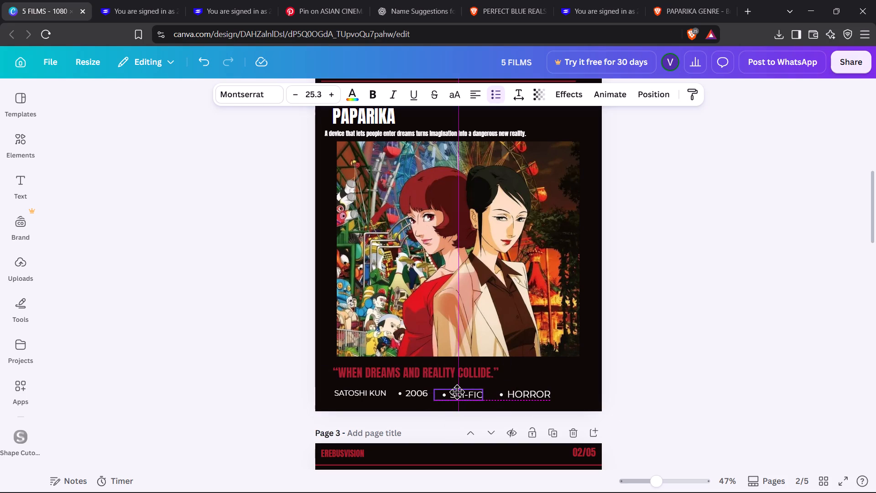
{"action": "left_click_drag", "start_coordinate": [457, 392], "coordinate": [456, 392]}
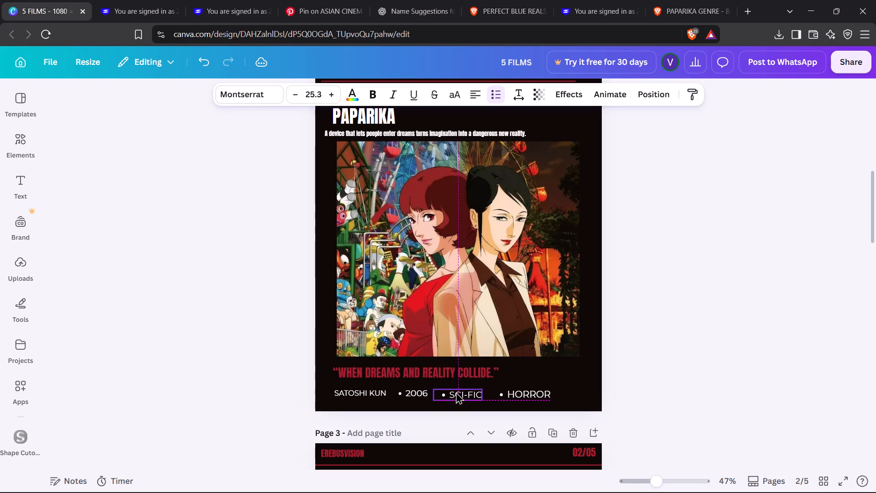
{"action": "left_click", "coordinate": [707, 373]}
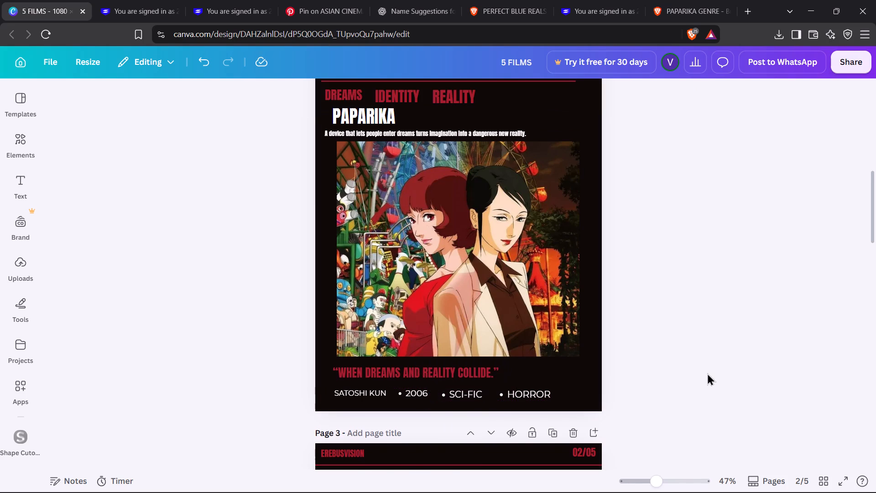
Nudge the HORROR, 2006 and director credits slightly left to even out the spacing of the credits row.
{"action": "scroll", "coordinate": [707, 373], "scroll_direction": "down", "scroll_amount": 1}
{"action": "left_click_drag", "start_coordinate": [521, 348], "coordinate": [517, 348]}
{"action": "left_click", "coordinate": [652, 340]}
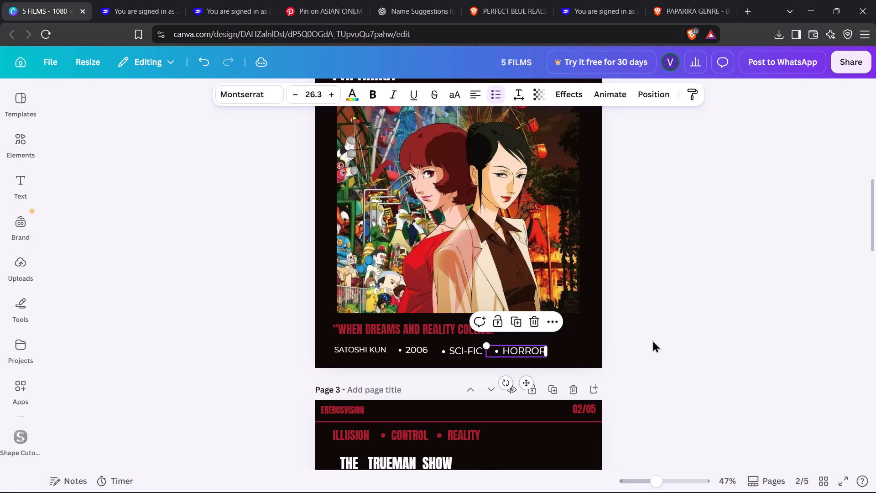
{"action": "left_click", "coordinate": [412, 347]}
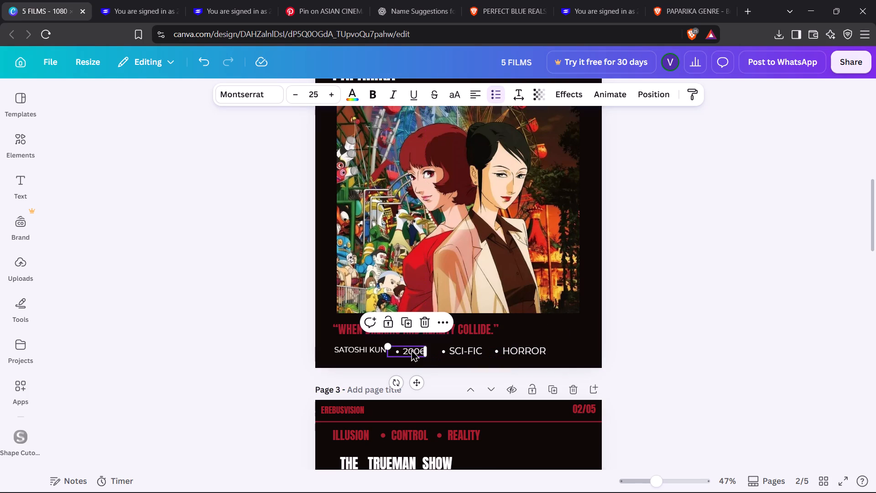
{"action": "left_click", "coordinate": [362, 349]}
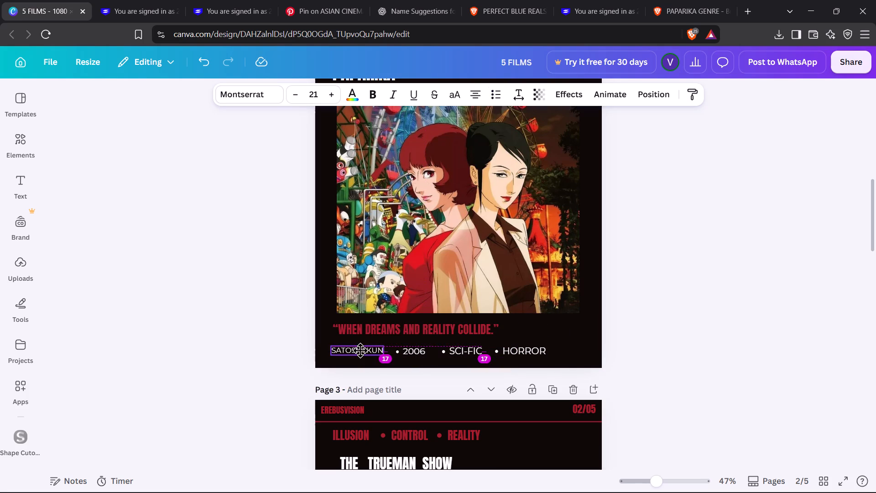
{"action": "left_click", "coordinate": [727, 361]}
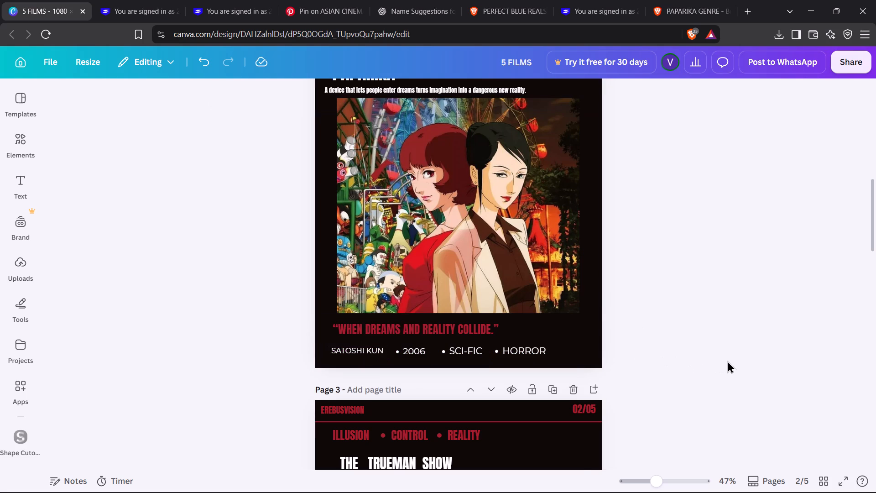
Review the carousel slides from the cover through to the PERFECT BLUE slide on page 5.
{"action": "scroll", "coordinate": [727, 361], "scroll_direction": "up", "scroll_amount": 1}
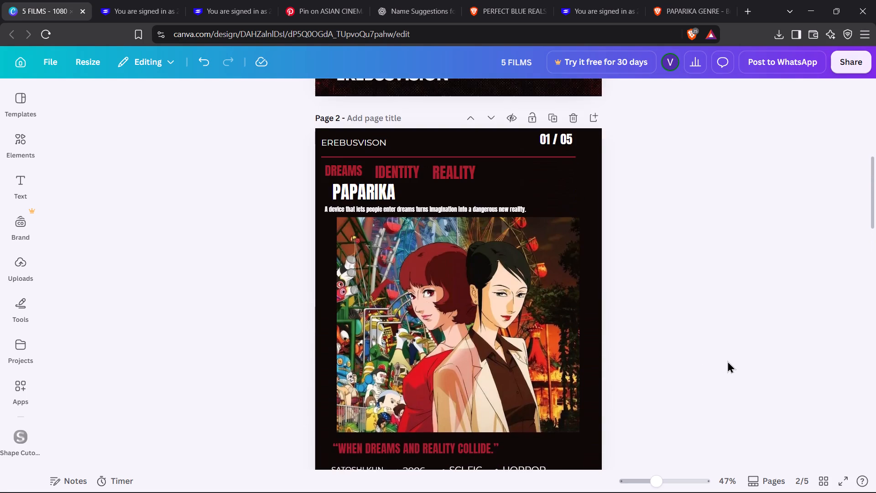
{"action": "scroll", "coordinate": [727, 361], "scroll_direction": "down", "scroll_amount": 2}
{"action": "scroll", "coordinate": [727, 361], "scroll_direction": "up", "scroll_amount": 6}
{"action": "scroll", "coordinate": [727, 361], "scroll_direction": "down", "scroll_amount": 3}
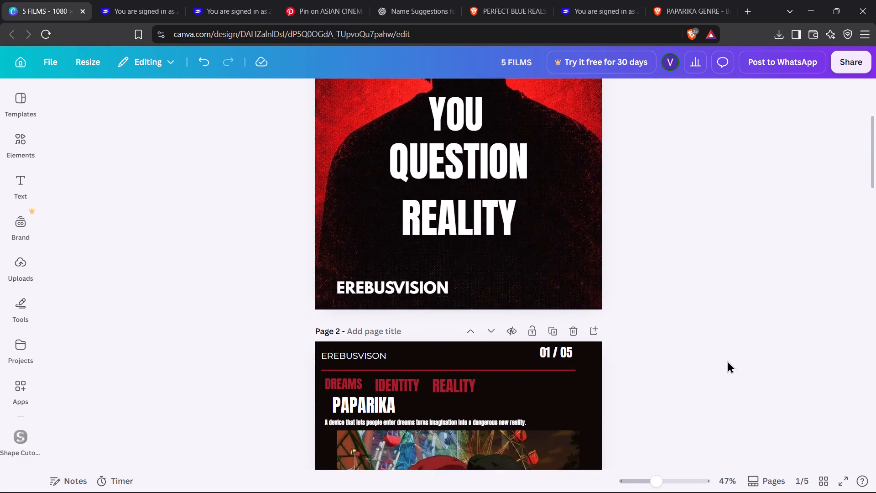
{"action": "scroll", "coordinate": [727, 361], "scroll_direction": "down", "scroll_amount": 5}
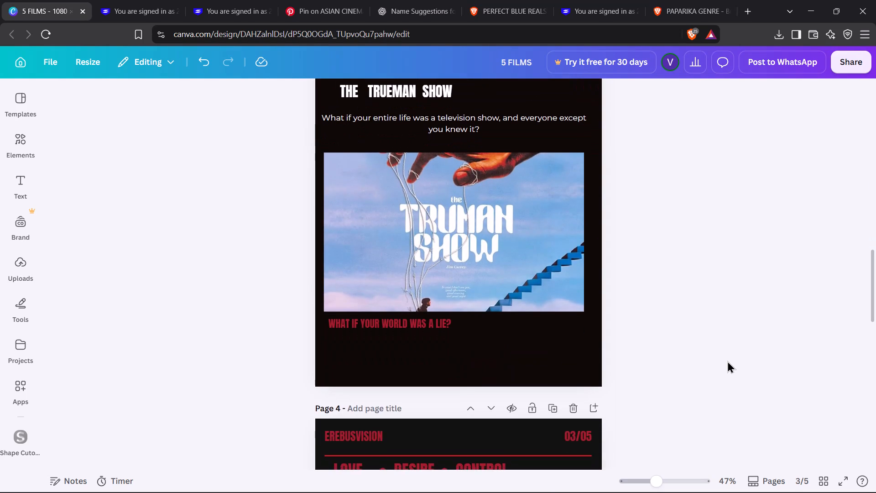
{"action": "scroll", "coordinate": [727, 361], "scroll_direction": "down", "scroll_amount": 1}
{"action": "scroll", "coordinate": [727, 361], "scroll_direction": "up", "scroll_amount": 1}
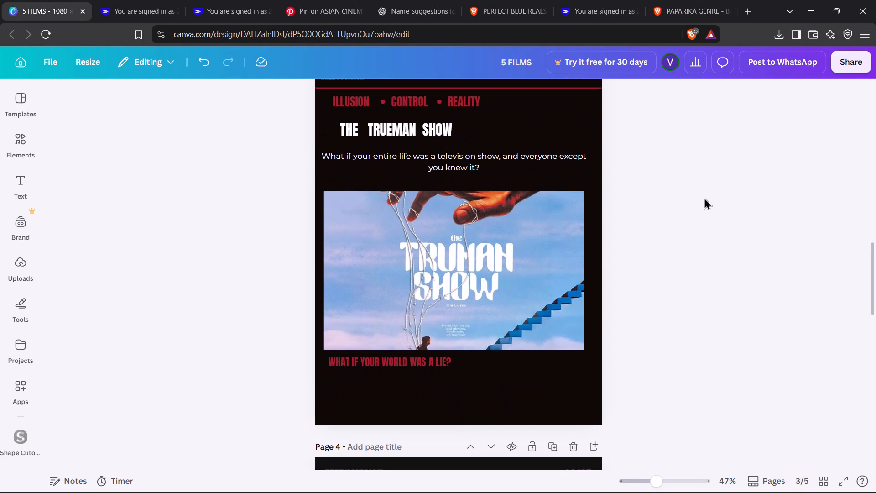
{"action": "scroll", "coordinate": [704, 197], "scroll_direction": "down", "scroll_amount": 7}
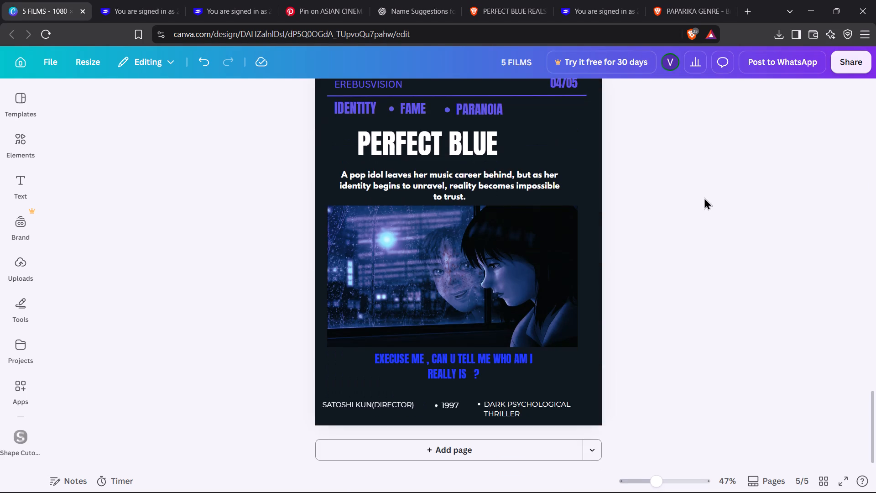
{"action": "scroll", "coordinate": [704, 197], "scroll_direction": "down", "scroll_amount": 2}
{"action": "scroll", "coordinate": [704, 197], "scroll_direction": "up", "scroll_amount": 1}
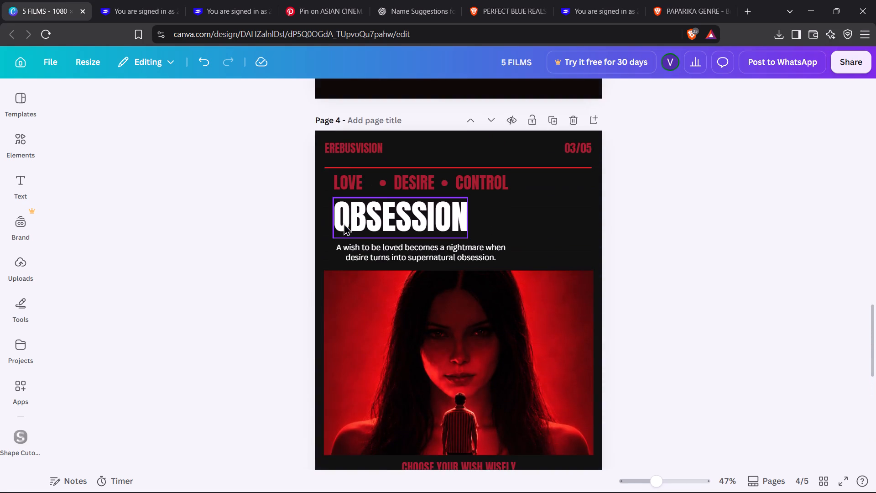
{"action": "scroll", "coordinate": [344, 223], "scroll_direction": "up", "scroll_amount": 6}
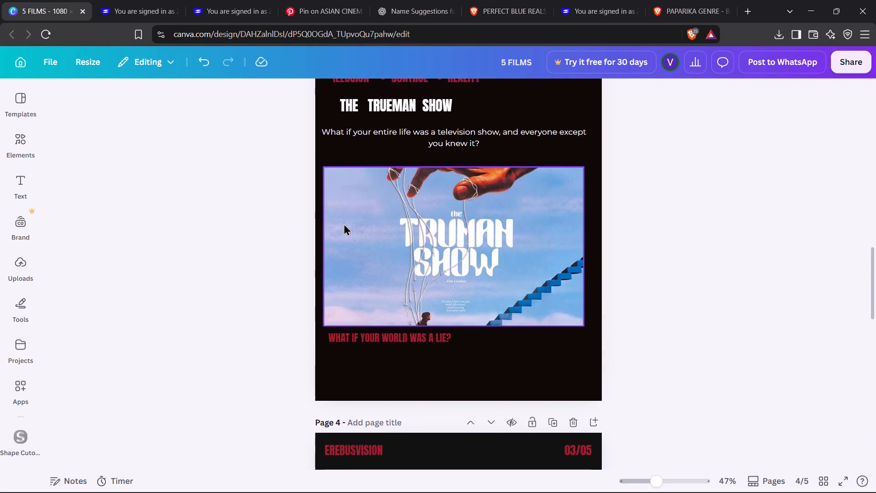
{"action": "scroll", "coordinate": [344, 223], "scroll_direction": "up", "scroll_amount": 5}
{"action": "scroll", "coordinate": [344, 223], "scroll_direction": "down", "scroll_amount": 3}
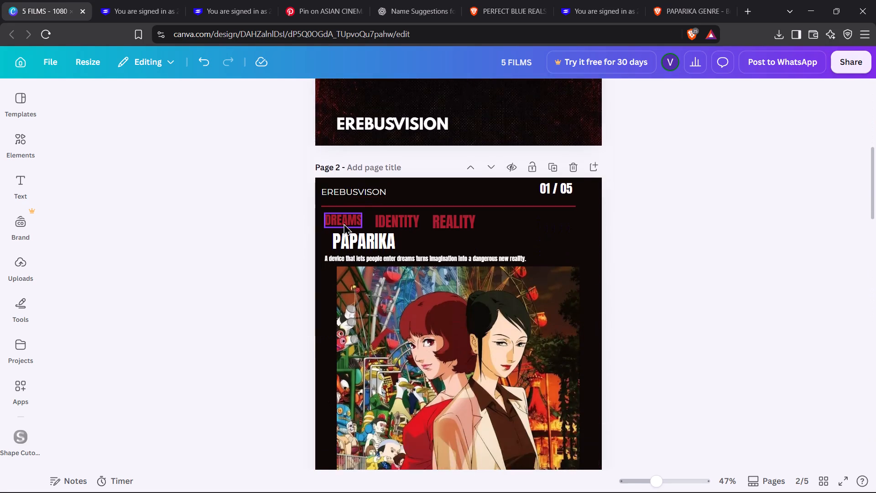
{"action": "scroll", "coordinate": [344, 223], "scroll_direction": "down", "scroll_amount": 5}
{"action": "scroll", "coordinate": [344, 223], "scroll_direction": "up", "scroll_amount": 1}
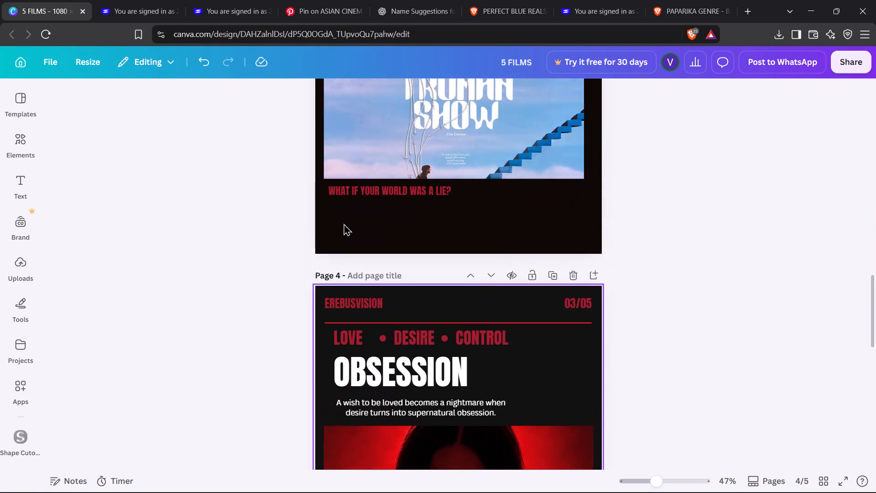
{"action": "scroll", "coordinate": [344, 223], "scroll_direction": "up", "scroll_amount": 1}
Search the web in a new tab for "TRUE MAN SHOW DIRECTOR".
{"action": "left_click", "coordinate": [748, 5]}
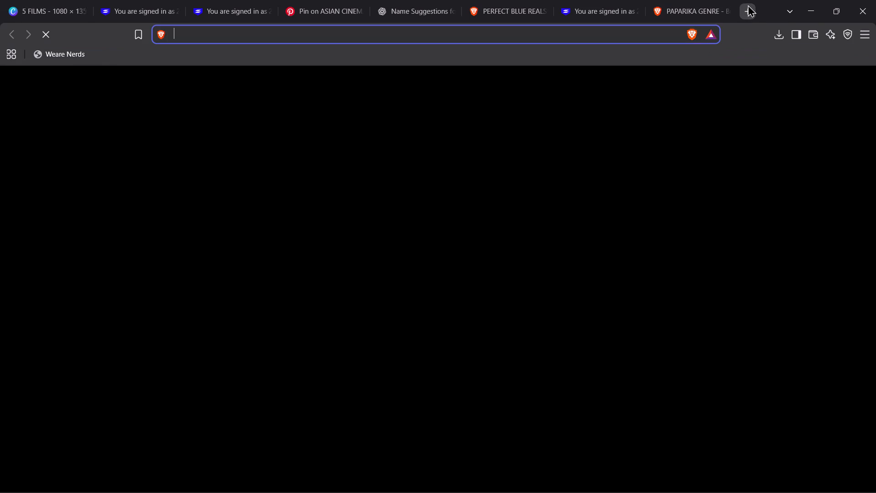
{"action": "type", "text": "TRUE MAN SHOW"}
{"action": "key", "text": "space"}
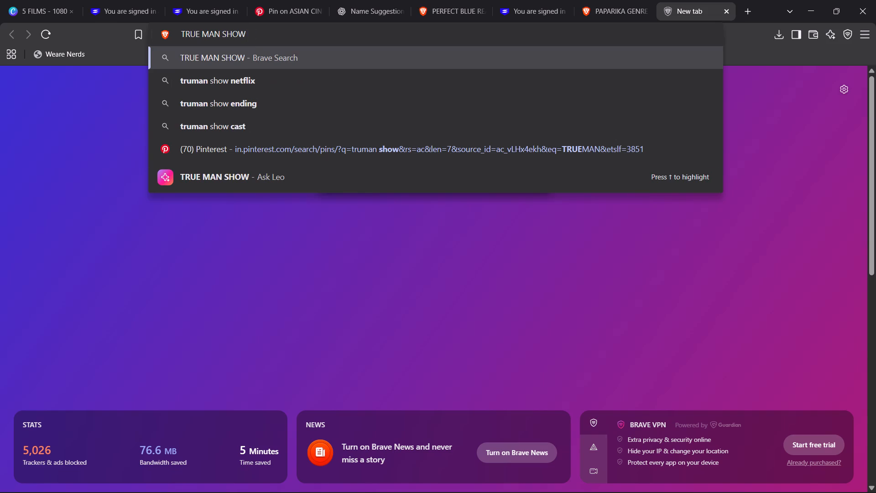
{"action": "type", "text": "DIRECTOR"}
{"action": "key", "text": "space"}
{"action": "key", "text": "Return"}
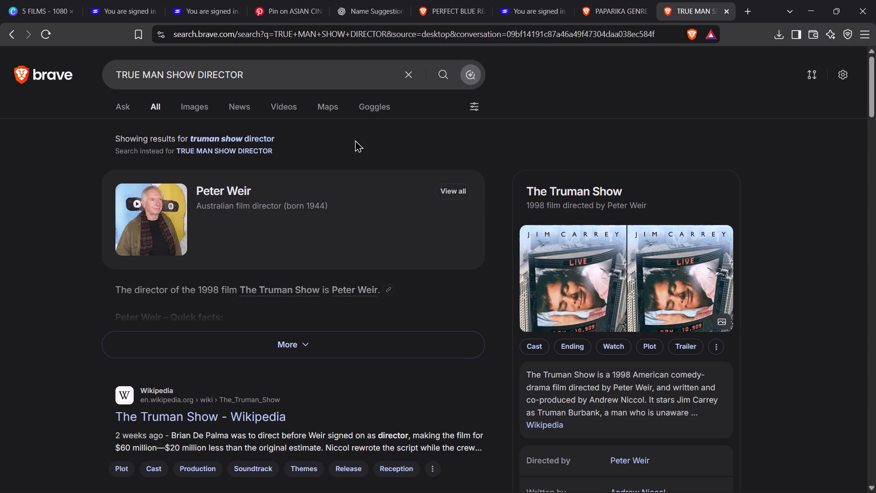
Back in the Canva design, add a new text box to THE TRUEMAN SHOW slide on page 3 and colour it white.
{"action": "left_click", "coordinate": [34, 3]}
{"action": "scroll", "coordinate": [356, 253], "scroll_direction": "down", "scroll_amount": 3}
{"action": "scroll", "coordinate": [356, 253], "scroll_direction": "up", "scroll_amount": 1}
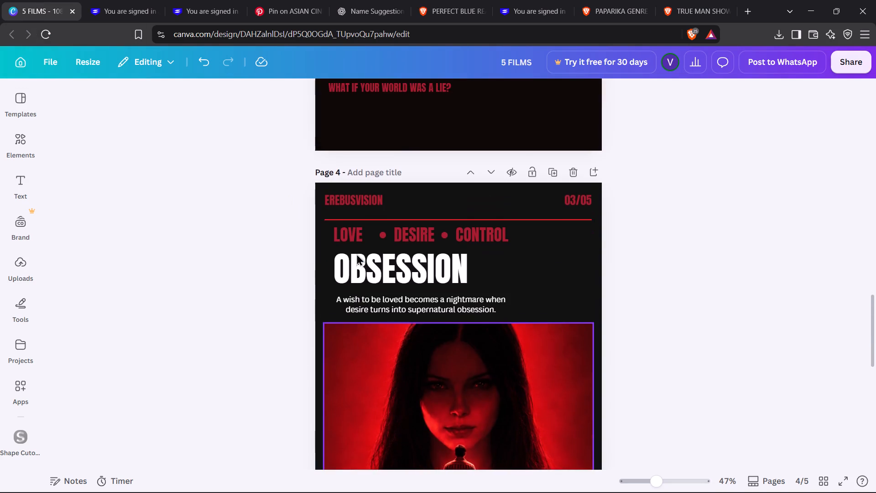
{"action": "scroll", "coordinate": [356, 253], "scroll_direction": "up", "scroll_amount": 2}
{"action": "key", "text": "t"}
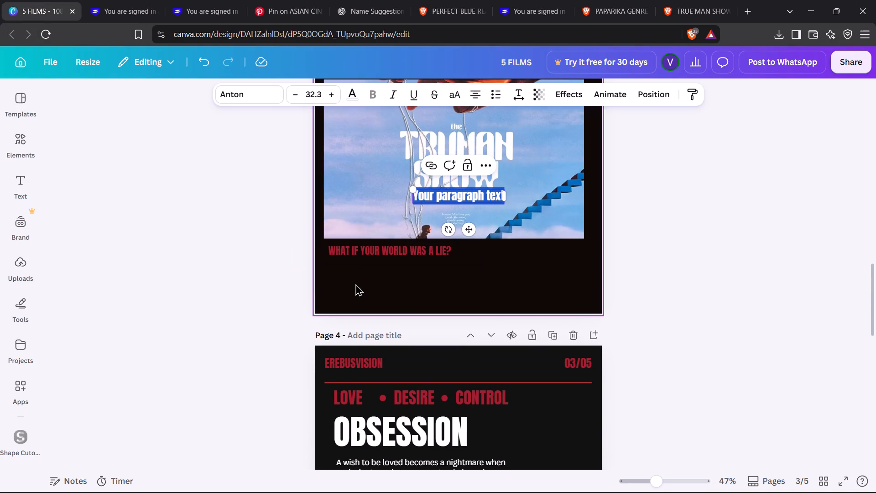
{"action": "left_click", "coordinate": [349, 93]}
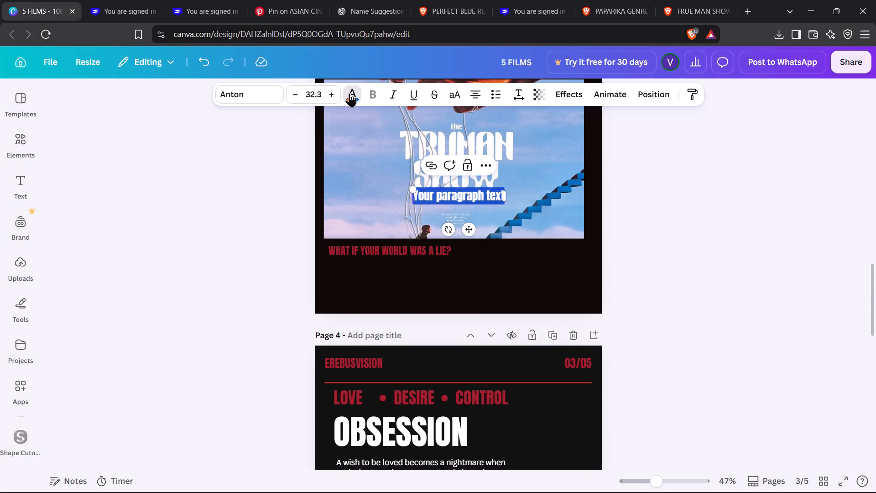
{"action": "left_click", "coordinate": [89, 248]}
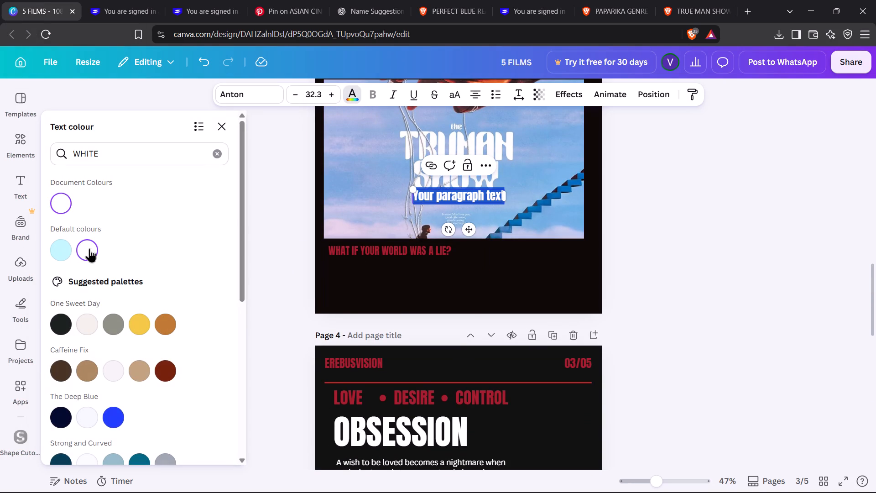
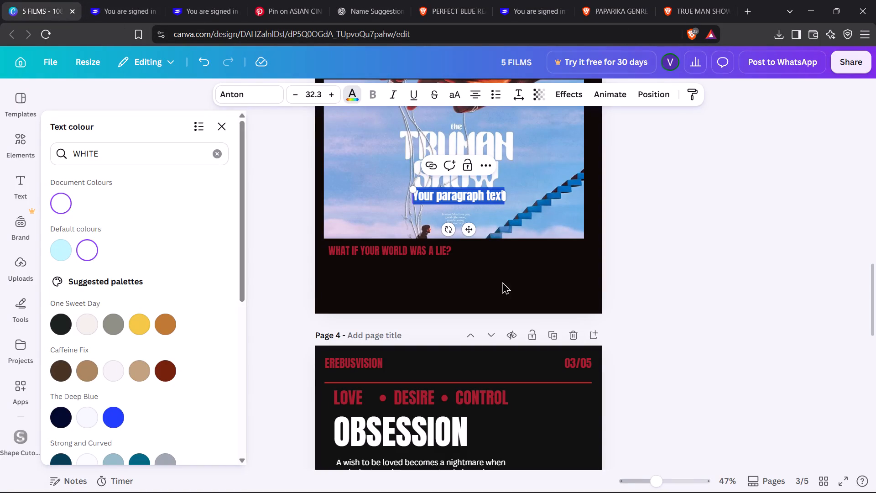
Check the film's director in the search results, enter PETER WAIR in the white text box, and place it below the red tagline.
{"action": "scroll", "coordinate": [391, 451], "scroll_direction": "left", "scroll_amount": 1}
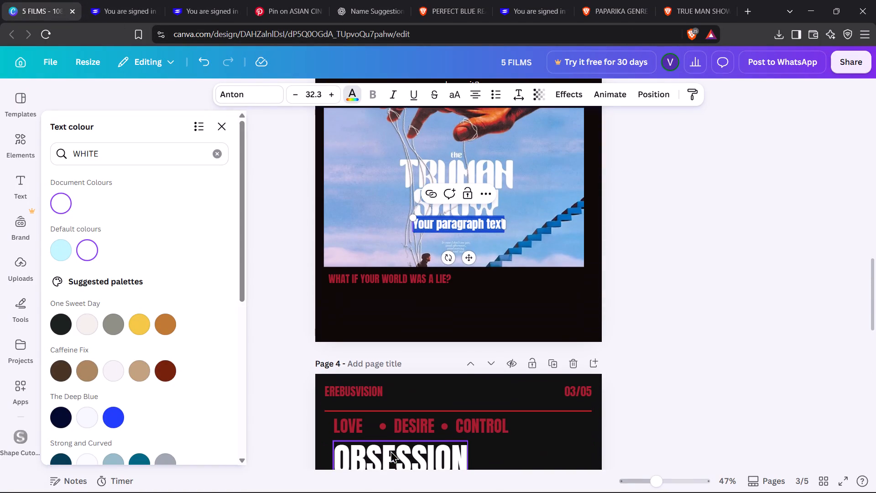
{"action": "left_click", "coordinate": [673, 0]}
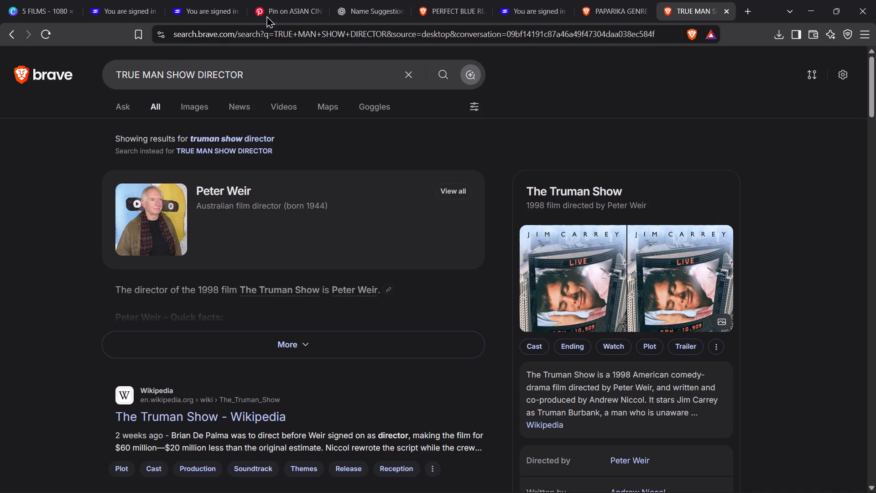
{"action": "left_click", "coordinate": [281, 13]}
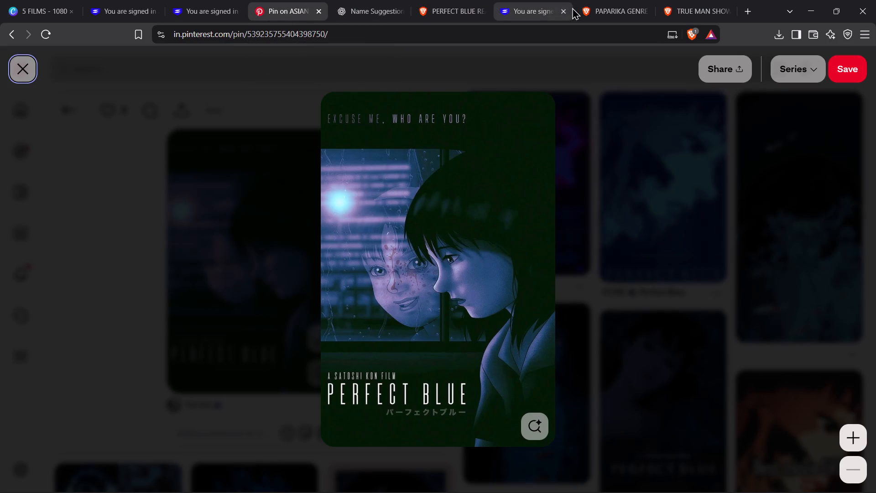
{"action": "left_click", "coordinate": [48, 16]}
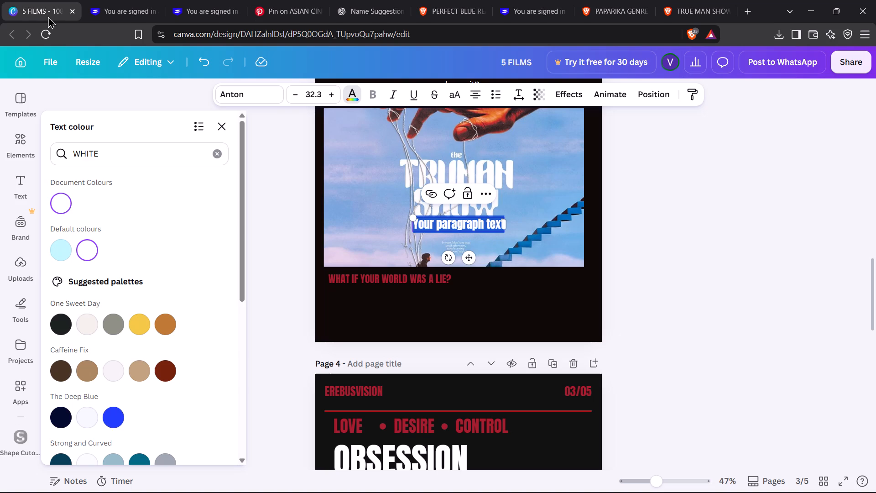
{"action": "key", "text": "p"}
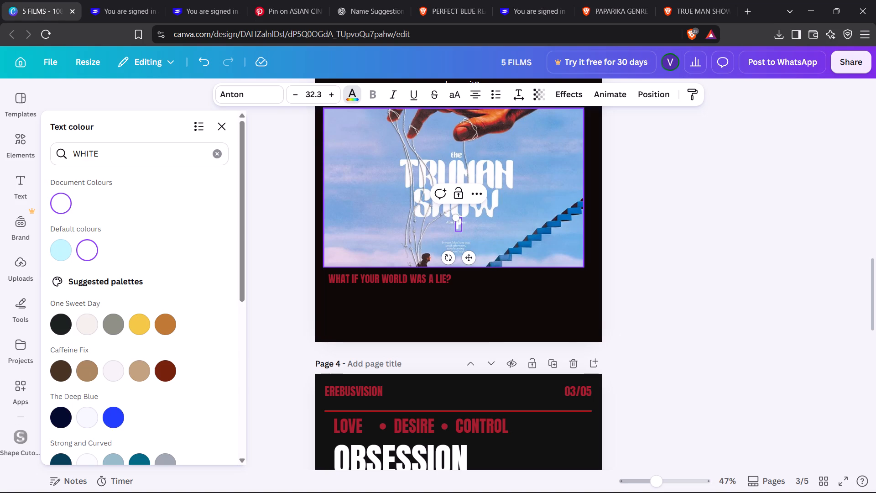
{"action": "key", "text": "e"}
{"action": "key", "text": "t"}
{"action": "type", "text": "ER WAI"}
{"action": "key", "text": "r"}
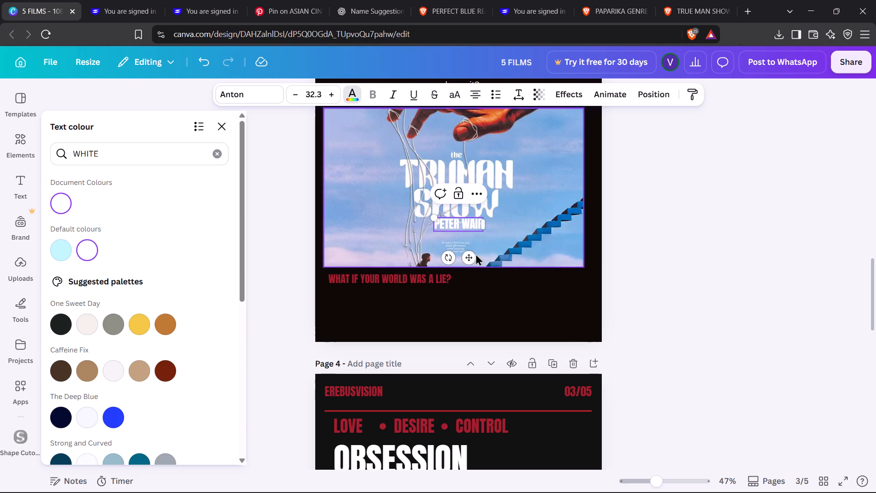
{"action": "left_click_drag", "start_coordinate": [469, 254], "coordinate": [410, 333]}
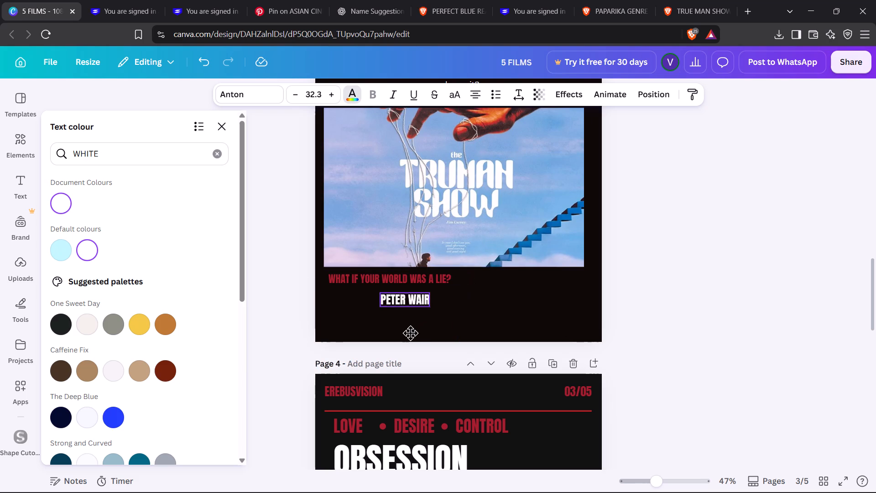
{"action": "left_click_drag", "start_coordinate": [410, 333], "coordinate": [361, 341]}
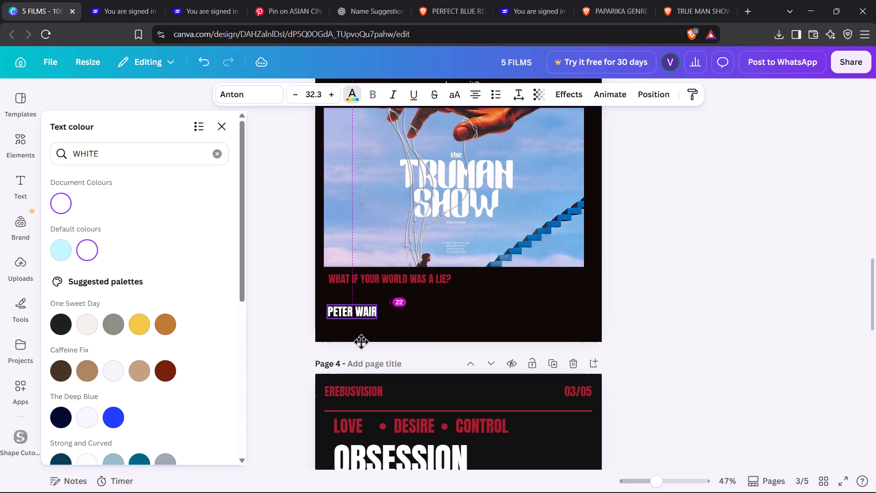
{"action": "left_click_drag", "start_coordinate": [361, 341], "coordinate": [360, 336]}
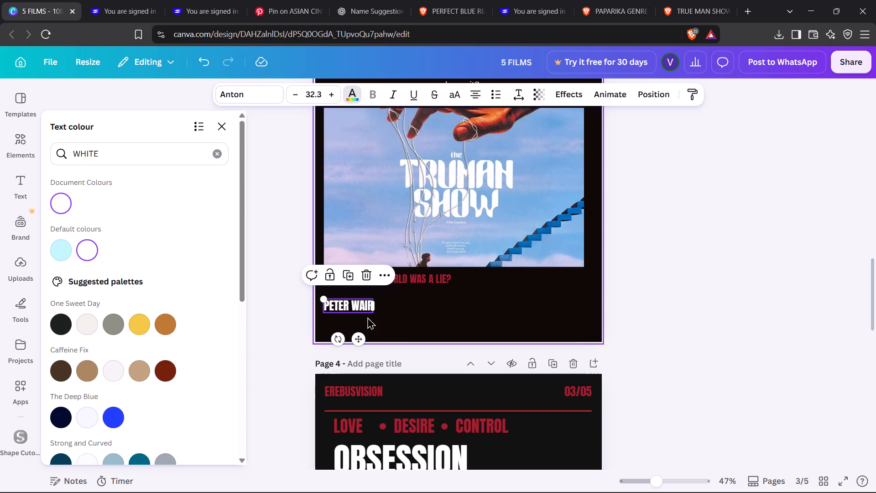
{"action": "triple_click", "coordinate": [356, 305]}
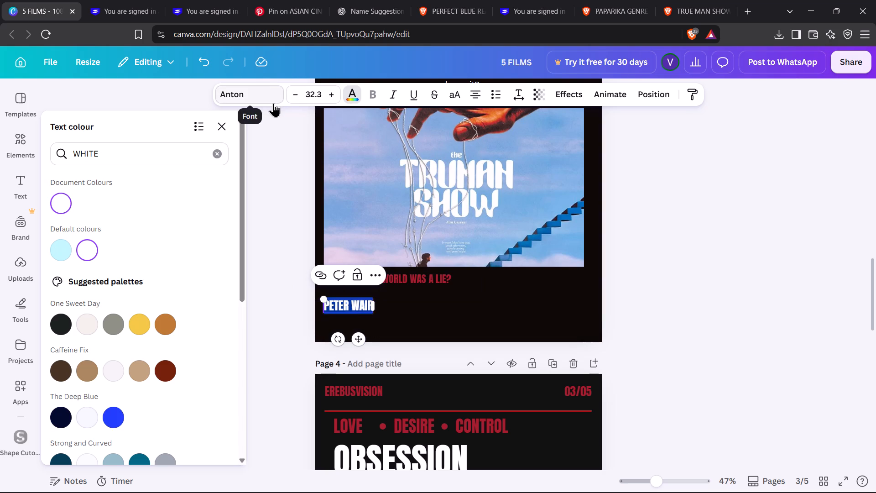
{"action": "left_click", "coordinate": [260, 97]}
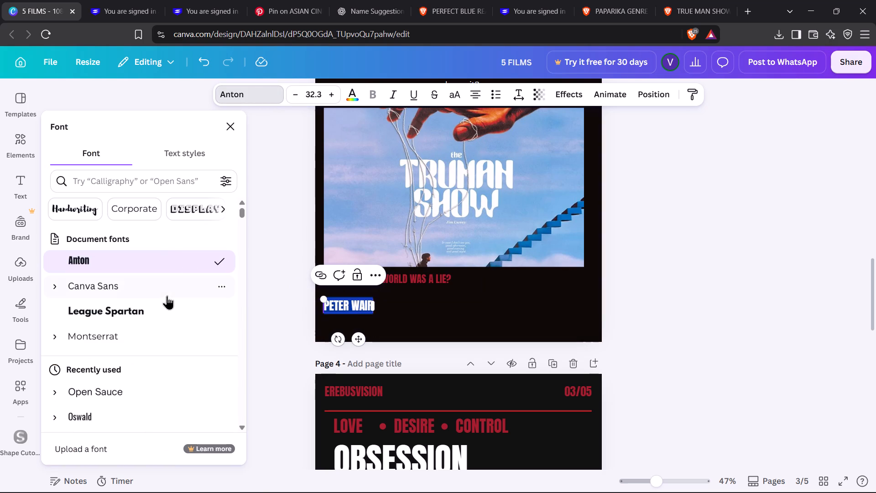
{"action": "left_click", "coordinate": [166, 327]}
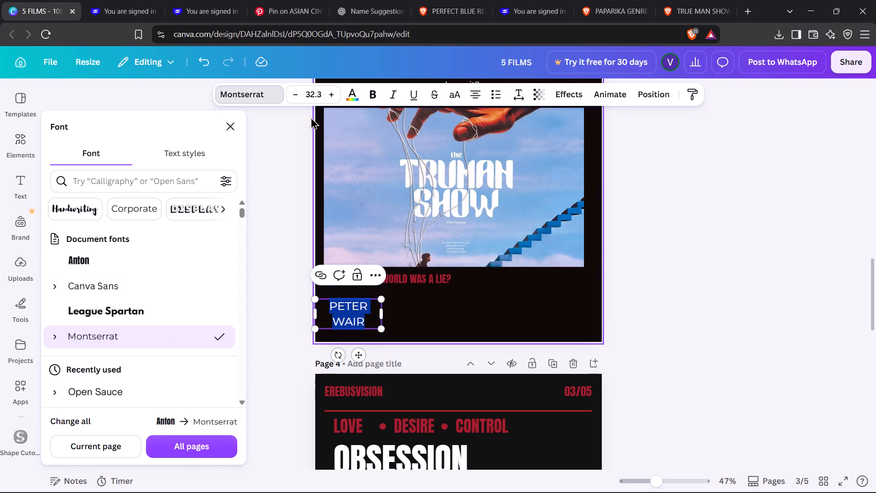
{"action": "triple_click", "coordinate": [297, 89]}
{"action": "triple_click", "coordinate": [297, 89]}
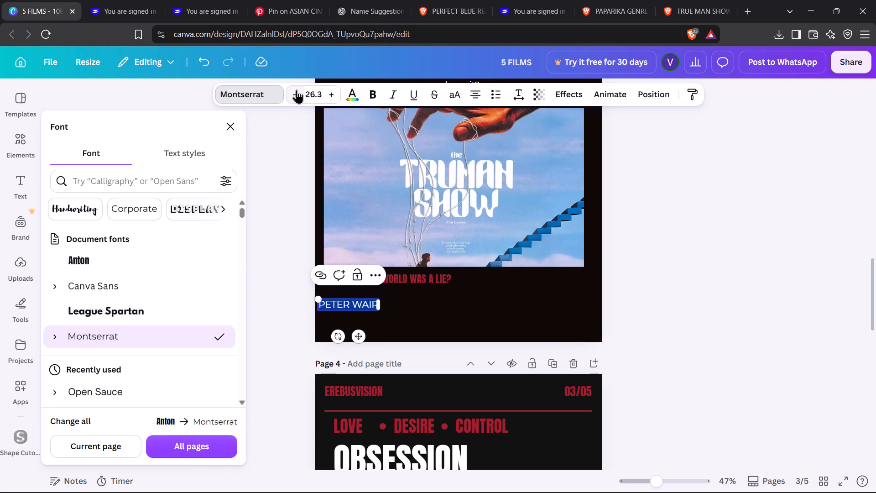
{"action": "left_click", "coordinate": [459, 308]}
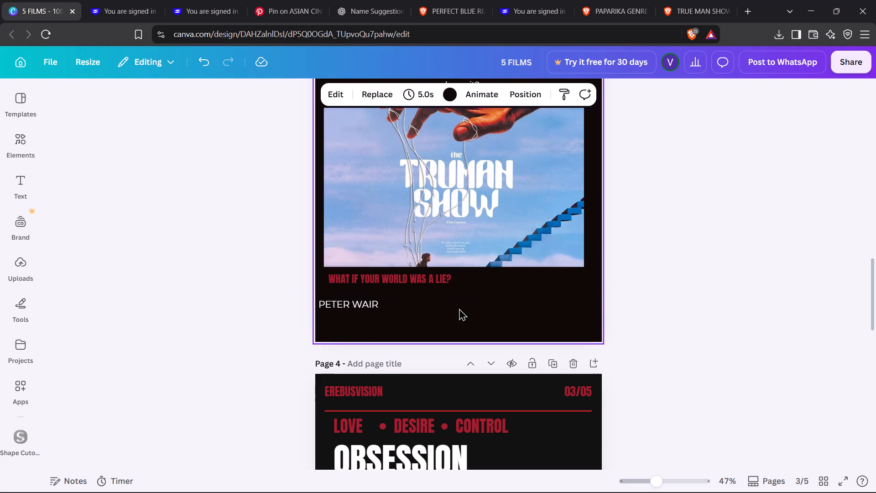
Align the PETER WAIR credit with the left edge of the tagline WHAT IF YOUR WORLD WAS A LIE?
{"action": "left_click_drag", "start_coordinate": [347, 307], "coordinate": [352, 305]}
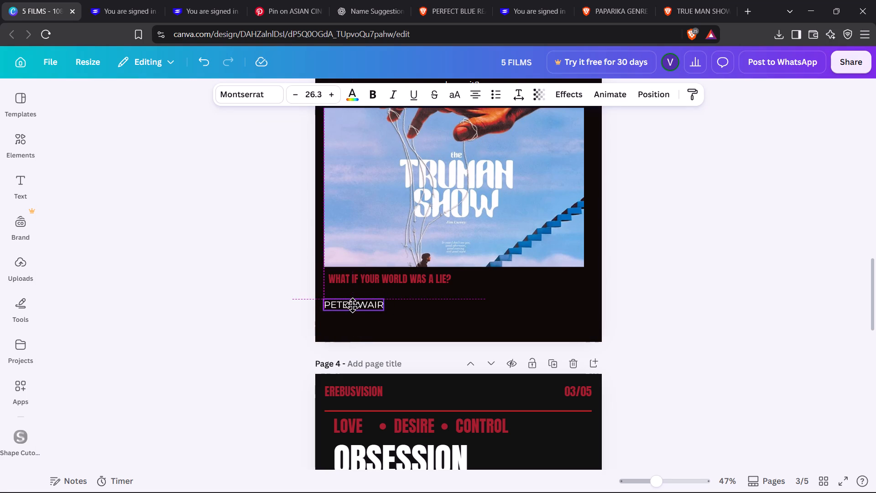
{"action": "left_click_drag", "start_coordinate": [352, 305], "coordinate": [356, 307]}
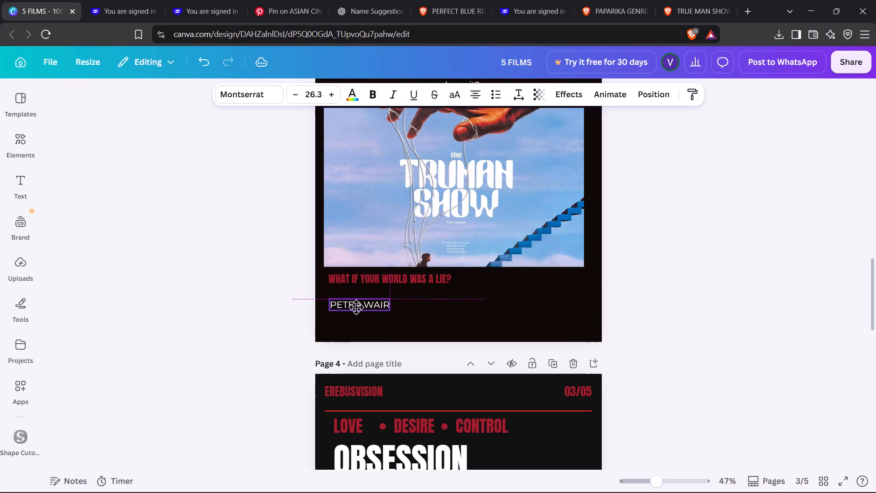
{"action": "left_click_drag", "start_coordinate": [356, 307], "coordinate": [356, 308]}
{"action": "left_click", "coordinate": [422, 306]}
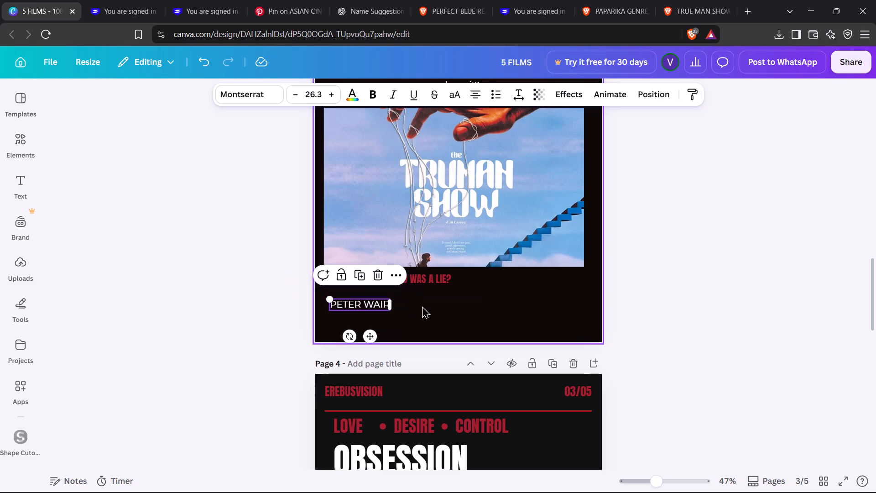
Add a bulleted text box to page 3 reading 1998, checking the film's release year in the search results.
{"action": "key", "text": "t"}
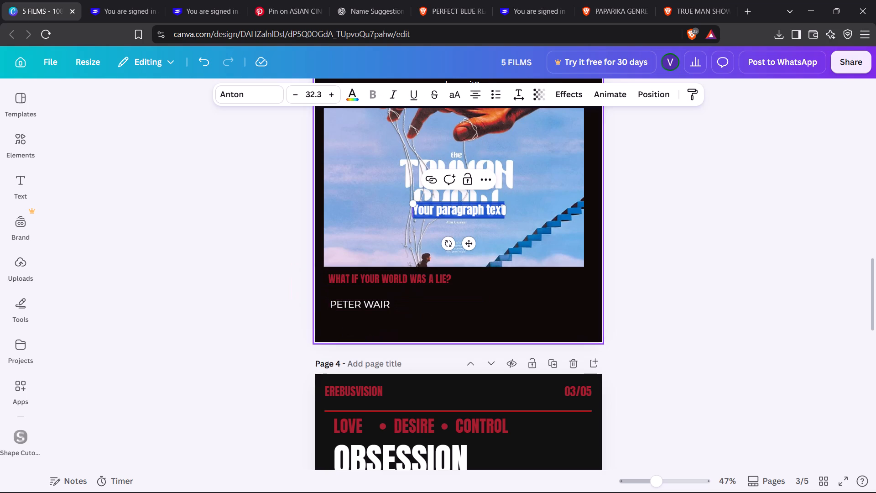
{"action": "left_click", "coordinate": [490, 95]}
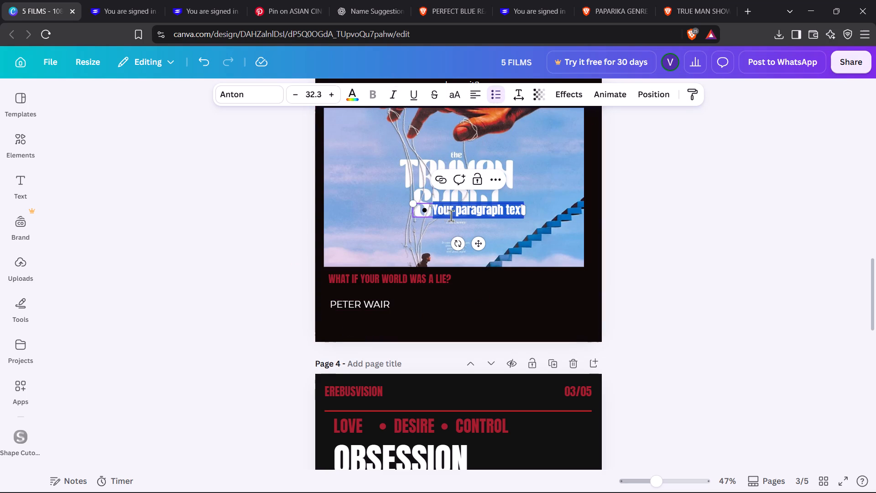
{"action": "triple_click", "coordinate": [453, 211]}
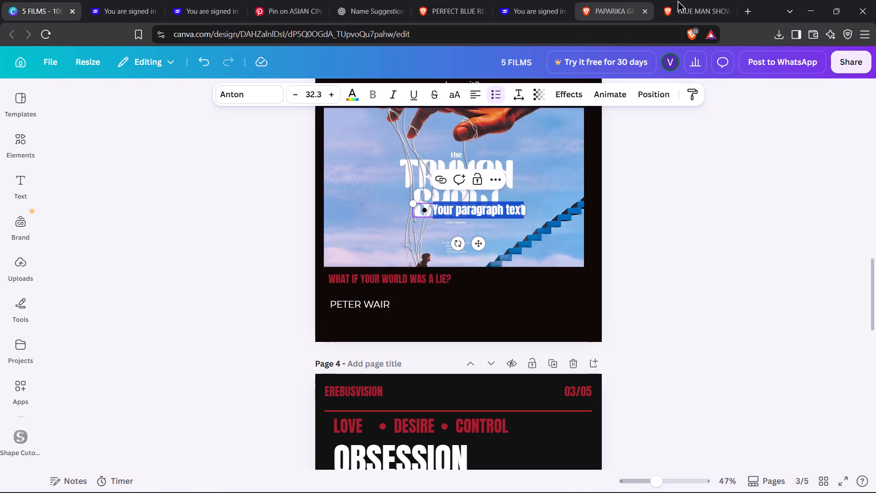
{"action": "left_click", "coordinate": [702, 0]}
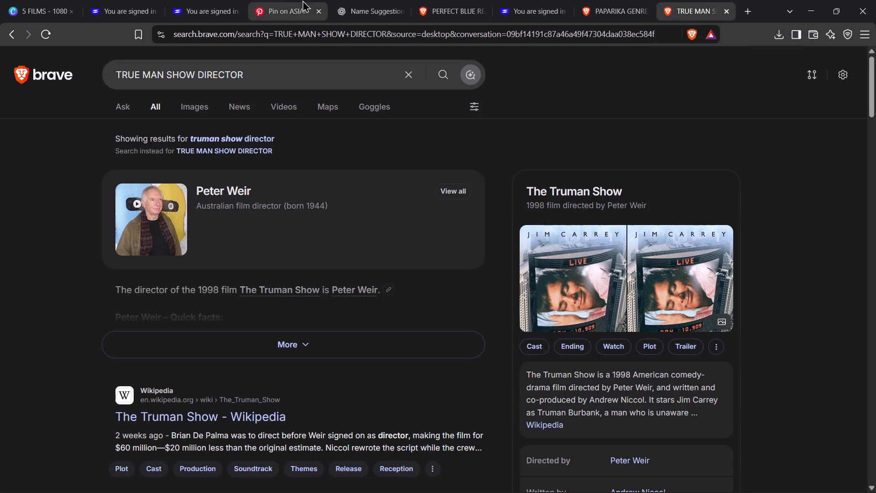
{"action": "left_click", "coordinate": [61, 4]}
{"action": "type", "text": "1998"}
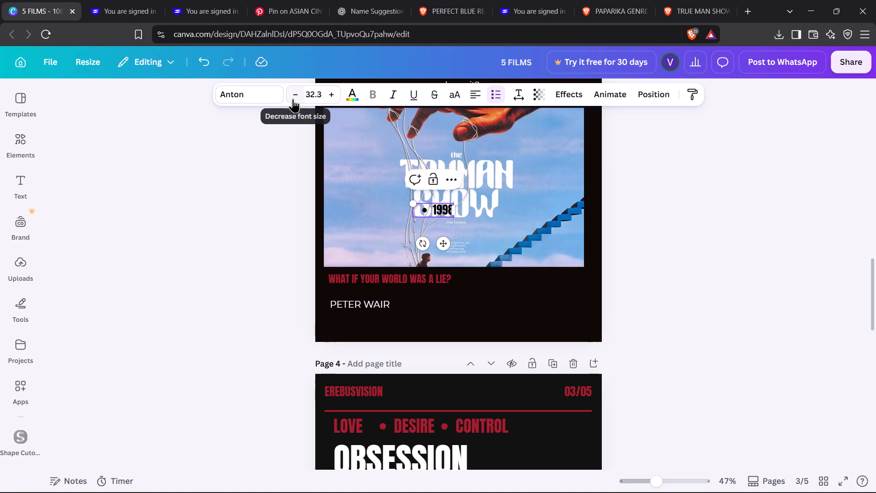
{"action": "left_click", "coordinate": [358, 306]}
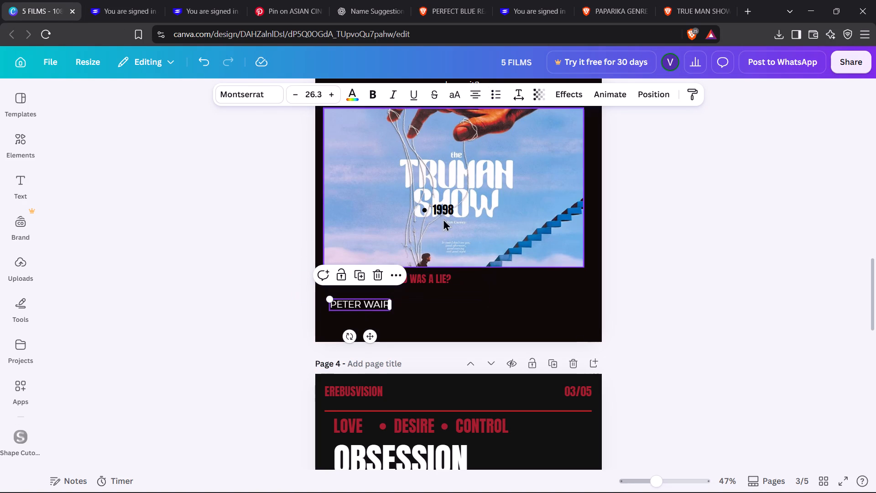
{"action": "left_click", "coordinate": [441, 204]}
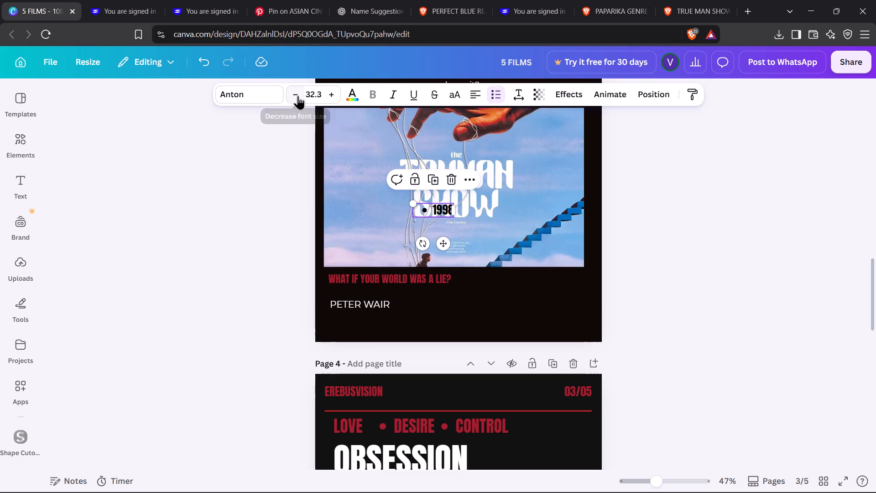
{"action": "triple_click", "coordinate": [298, 95]}
{"action": "triple_click", "coordinate": [298, 95]}
{"action": "double_click", "coordinate": [298, 95]}
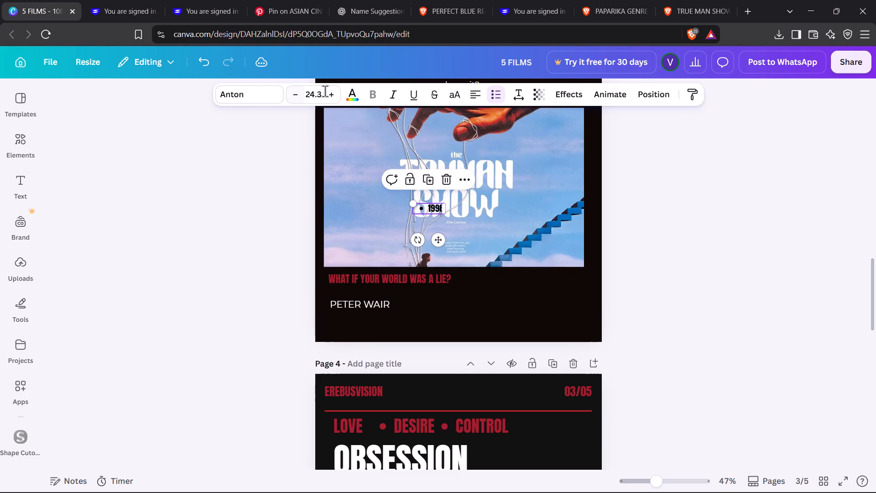
{"action": "left_click", "coordinate": [332, 91]}
{"action": "left_click", "coordinate": [332, 91]}
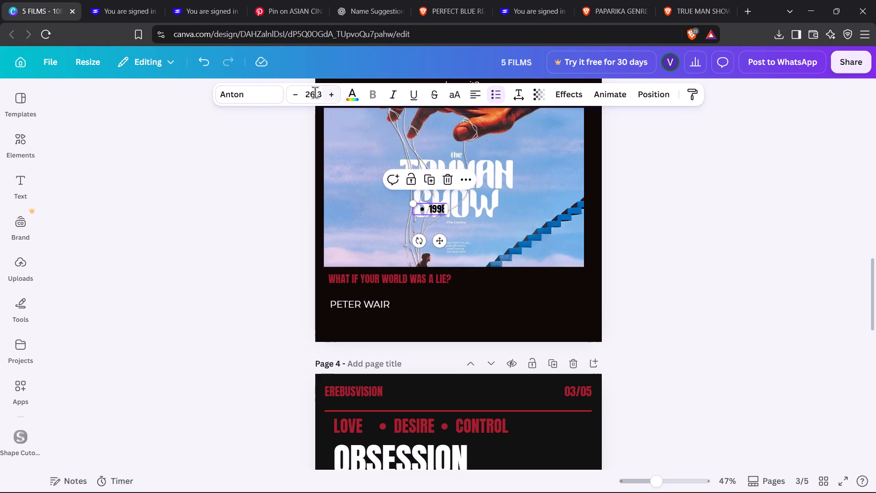
{"action": "left_click", "coordinate": [254, 96]}
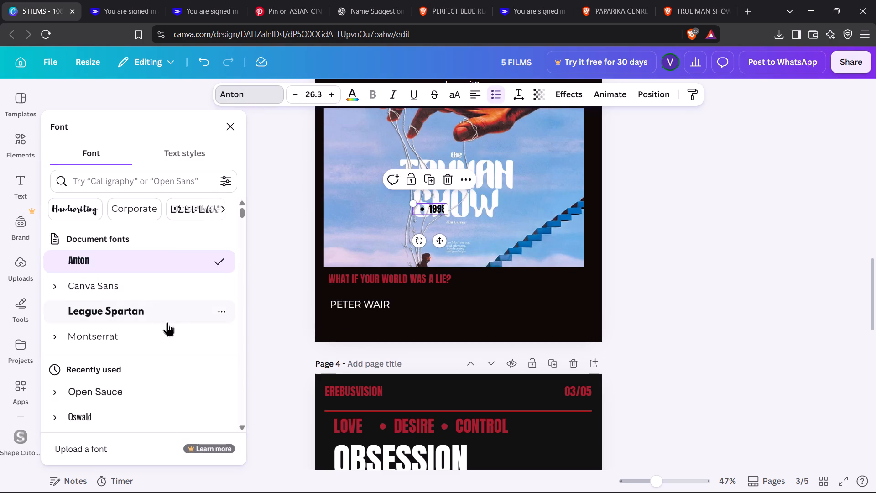
{"action": "left_click", "coordinate": [167, 331]}
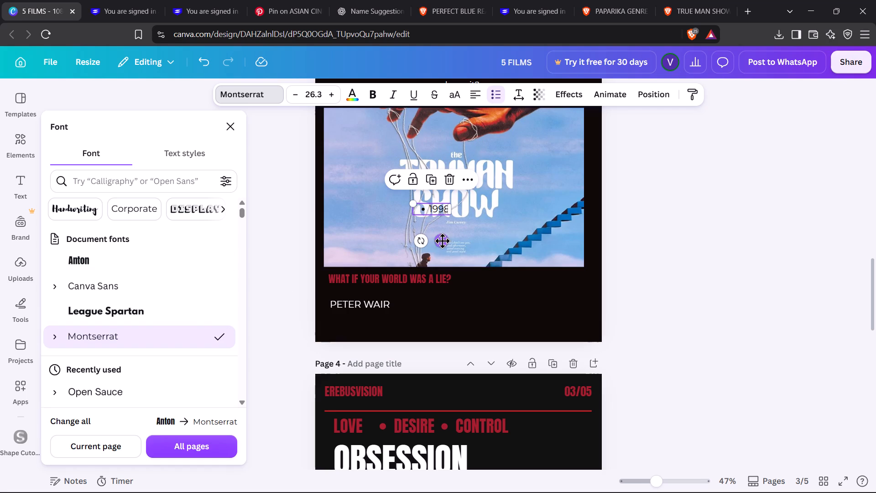
{"action": "left_click_drag", "start_coordinate": [442, 241], "coordinate": [437, 336]}
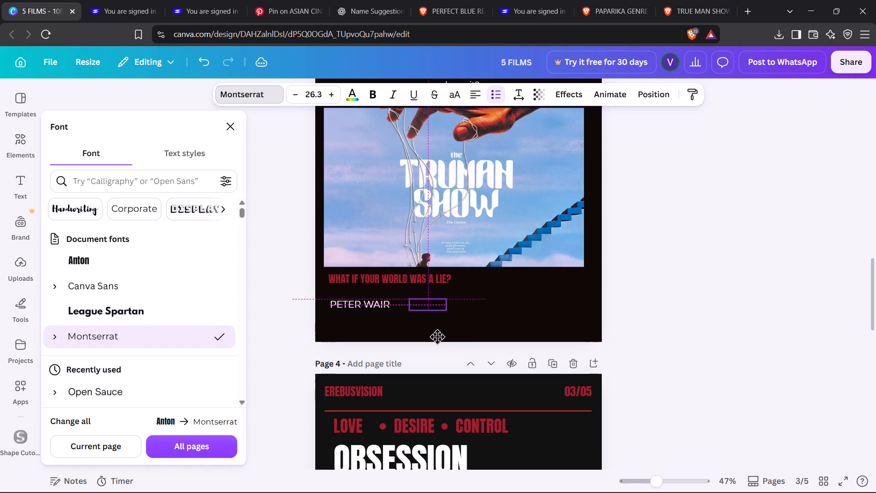
{"action": "left_click_drag", "start_coordinate": [437, 336], "coordinate": [432, 336]}
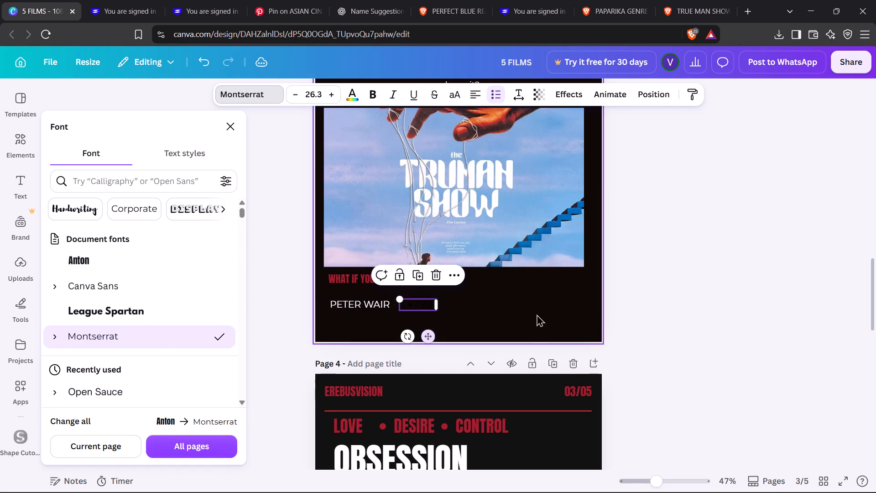
Colour the bulleted 1998 text white.
{"action": "left_click", "coordinate": [352, 97]}
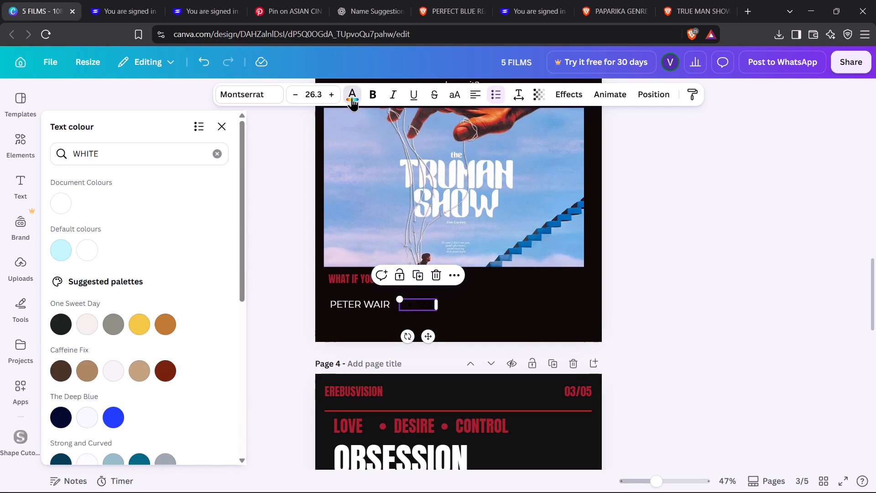
{"action": "left_click", "coordinate": [58, 203]}
{"action": "left_click", "coordinate": [663, 299]}
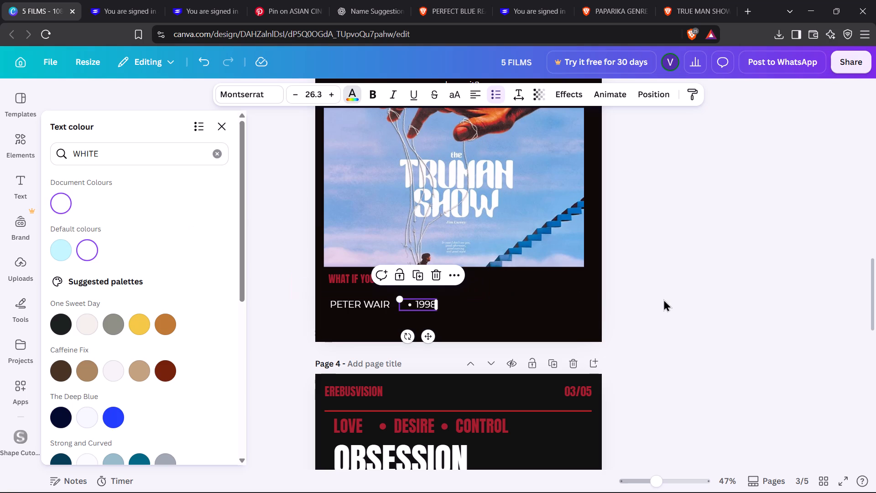
{"action": "left_click", "coordinate": [663, 299]}
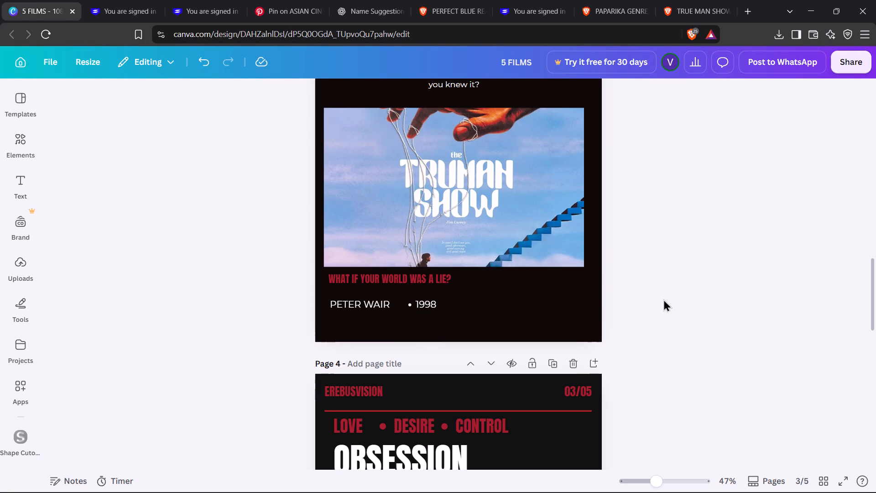
{"action": "left_click", "coordinate": [427, 306]}
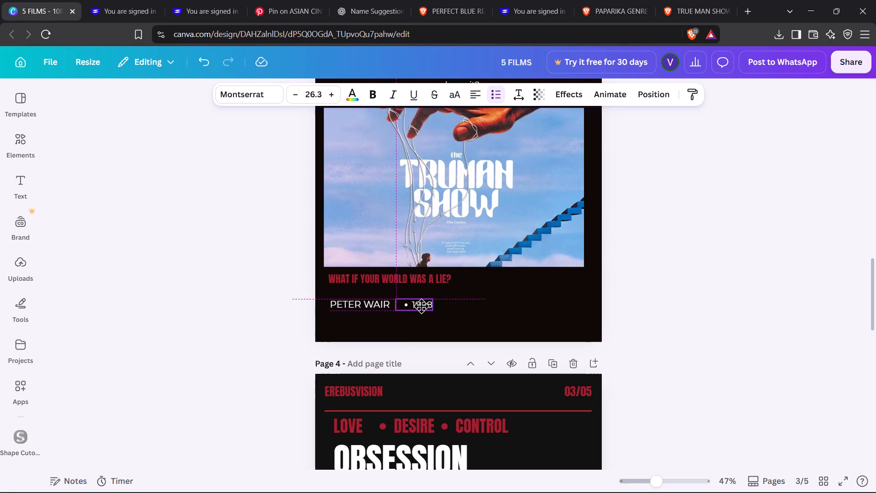
{"action": "left_click", "coordinate": [696, 271]}
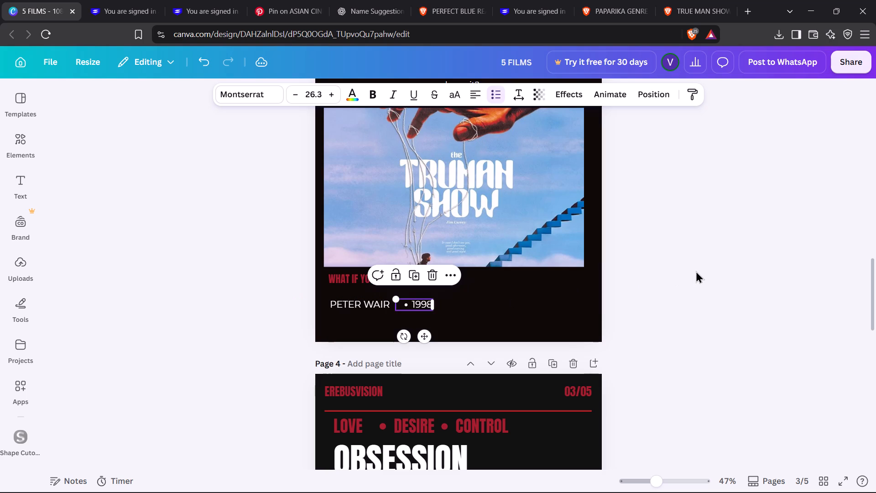
Review the PAPARIKA, THE TRUEMAN SHOW and OBSESSION slides, comparing the credit lines under their taglines.
{"action": "scroll", "coordinate": [696, 271], "scroll_direction": "up", "scroll_amount": 3}
{"action": "scroll", "coordinate": [696, 271], "scroll_direction": "down", "scroll_amount": 1}
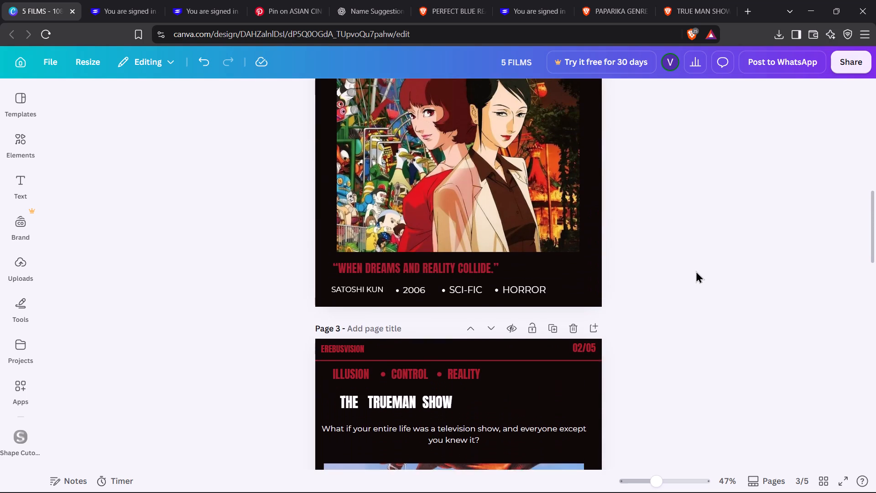
{"action": "scroll", "coordinate": [696, 271], "scroll_direction": "down", "scroll_amount": 2}
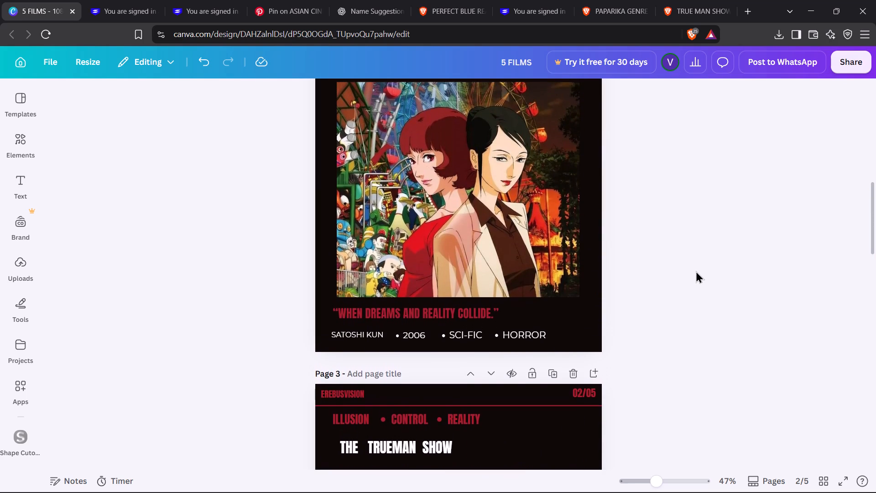
{"action": "scroll", "coordinate": [696, 271], "scroll_direction": "down", "scroll_amount": 2}
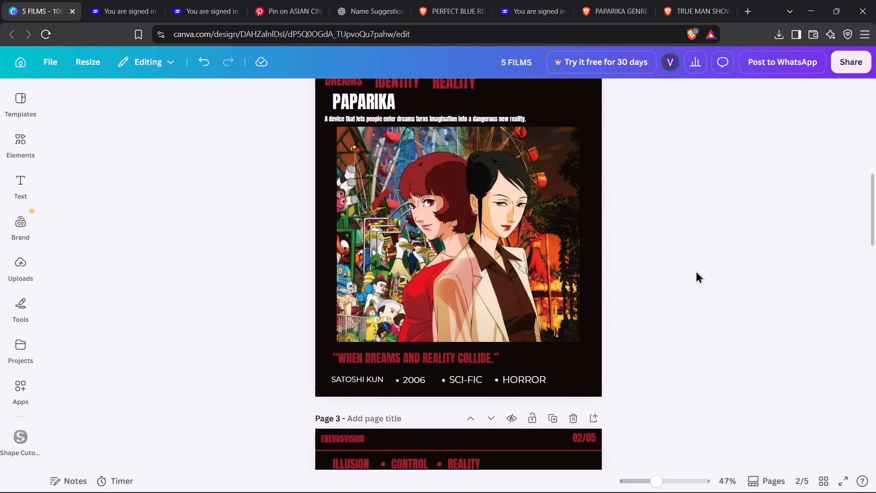
{"action": "scroll", "coordinate": [696, 271], "scroll_direction": "down", "scroll_amount": 1}
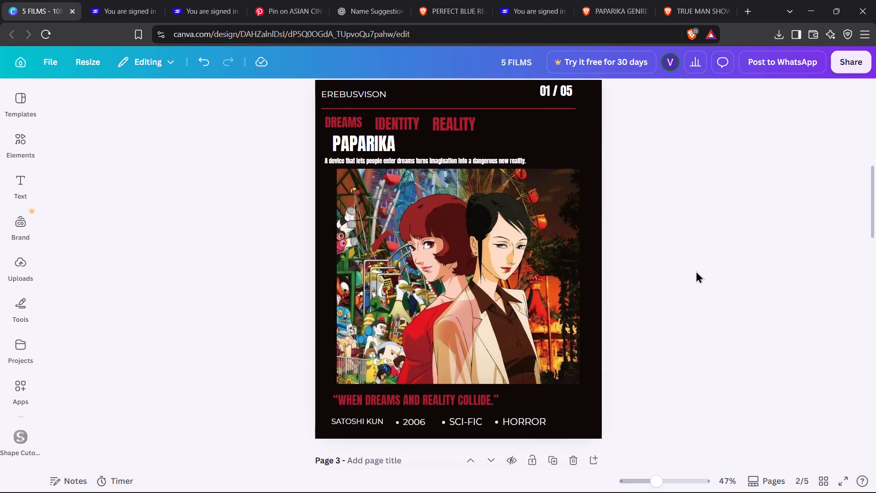
{"action": "scroll", "coordinate": [696, 271], "scroll_direction": "down", "scroll_amount": 1}
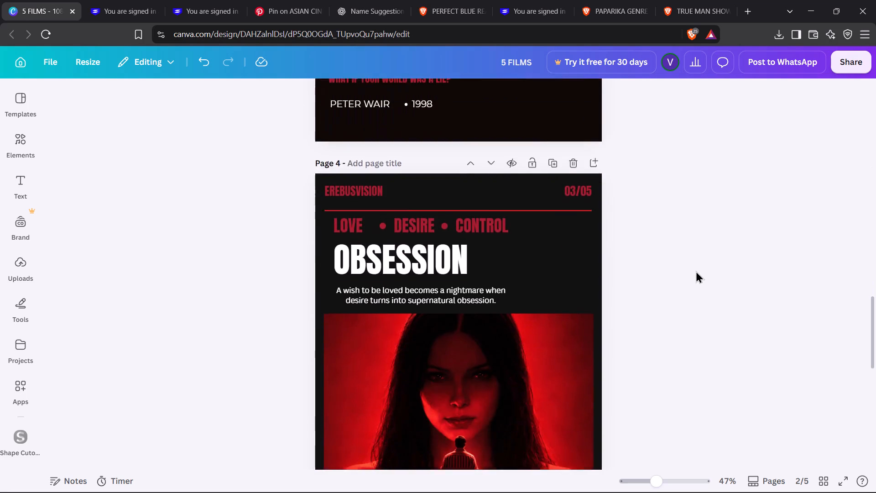
{"action": "scroll", "coordinate": [696, 271], "scroll_direction": "up", "scroll_amount": 3}
{"action": "scroll", "coordinate": [696, 271], "scroll_direction": "down", "scroll_amount": 2}
{"action": "scroll", "coordinate": [696, 271], "scroll_direction": "up", "scroll_amount": 4}
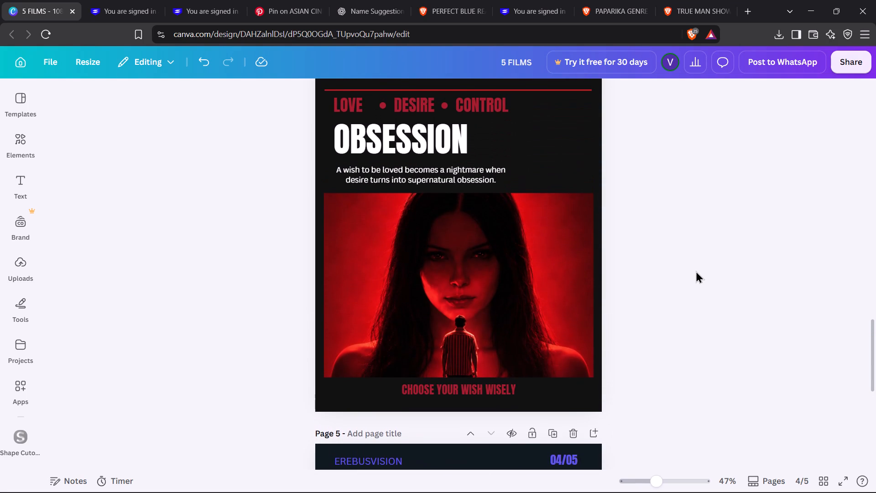
{"action": "scroll", "coordinate": [696, 271], "scroll_direction": "up", "scroll_amount": 4}
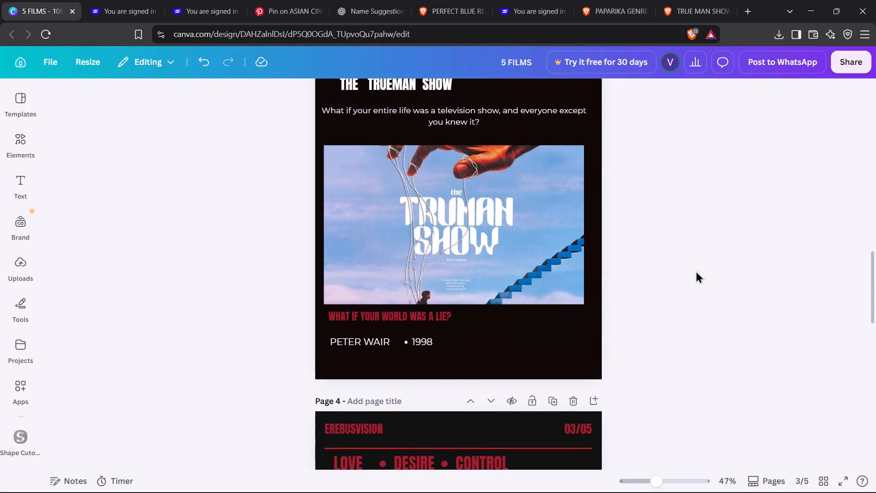
{"action": "scroll", "coordinate": [696, 271], "scroll_direction": "up", "scroll_amount": 2}
{"action": "scroll", "coordinate": [696, 271], "scroll_direction": "right", "scroll_amount": 1}
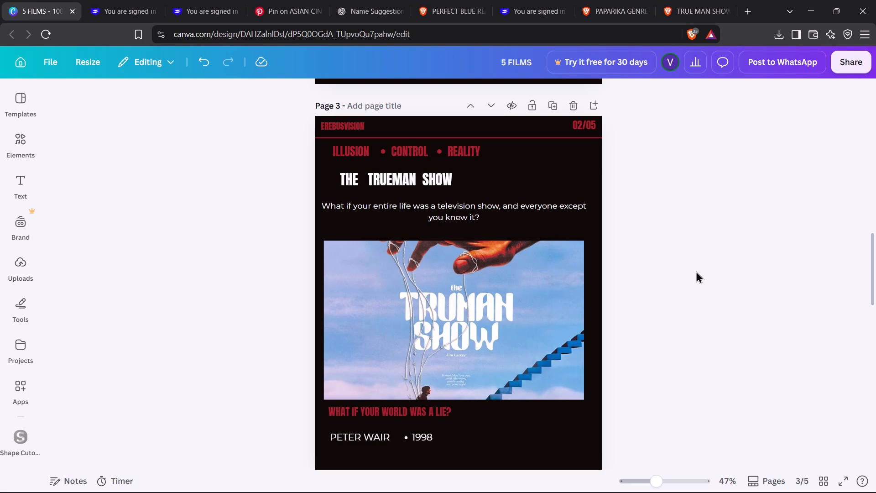
Search the web for TRUE MAN SHOW GENERE and read through the results for the film's genre.
{"action": "left_click", "coordinate": [698, 0]}
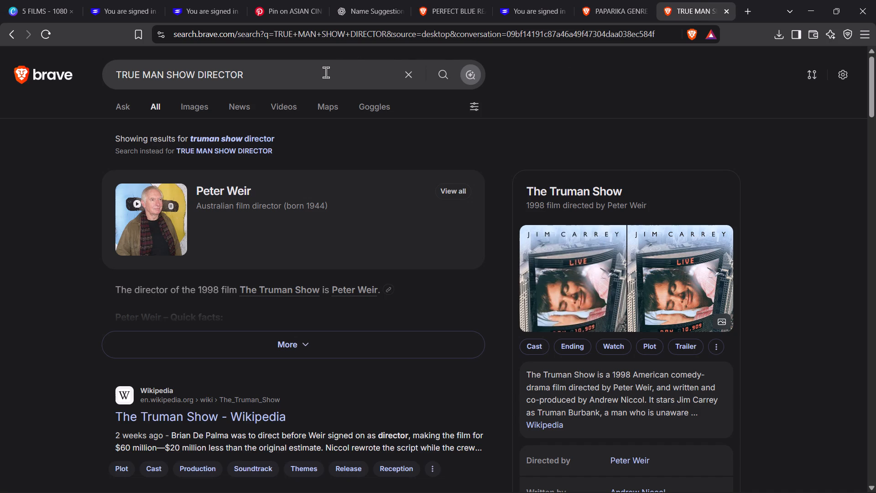
{"action": "triple_click", "coordinate": [326, 72]}
{"action": "left_click", "coordinate": [326, 72]}
{"action": "left_click", "coordinate": [326, 72]}
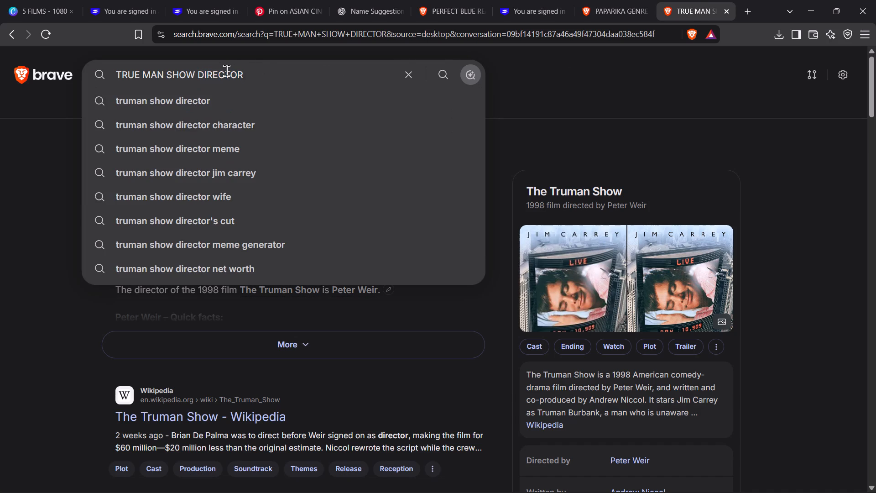
{"action": "double_click", "coordinate": [224, 70]}
{"action": "type", "text": "GENERE"}
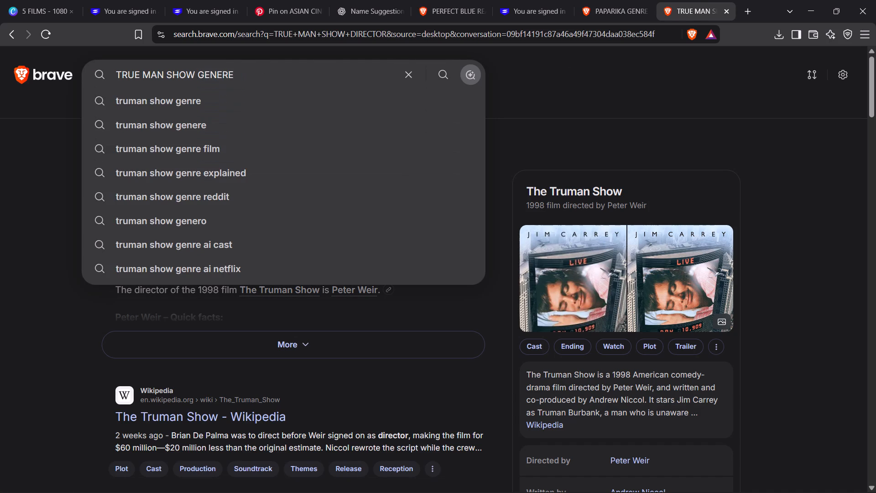
{"action": "key", "text": "Return"}
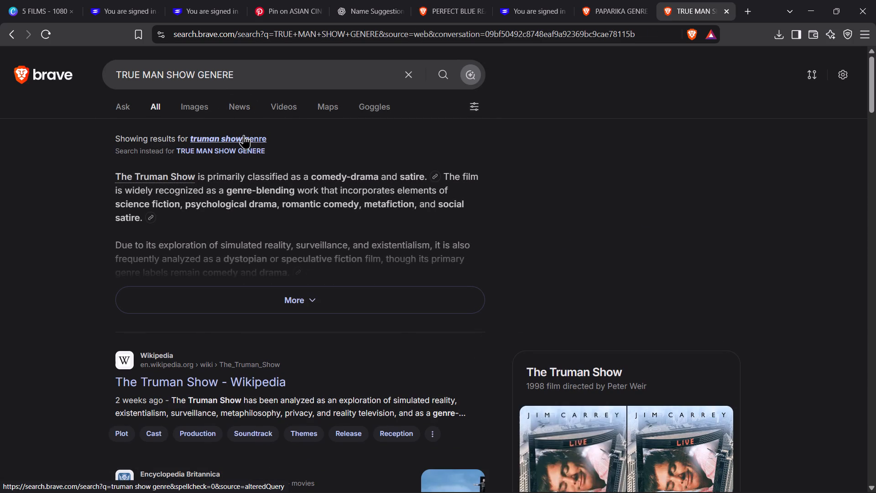
{"action": "scroll", "coordinate": [261, 252], "scroll_direction": "down", "scroll_amount": 3}
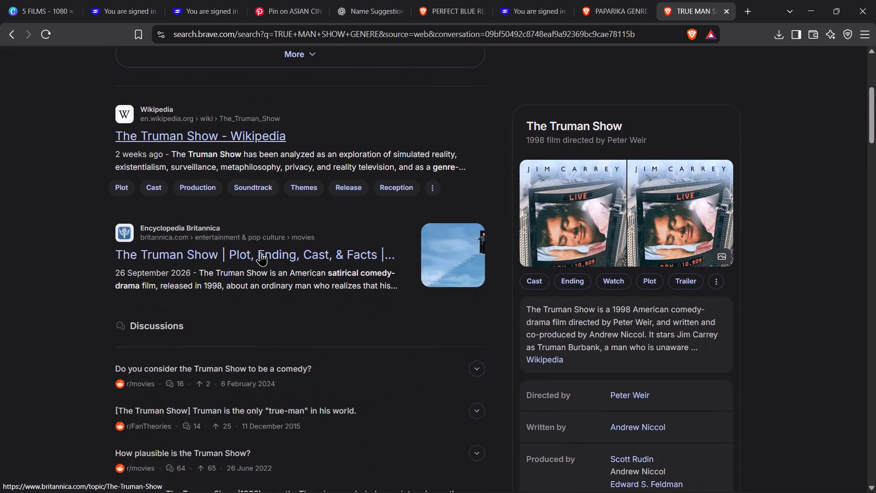
{"action": "scroll", "coordinate": [261, 252], "scroll_direction": "down", "scroll_amount": 1}
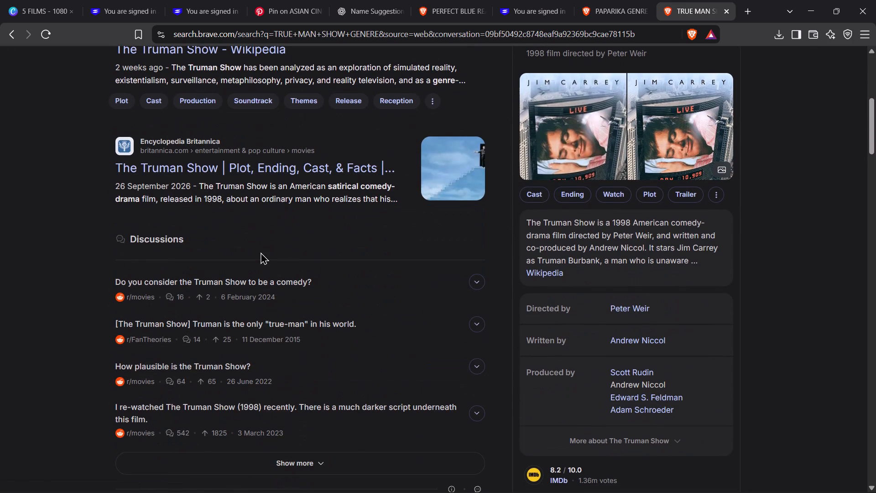
{"action": "scroll", "coordinate": [261, 252], "scroll_direction": "up", "scroll_amount": 4}
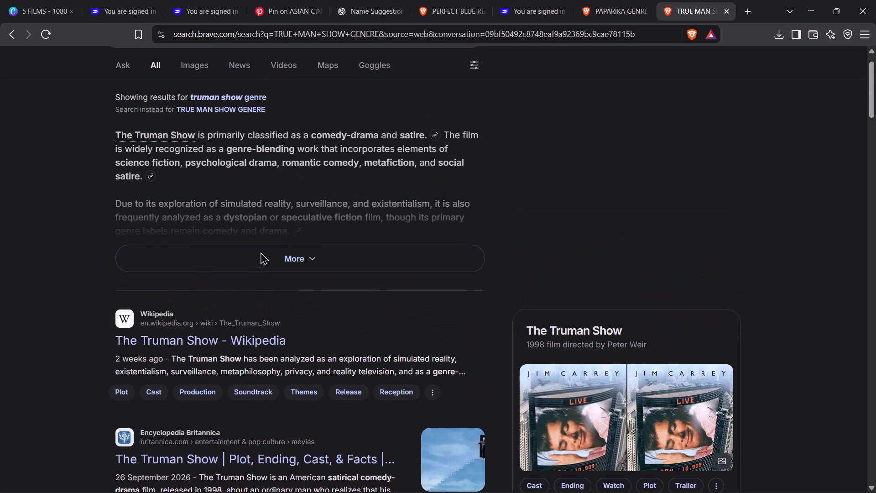
{"action": "scroll", "coordinate": [261, 252], "scroll_direction": "up", "scroll_amount": 2}
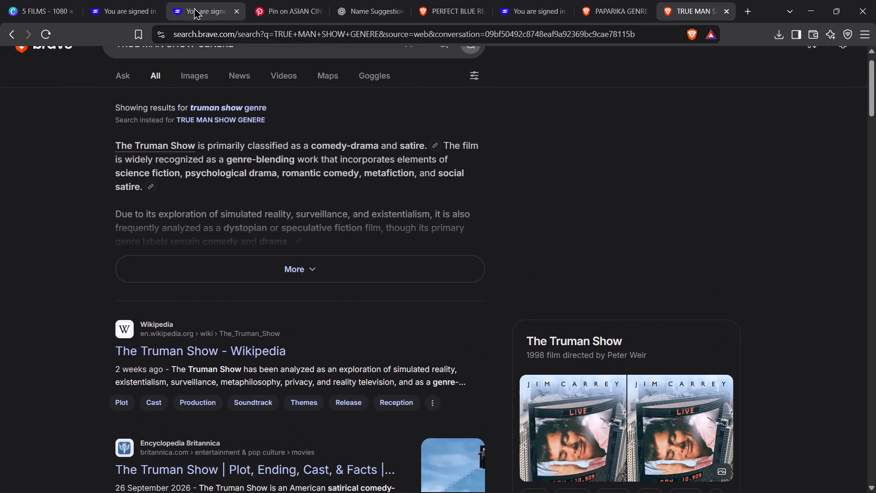
Add a bulleted text box reading COMEDY-DRAMA SATTIRE to page 3 of the 5 FILMS design.
{"action": "left_click", "coordinate": [41, 0]}
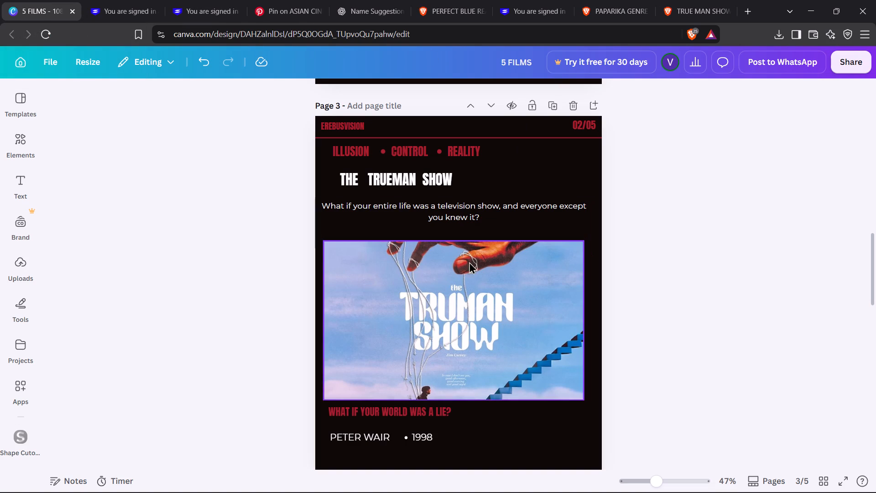
{"action": "key", "text": "t"}
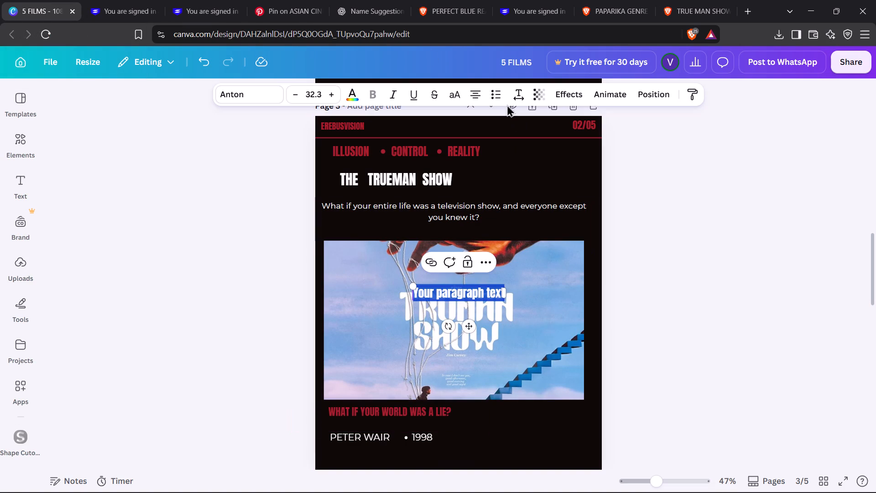
{"action": "left_click", "coordinate": [486, 91]}
{"action": "left_click", "coordinate": [491, 91]}
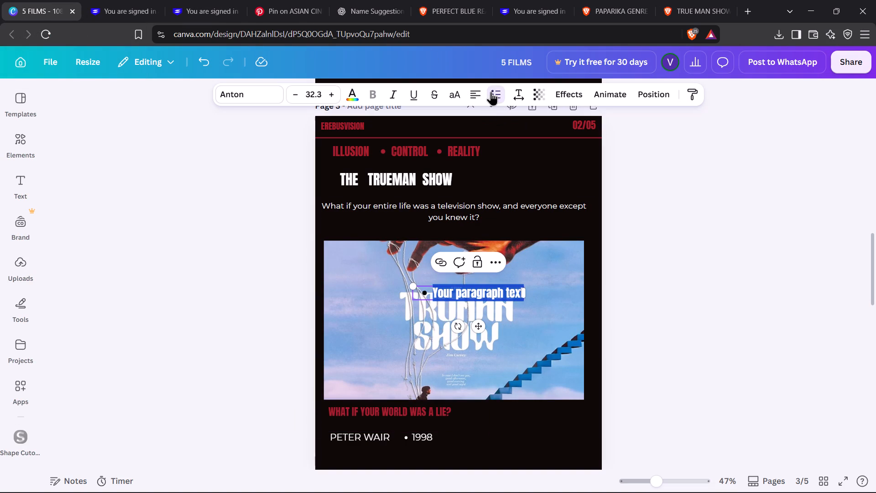
{"action": "triple_click", "coordinate": [462, 290]}
{"action": "type", "text": "CO"}
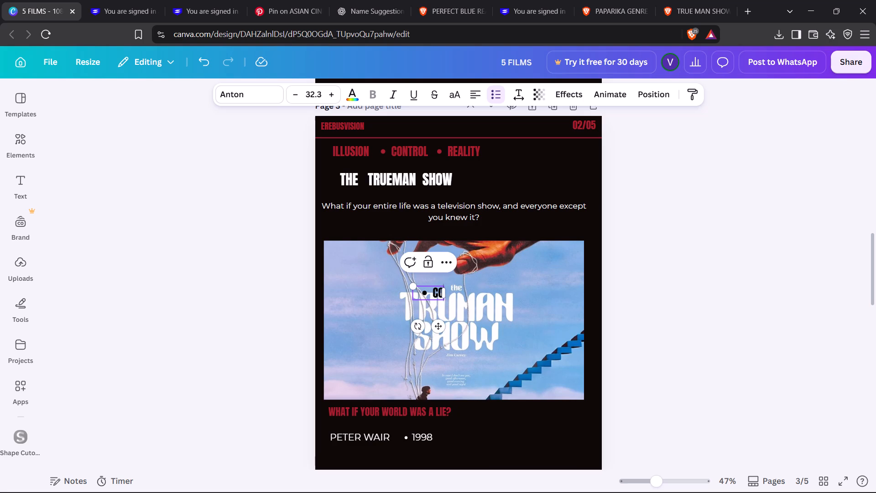
{"action": "type", "text": "MEDY"}
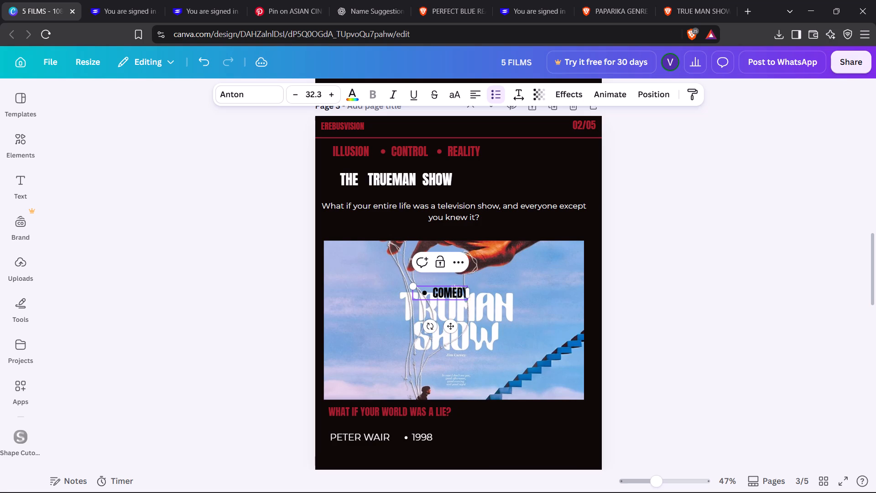
{"action": "key", "text": "minus"}
{"action": "type", "text": "DRAMA"}
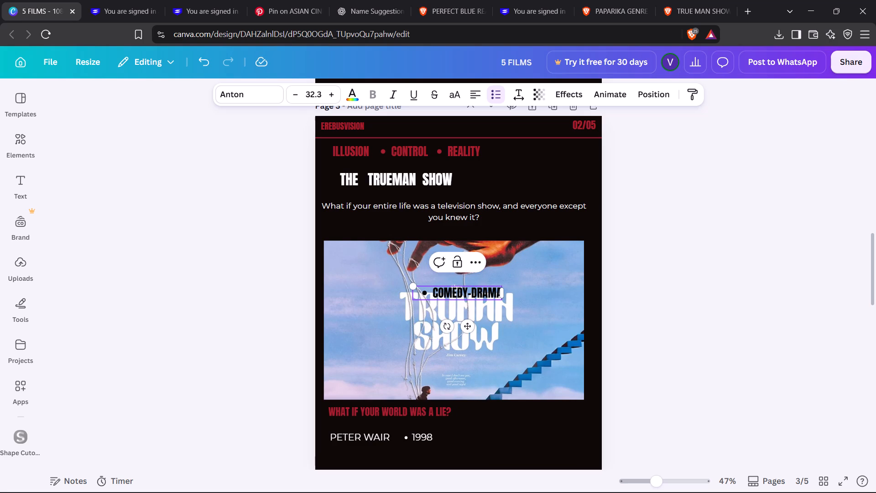
{"action": "key", "text": "space"}
{"action": "type", "text": "SATTIRE"}
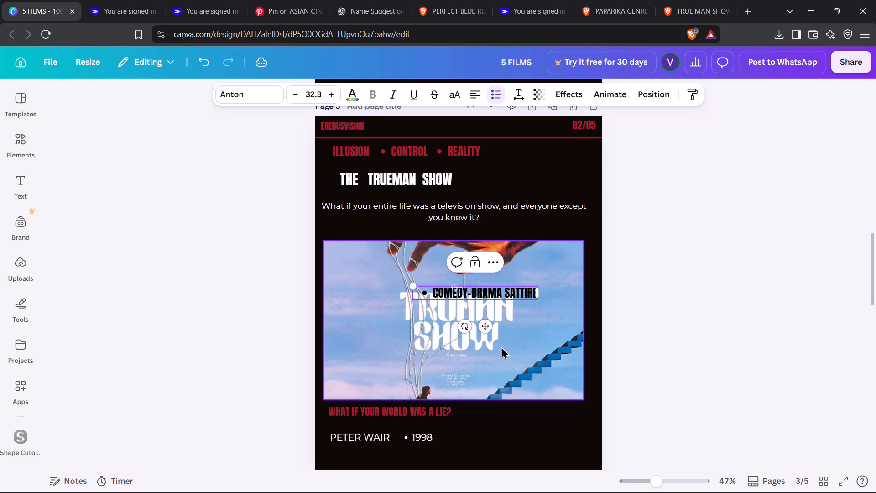
Set the COMEDY-DRAMA SATTIRE text in Montserrat at size 28.3.
{"action": "left_click", "coordinate": [296, 97]}
{"action": "left_click", "coordinate": [296, 97]}
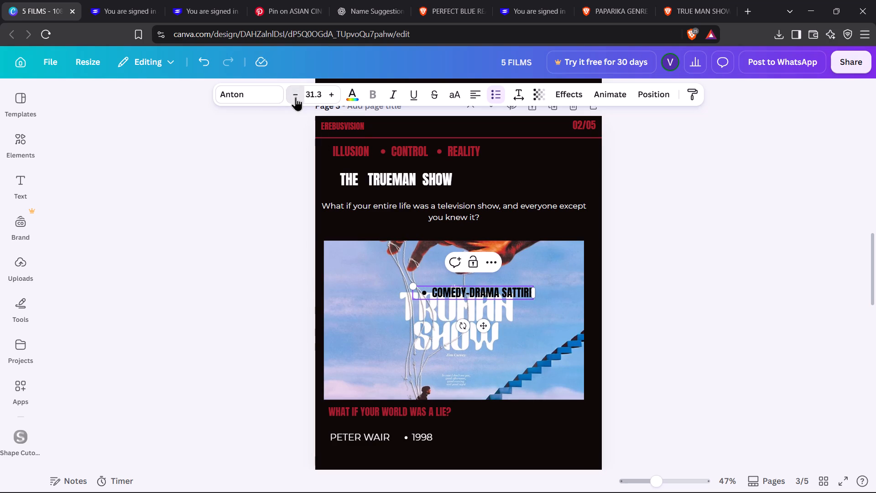
{"action": "double_click", "coordinate": [296, 97]}
{"action": "left_click", "coordinate": [247, 96]}
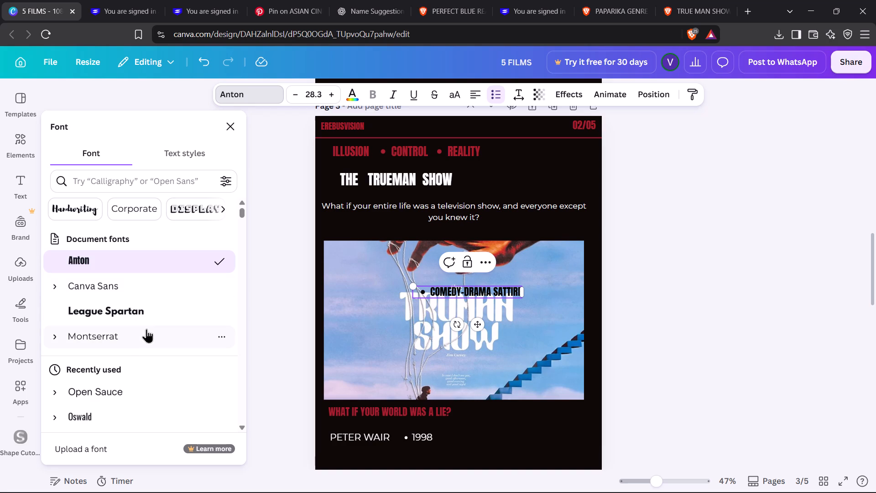
{"action": "left_click", "coordinate": [146, 329]}
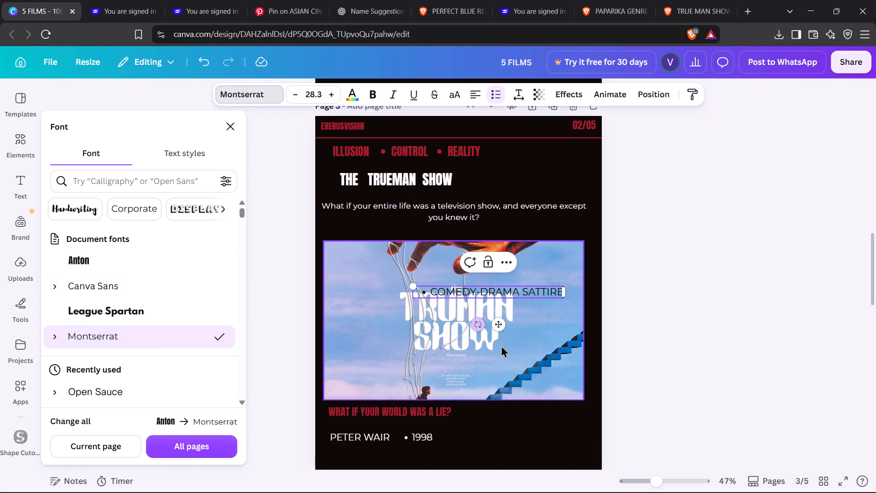
Move the COMEDY-DRAMA SATTIRE text onto the credit line, just to the right of 1998.
{"action": "left_click_drag", "start_coordinate": [497, 324], "coordinate": [504, 442]}
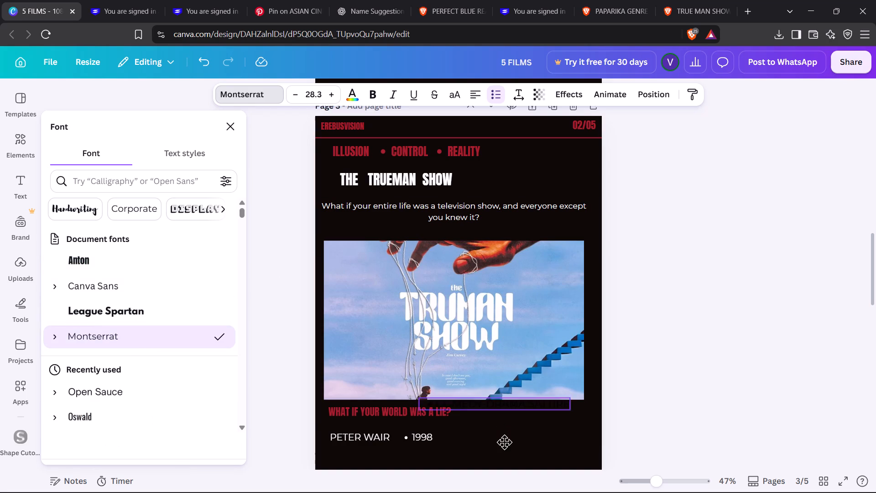
{"action": "left_click_drag", "start_coordinate": [504, 442], "coordinate": [526, 467]}
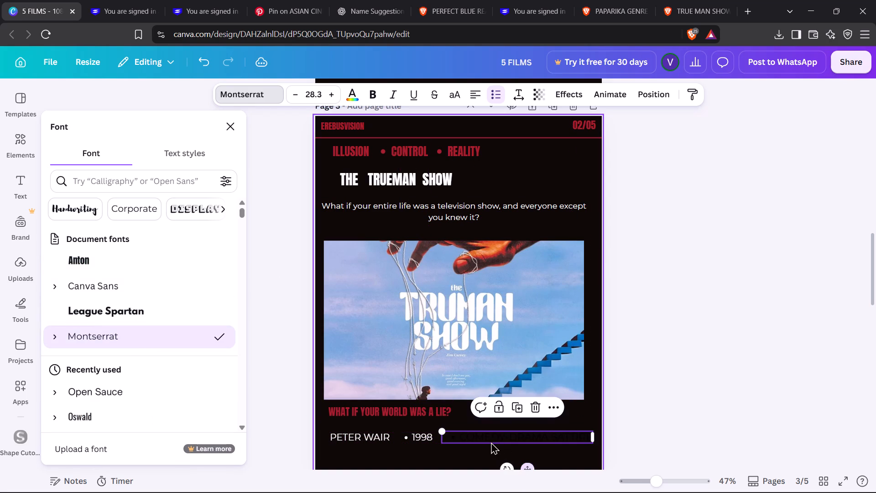
Colour the bulleted COMEDY-DRAMA SATTIRE text white.
{"action": "triple_click", "coordinate": [490, 438]}
{"action": "left_click", "coordinate": [490, 438]}
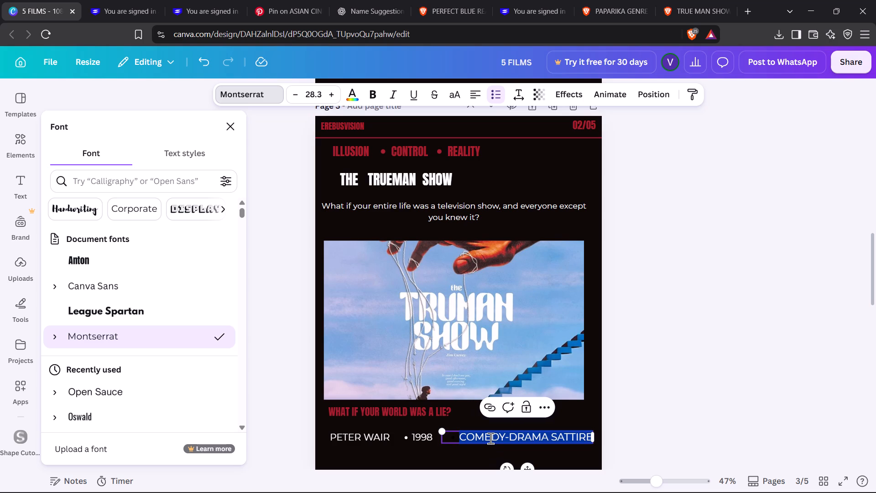
{"action": "left_click", "coordinate": [349, 89]}
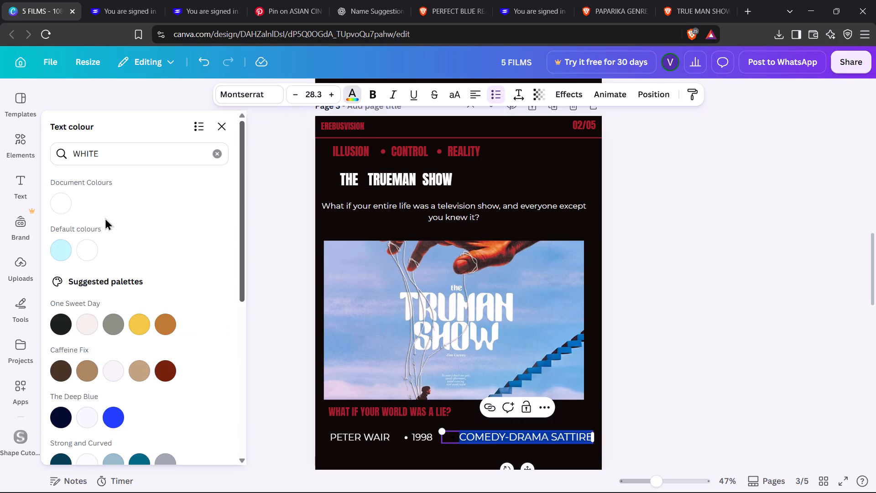
{"action": "left_click", "coordinate": [63, 207]}
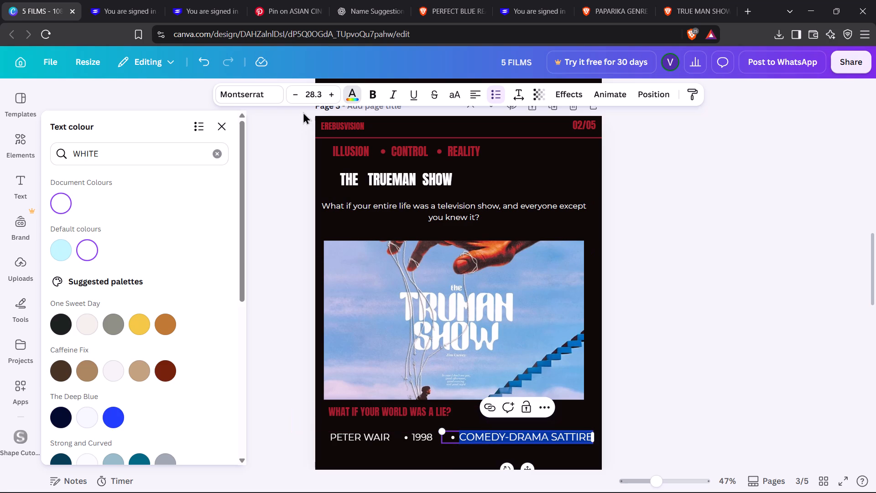
Reduce the font size of the COMEDY-DRAMA SATTIRE text to 26.3.
{"action": "left_click", "coordinate": [300, 94]}
{"action": "left_click", "coordinate": [300, 94]}
{"action": "left_click", "coordinate": [300, 94]}
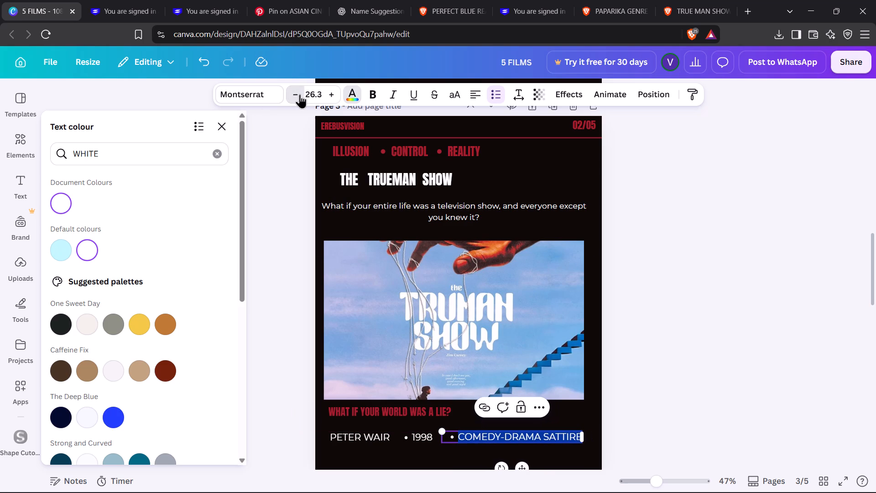
Add a new text box to the OBSESSION slide on page 4.
{"action": "left_click", "coordinate": [326, 92]}
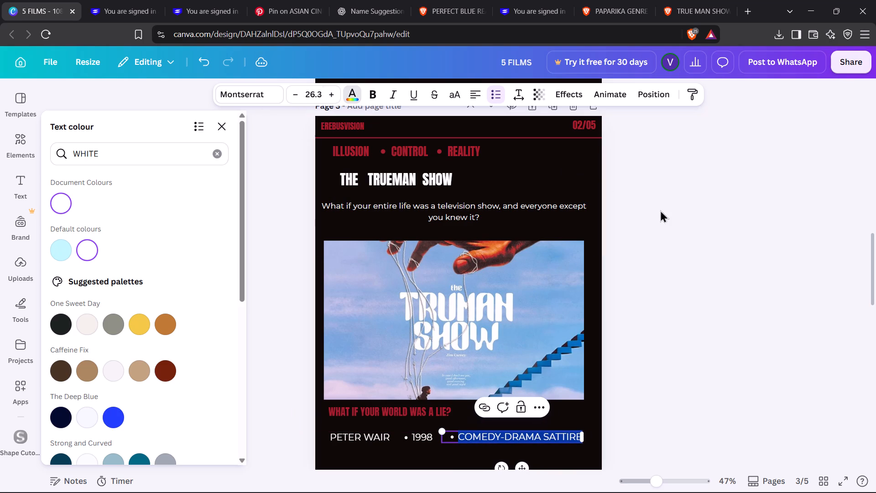
{"action": "left_click", "coordinate": [710, 244]}
{"action": "left_click", "coordinate": [710, 244]}
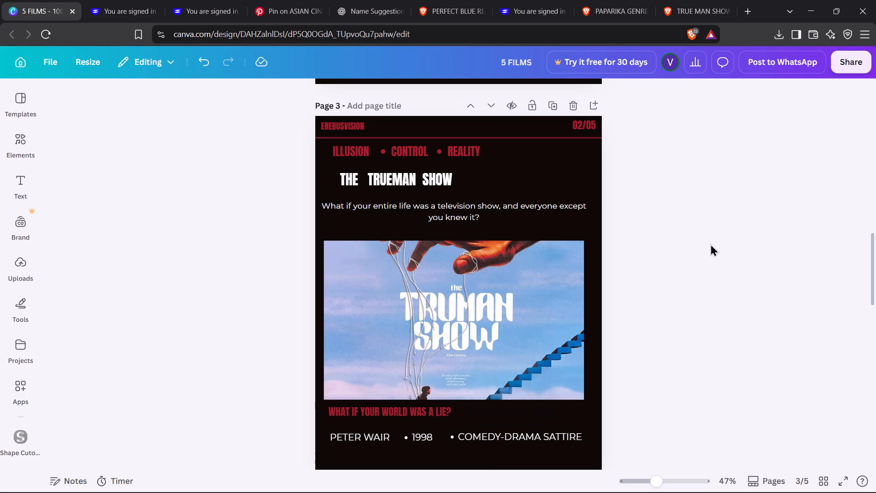
{"action": "scroll", "coordinate": [710, 244], "scroll_direction": "down", "scroll_amount": 4}
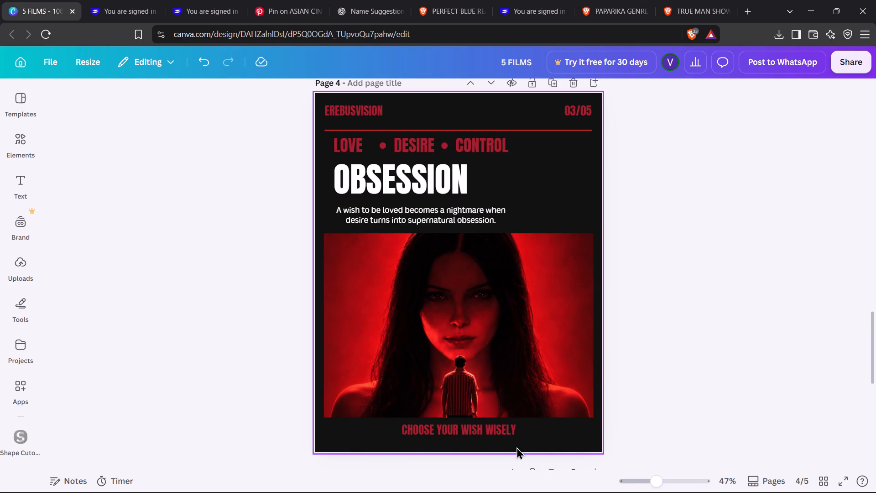
{"action": "key", "text": "t"}
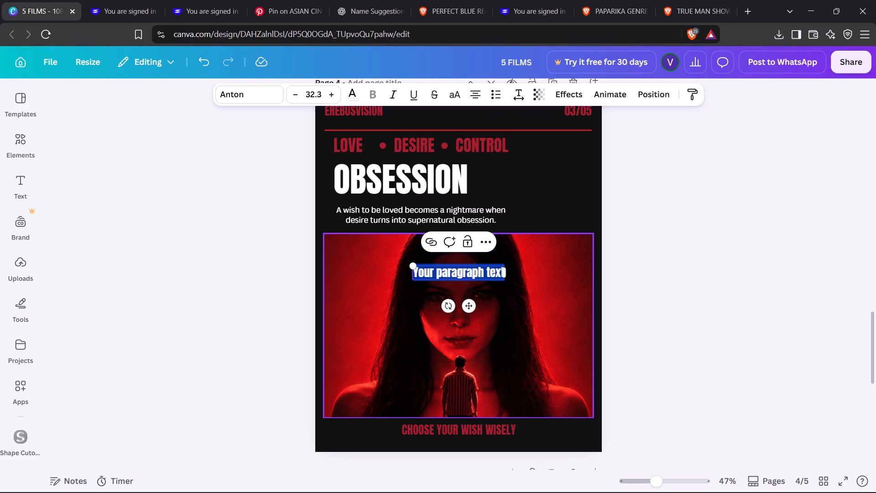
Look up the film Obsession in the browser's web search to find its director.
{"action": "left_click", "coordinate": [670, 1]}
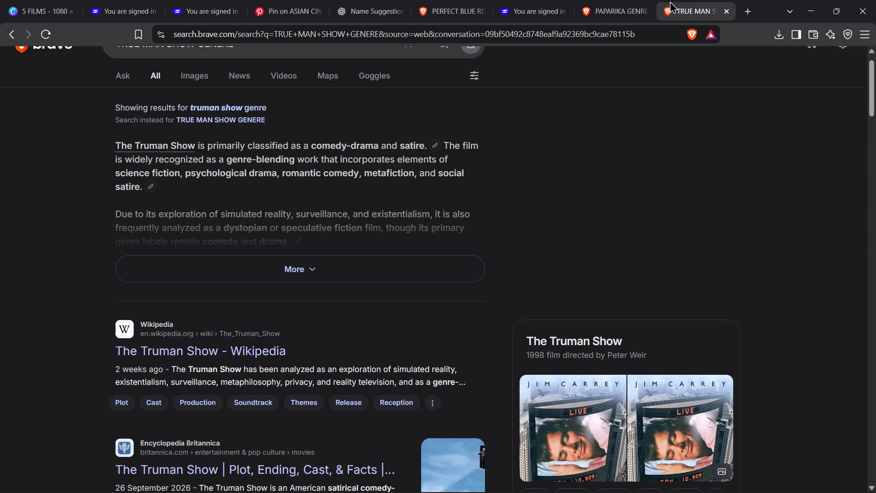
{"action": "scroll", "coordinate": [289, 59], "scroll_direction": "up", "scroll_amount": 1}
{"action": "triple_click", "coordinate": [255, 77]}
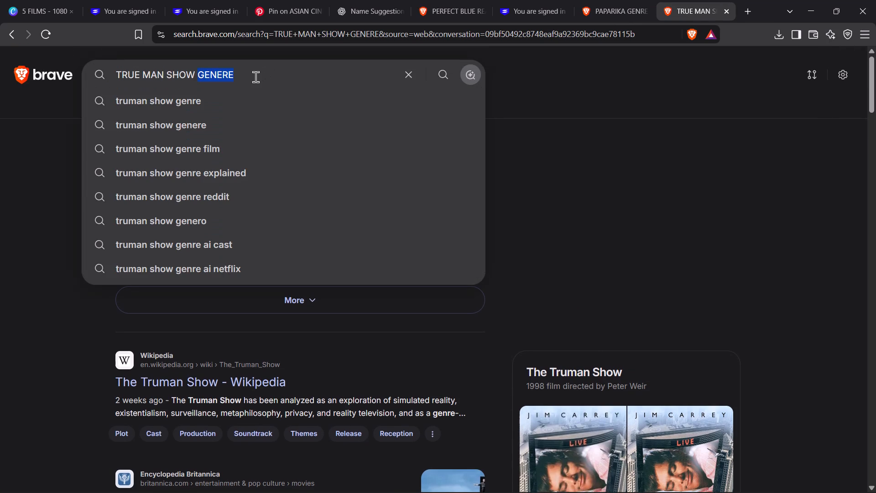
{"action": "type", "text": "OBESS"}
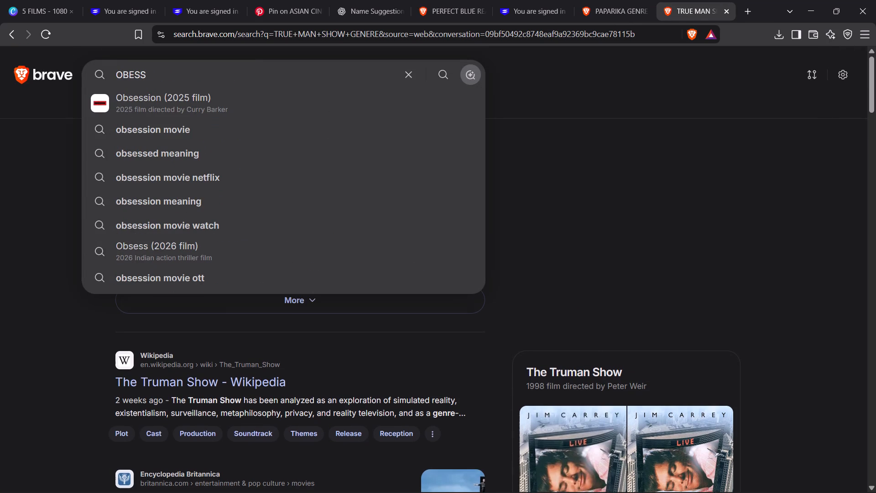
{"action": "key", "text": "Down"}
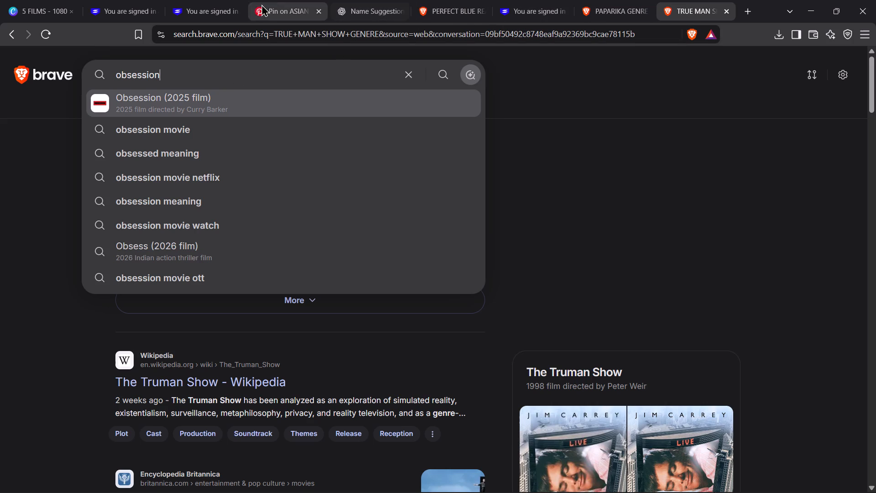
Enter CURRY BARKER in the new text box on the OBSESSION slide, rechecking the name in the web search.
{"action": "left_click", "coordinate": [52, 0]}
{"action": "type", "text": "CURR"}
{"action": "key", "text": "y"}
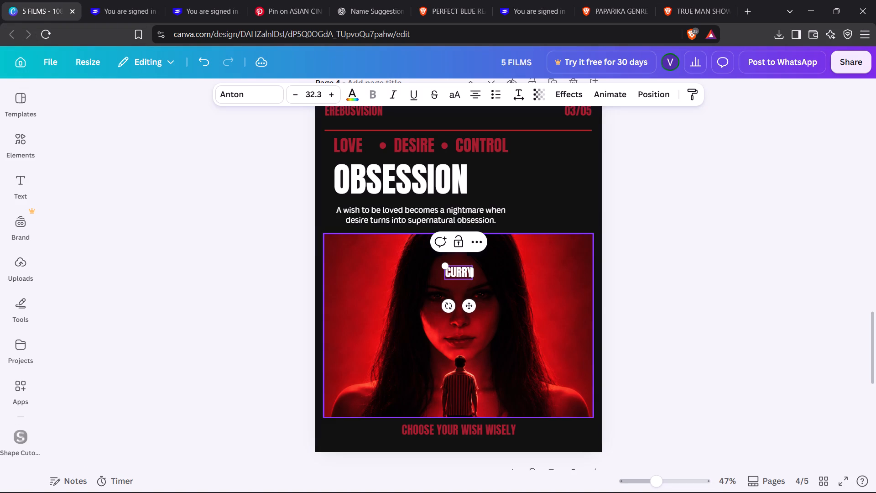
{"action": "key", "text": "space"}
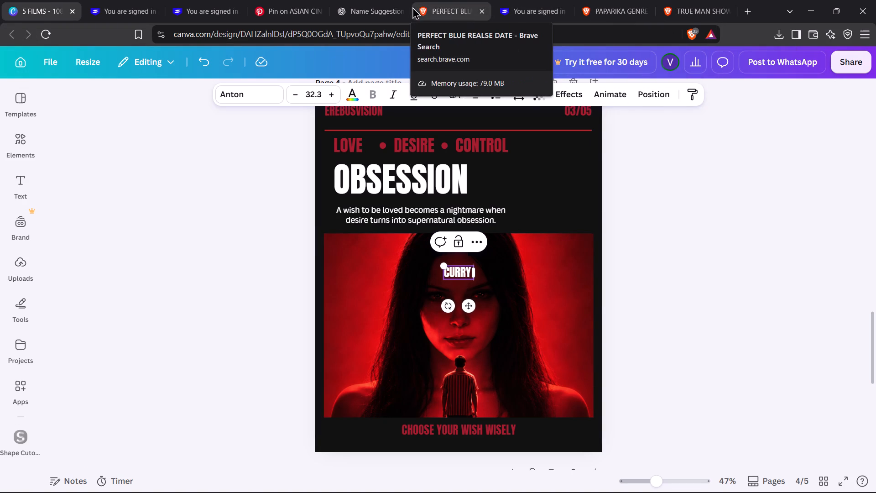
{"action": "left_click", "coordinate": [680, 4]}
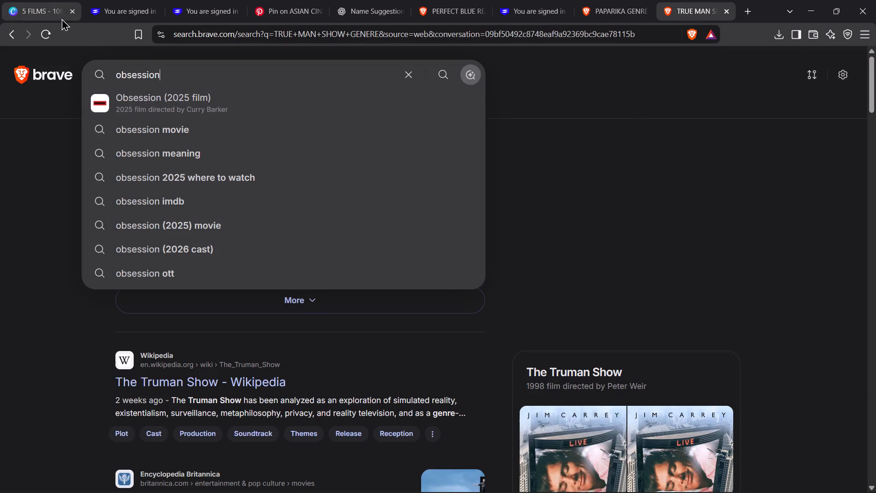
{"action": "left_click", "coordinate": [37, 13]}
{"action": "key", "text": "v"}
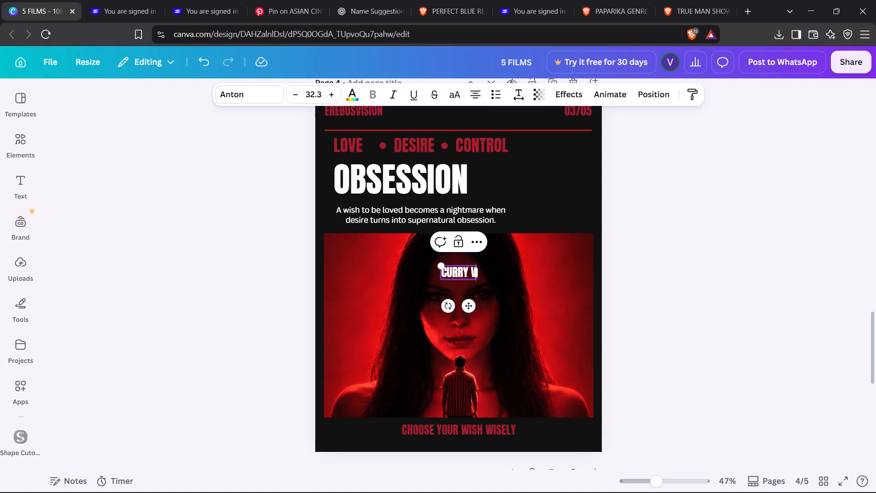
{"action": "key", "text": "BackSpace"}
{"action": "key", "text": "BackSpace"}
{"action": "key", "text": "space"}
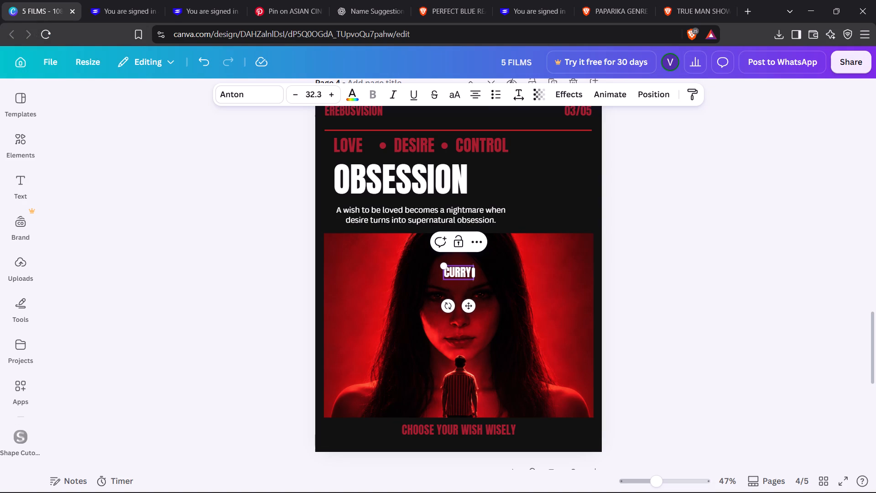
{"action": "type", "text": "BARKER"}
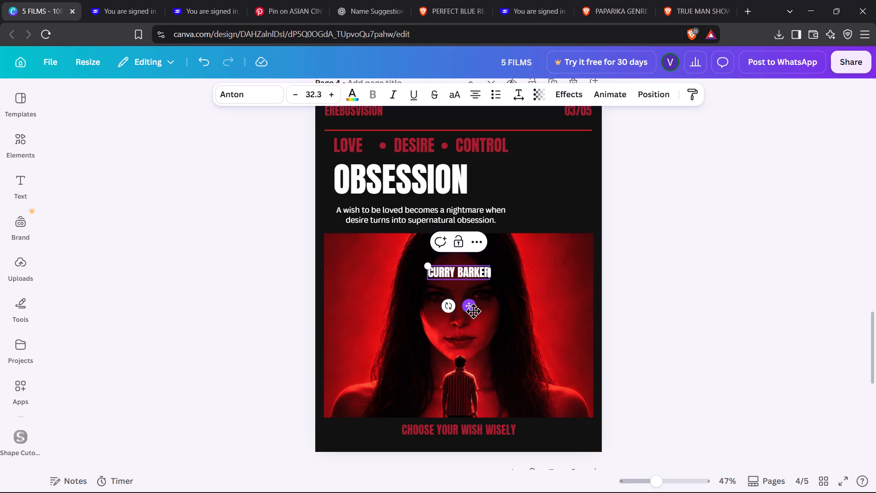
Move the CURRY BARKER text below the image, into the slide's bottom-left corner beside the CHOOSE YOUR WISH WISELY tagline.
{"action": "left_click_drag", "start_coordinate": [472, 310], "coordinate": [372, 476]}
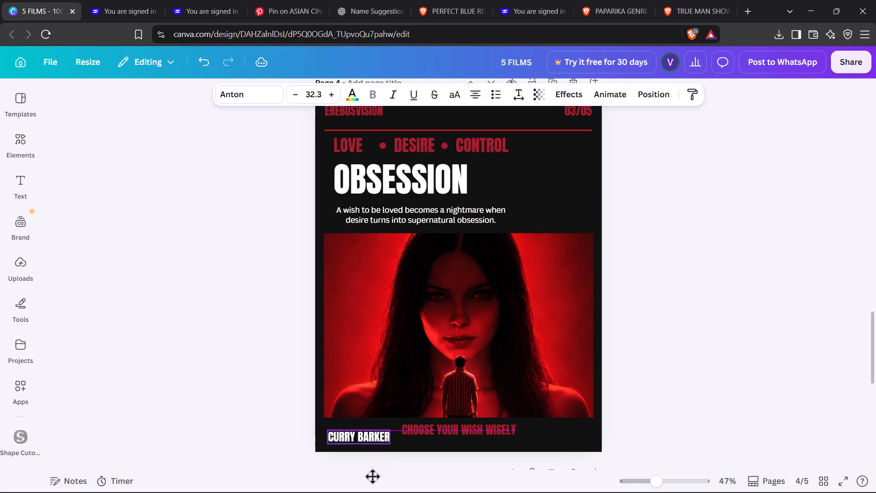
{"action": "left_click_drag", "start_coordinate": [372, 476], "coordinate": [372, 477]}
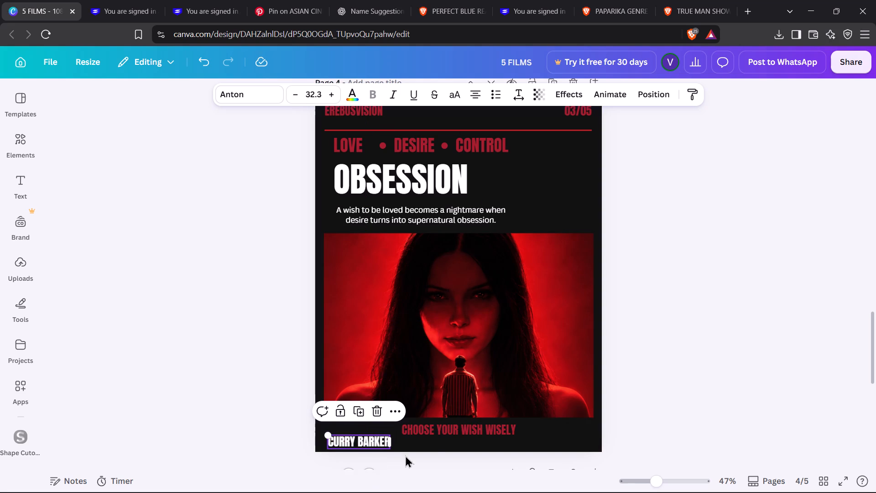
{"action": "left_click", "coordinate": [431, 434]}
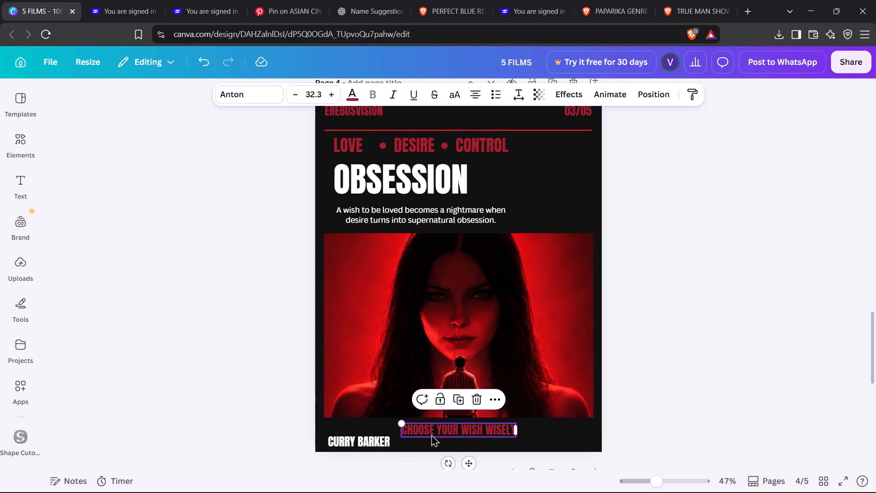
Set the CURRY BARKER text in Montserrat at size 26.3.
{"action": "double_click", "coordinate": [364, 440]}
{"action": "double_click", "coordinate": [364, 440]}
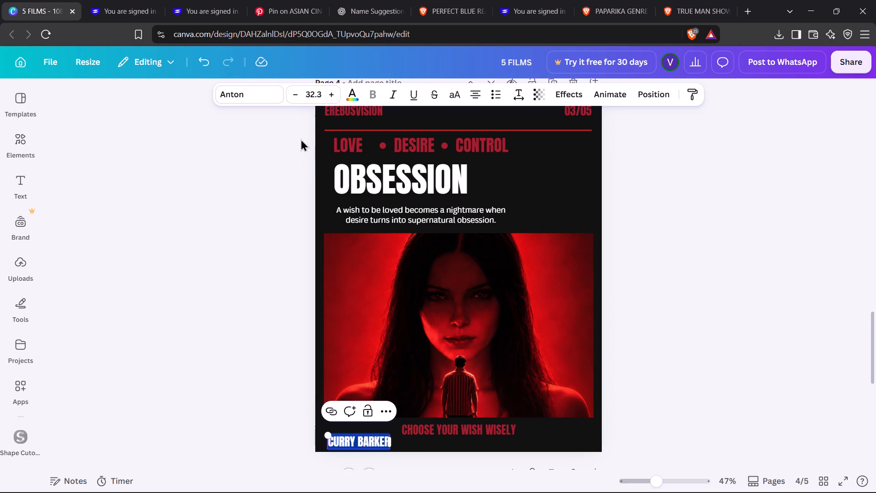
{"action": "double_click", "coordinate": [299, 98]}
{"action": "triple_click", "coordinate": [299, 98]}
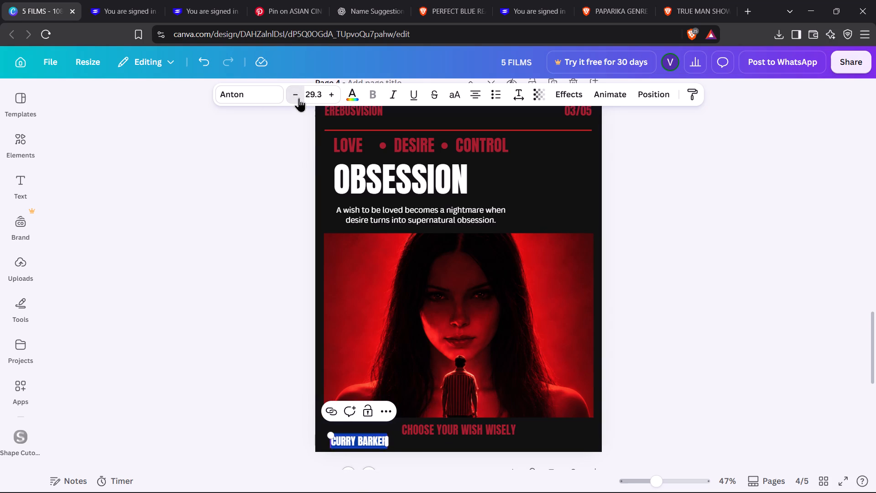
{"action": "left_click", "coordinate": [299, 98]}
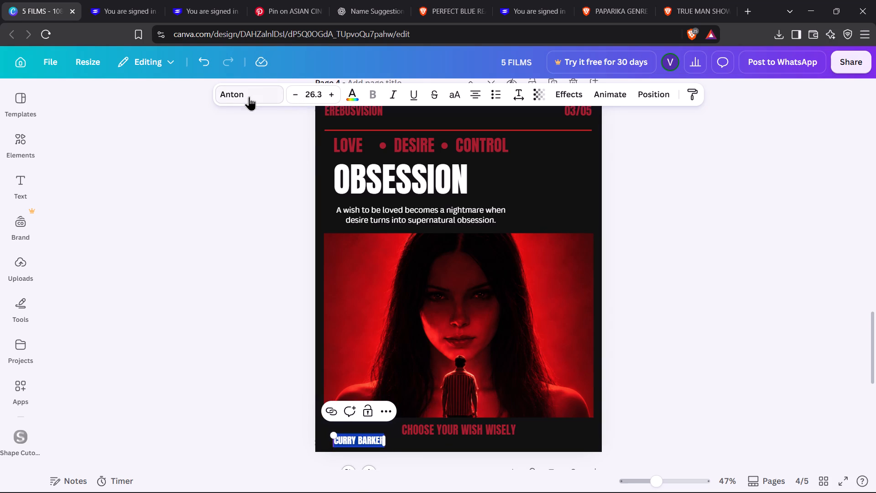
{"action": "left_click", "coordinate": [249, 96]}
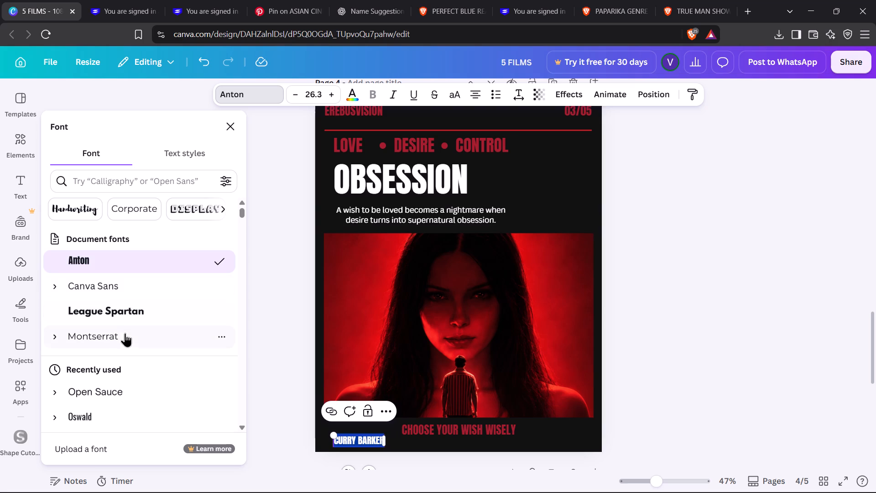
{"action": "left_click", "coordinate": [127, 335]}
{"action": "left_click", "coordinate": [670, 336]}
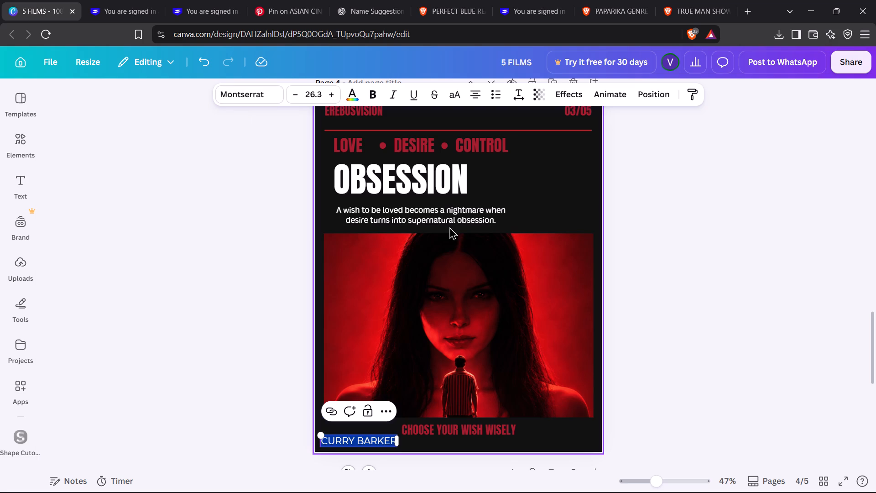
Shrink the OBSESSION title to a font size of about 89.1.
{"action": "left_click", "coordinate": [409, 187]}
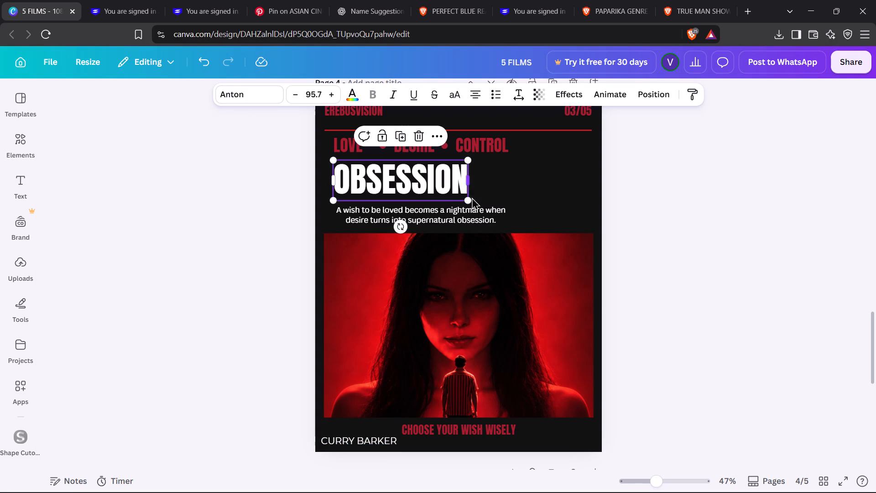
{"action": "left_click_drag", "start_coordinate": [467, 201], "coordinate": [460, 200]}
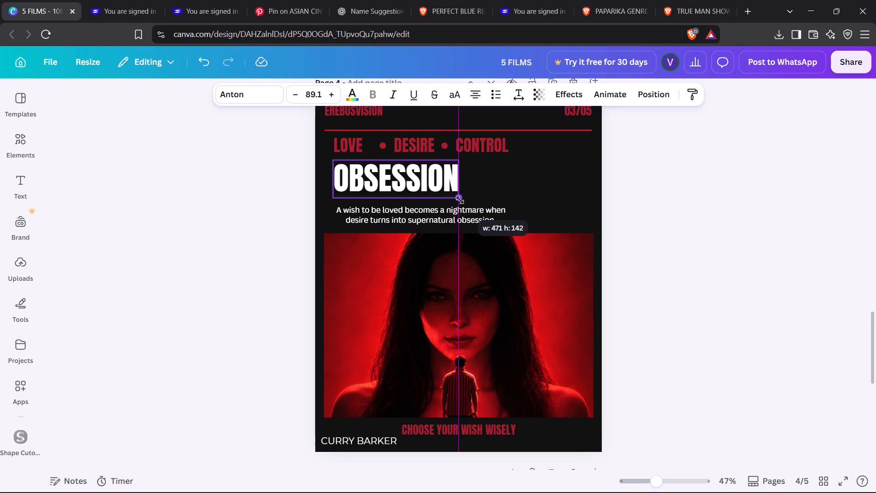
{"action": "left_click_drag", "start_coordinate": [460, 200], "coordinate": [460, 200]}
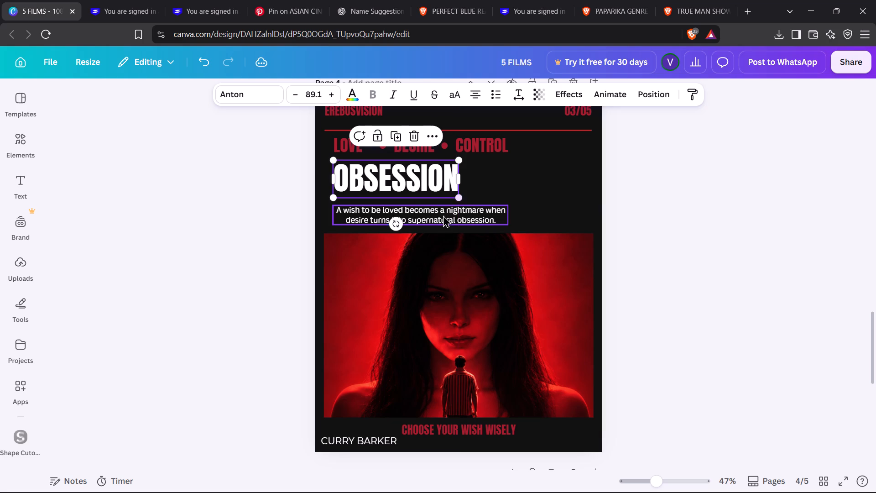
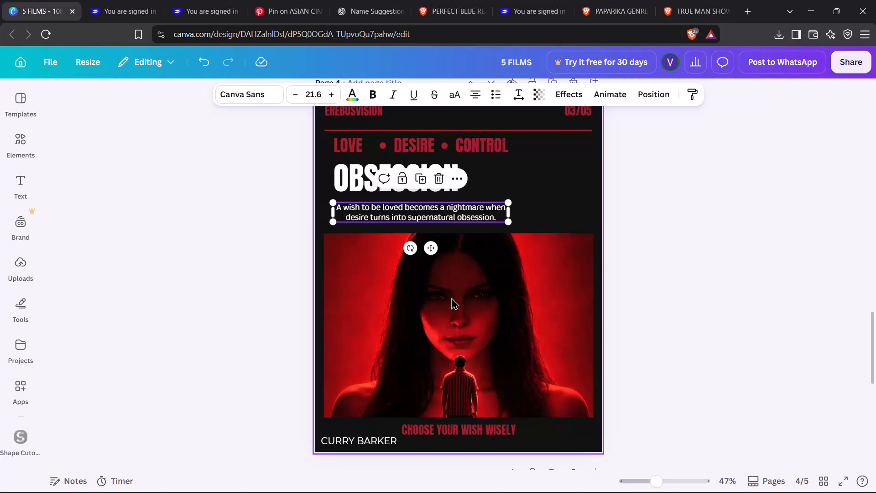
Shift the red portrait image and the CHOOSE YOUR WISH WISELY tagline slightly upward on the OBSESSION slide.
{"action": "left_click_drag", "start_coordinate": [451, 297], "coordinate": [451, 290]}
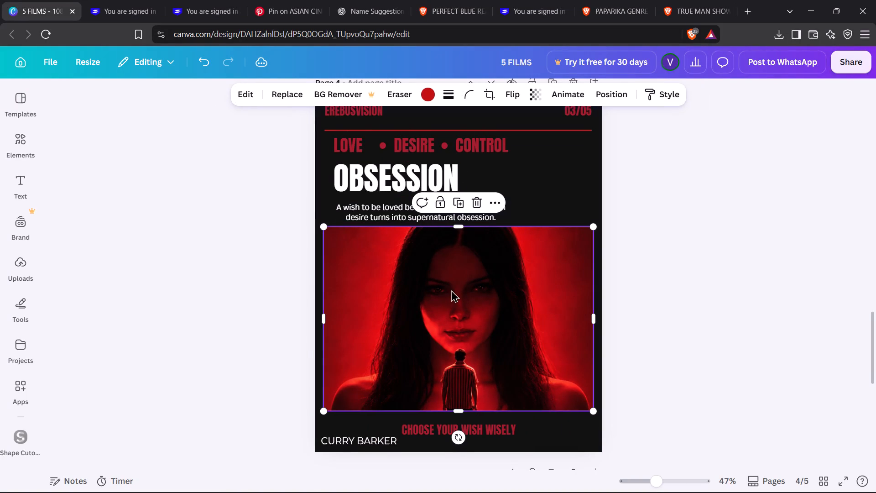
{"action": "left_click_drag", "start_coordinate": [466, 430], "coordinate": [465, 426]}
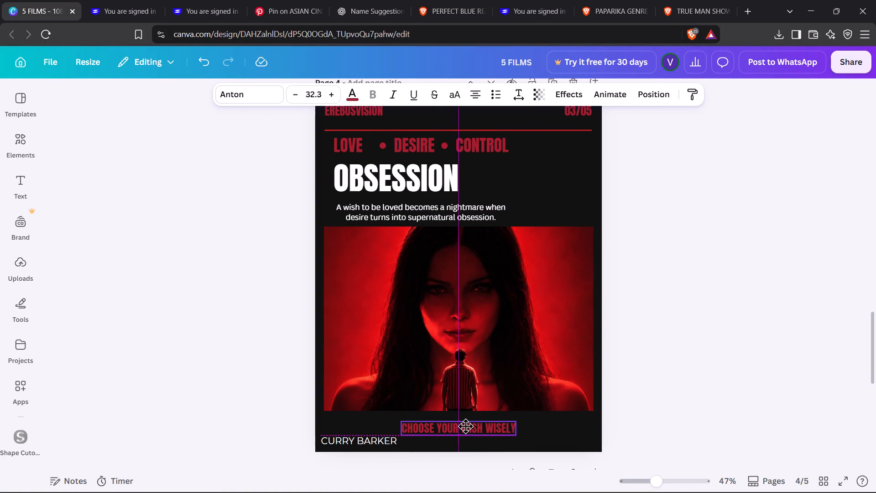
{"action": "left_click_drag", "start_coordinate": [465, 426], "coordinate": [465, 424]}
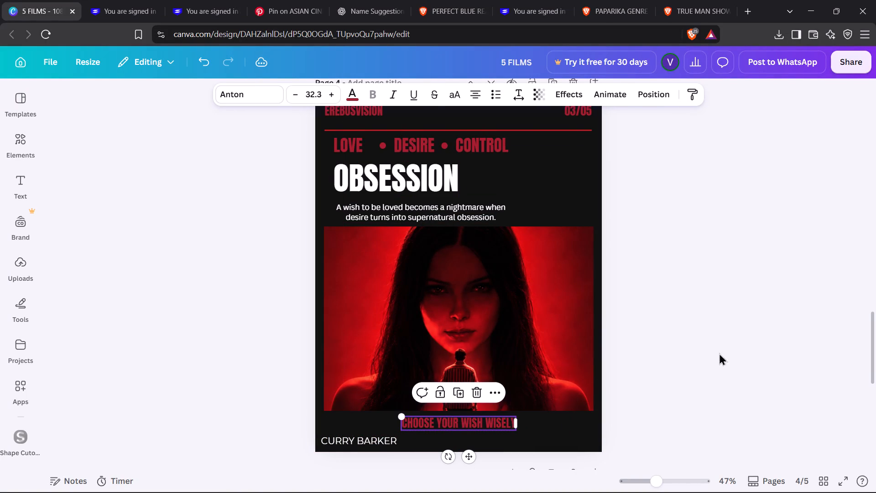
{"action": "left_click", "coordinate": [746, 349]}
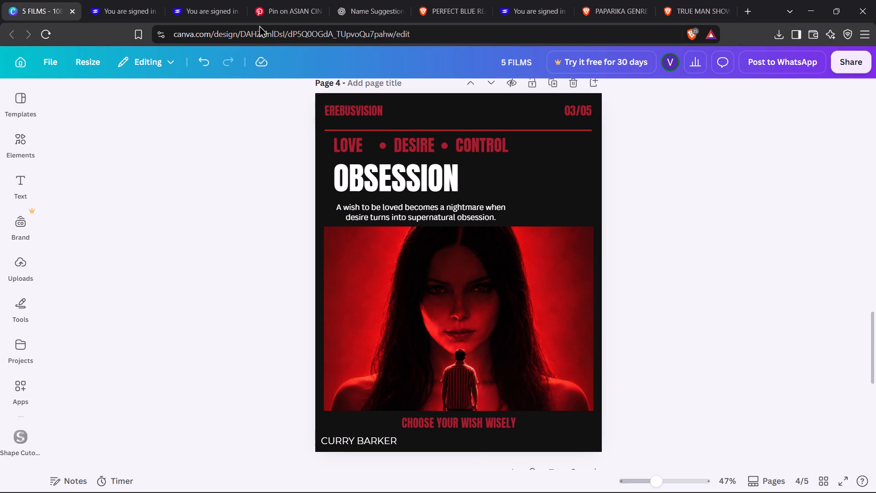
Add a bulleted 2025 text to the OBSESSION slide, set in Montserrat at size 26.3.
{"action": "key", "text": "t"}
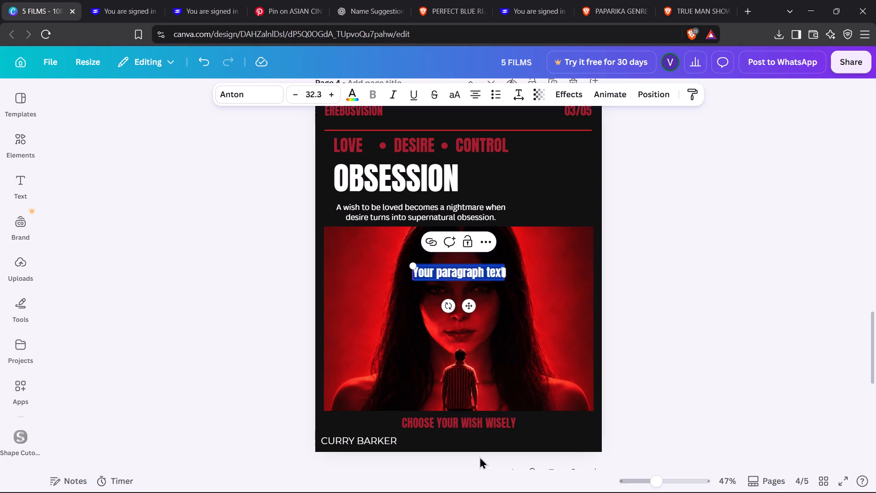
{"action": "type", "text": "2025"}
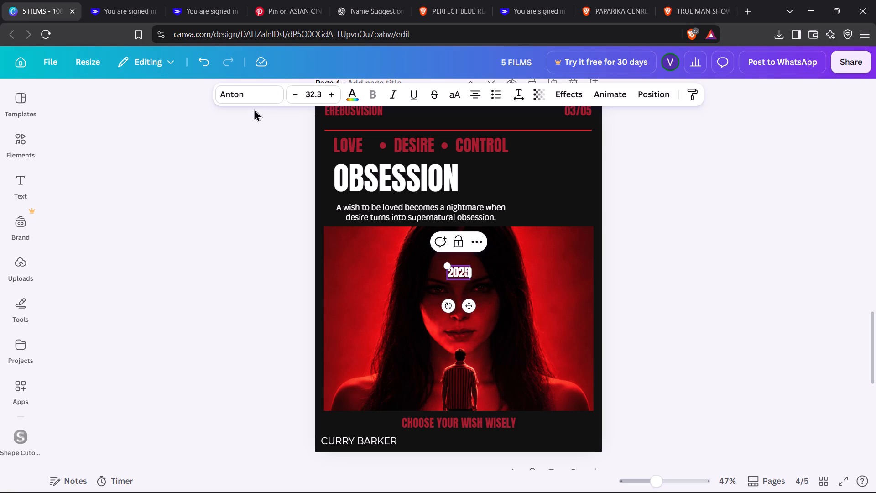
{"action": "left_click", "coordinate": [250, 95]}
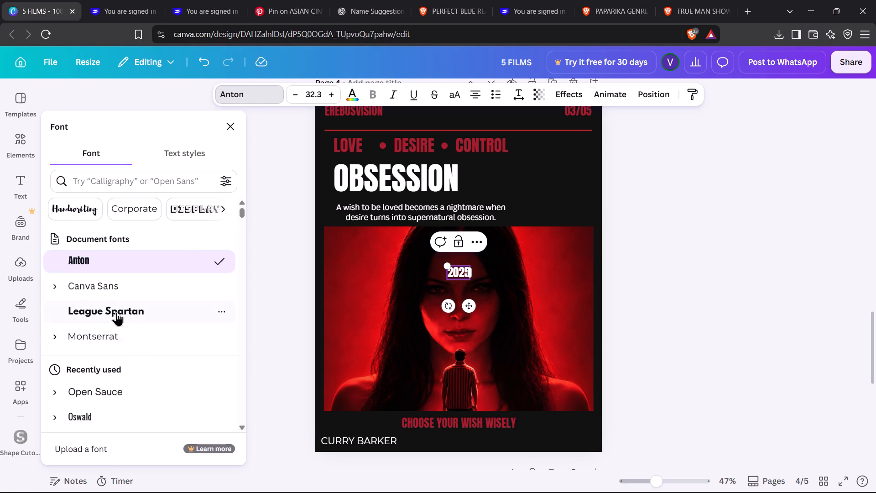
{"action": "left_click", "coordinate": [114, 331]}
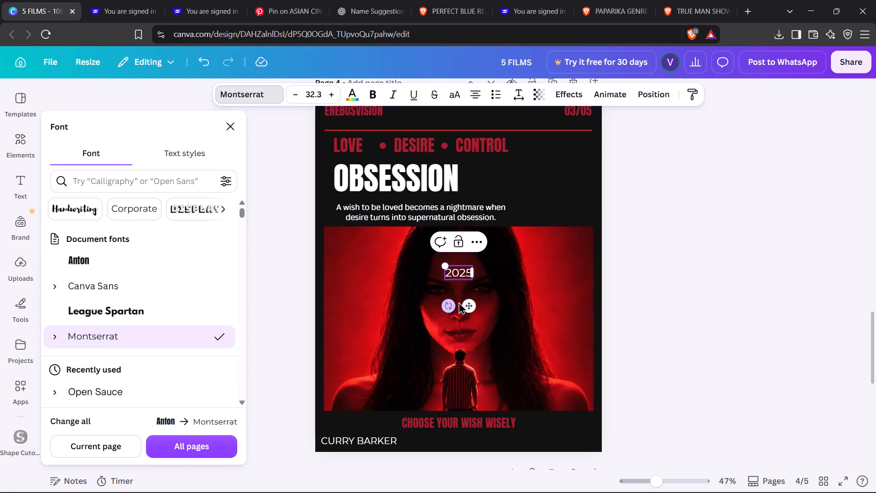
{"action": "left_click", "coordinate": [491, 96]}
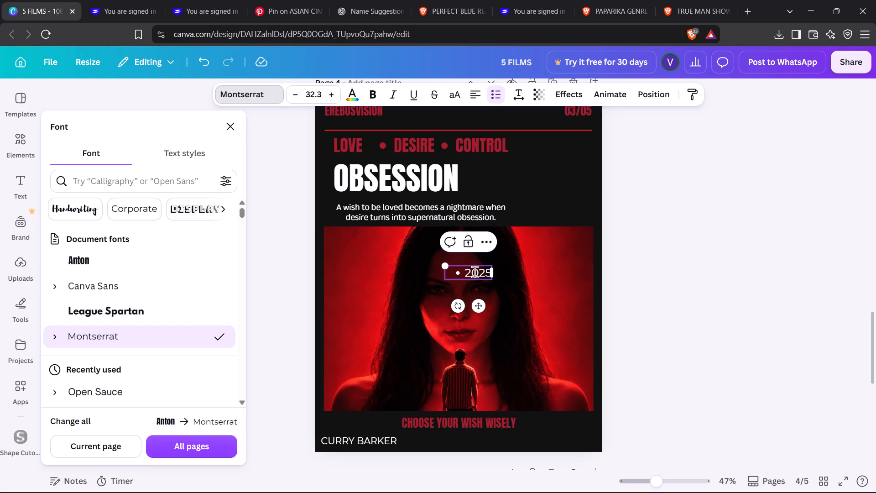
{"action": "triple_click", "coordinate": [477, 271]}
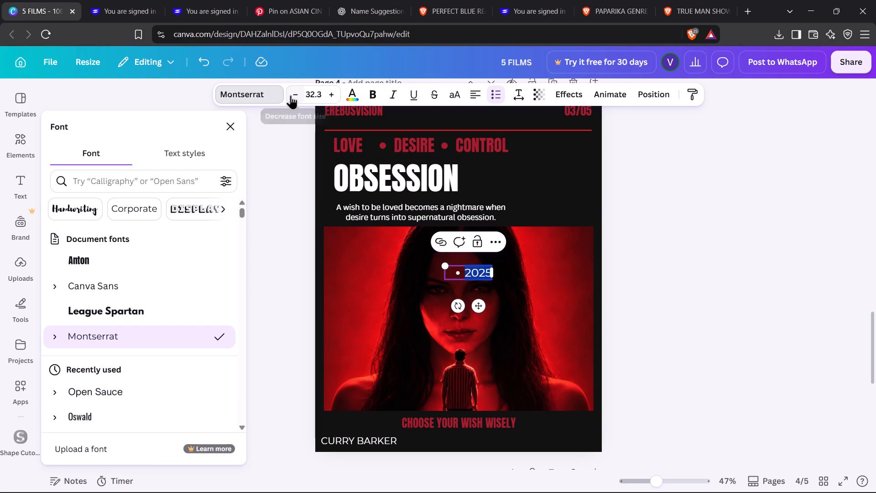
{"action": "triple_click", "coordinate": [291, 95]}
{"action": "triple_click", "coordinate": [291, 95]}
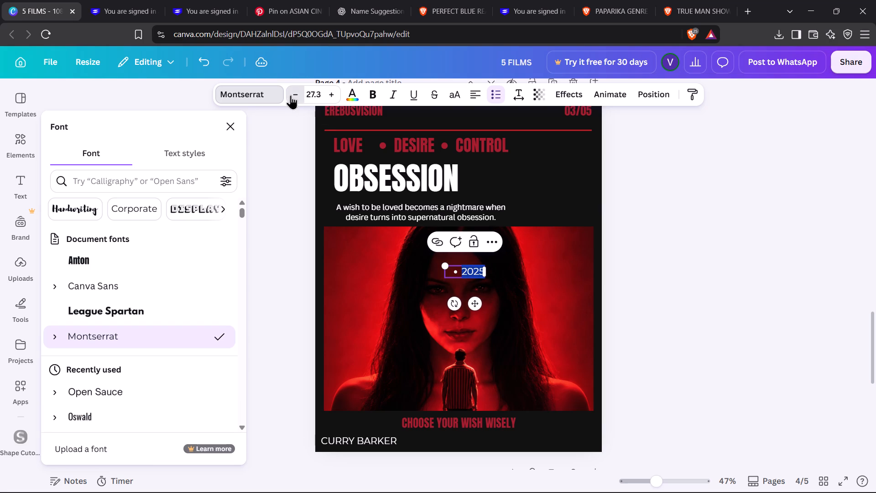
Move the bulleted 2025 text to the slide's bottom edge, in line just after CURRY BARKER.
{"action": "left_click_drag", "start_coordinate": [477, 300], "coordinate": [434, 467]}
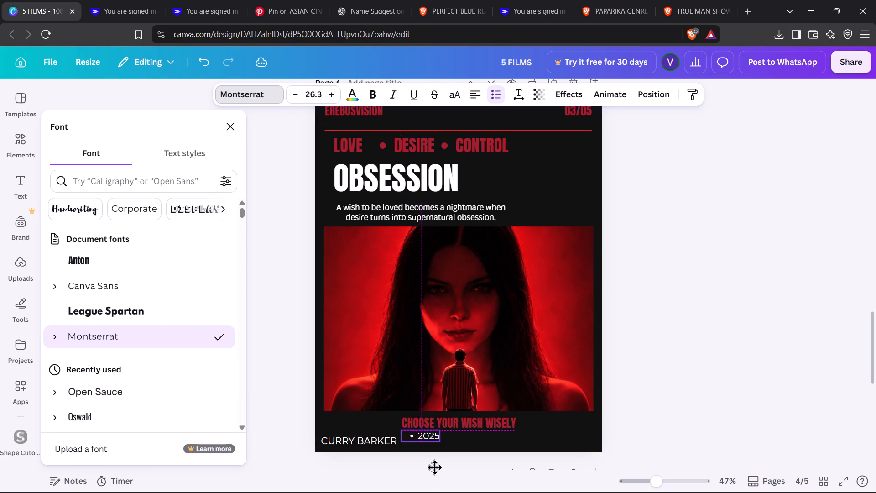
{"action": "left_click_drag", "start_coordinate": [434, 467], "coordinate": [434, 468]}
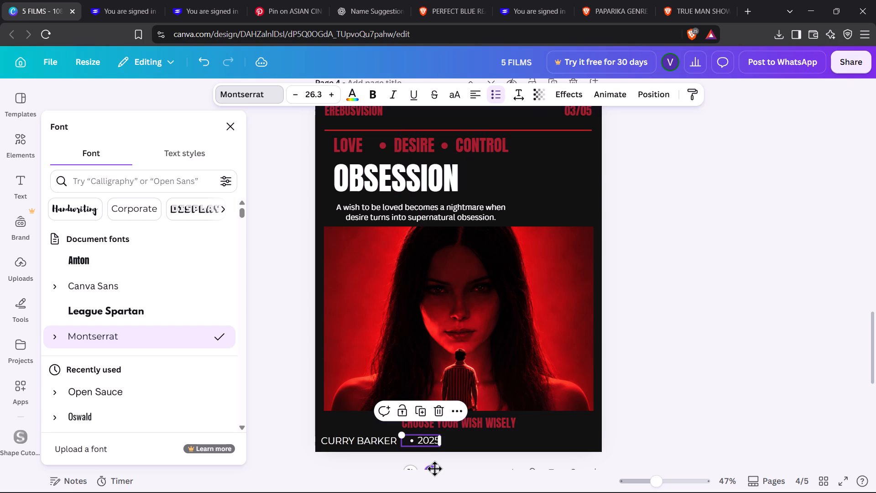
{"action": "left_click", "coordinate": [661, 386]}
{"action": "left_click", "coordinate": [661, 386]}
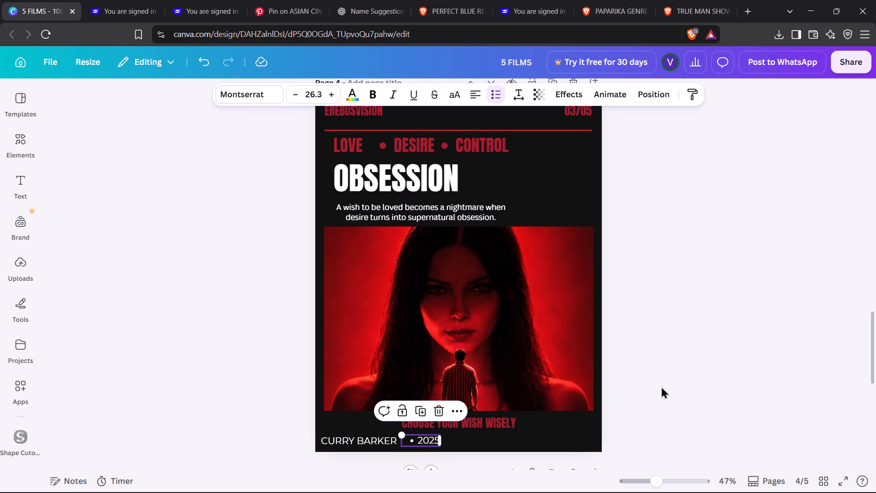
Add another text box to the OBSESSION slide.
{"action": "key", "text": "t"}
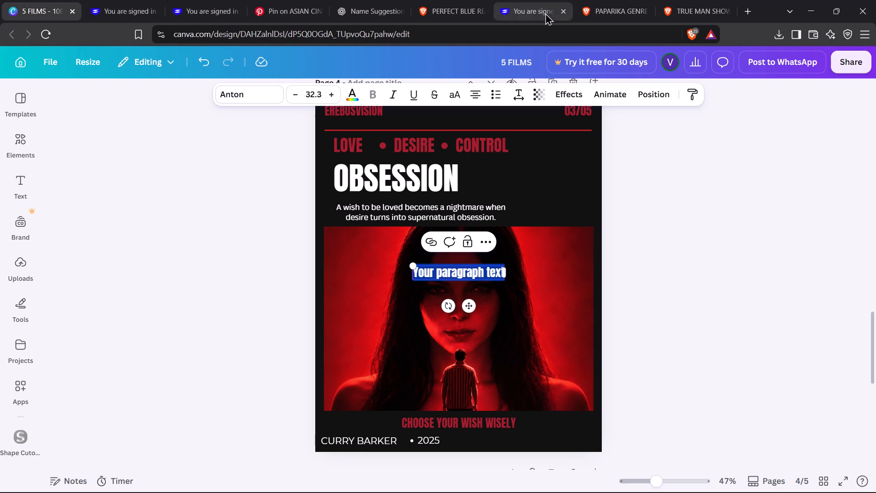
Search the web for obsession genre, look through the results for the film's genre, and close the search tab.
{"action": "left_click", "coordinate": [680, 2]}
{"action": "key", "text": "space"}
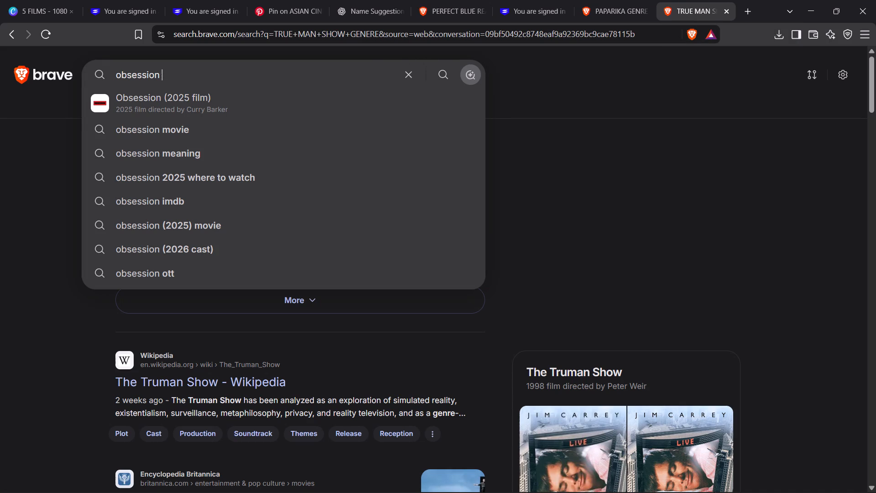
{"action": "type", "text": "GEN"}
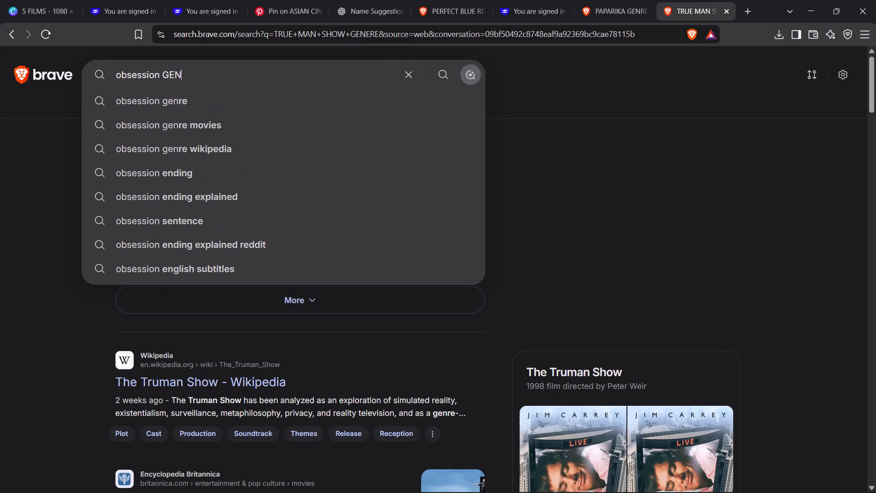
{"action": "left_click", "coordinate": [314, 105]}
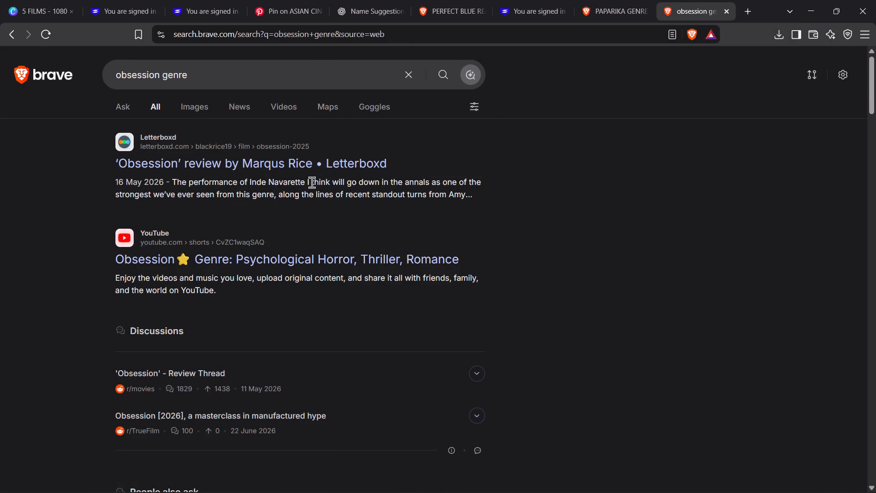
{"action": "scroll", "coordinate": [312, 182], "scroll_direction": "down", "scroll_amount": 5}
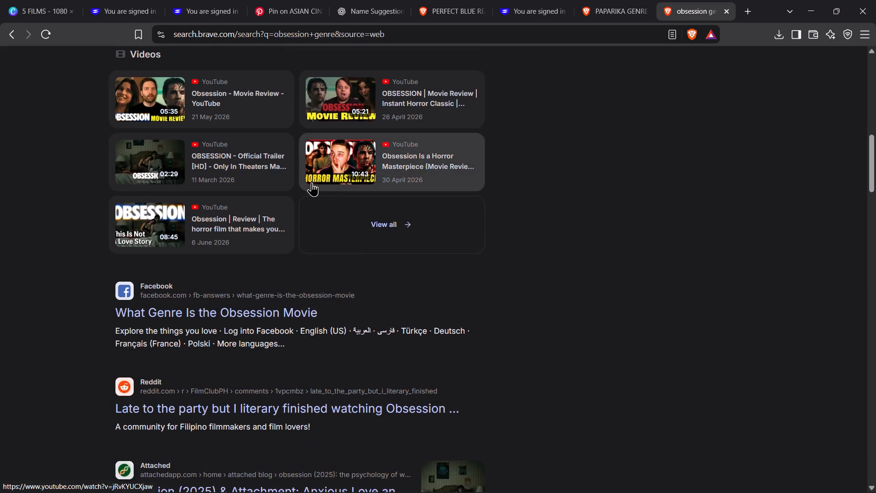
{"action": "scroll", "coordinate": [312, 182], "scroll_direction": "down", "scroll_amount": 3}
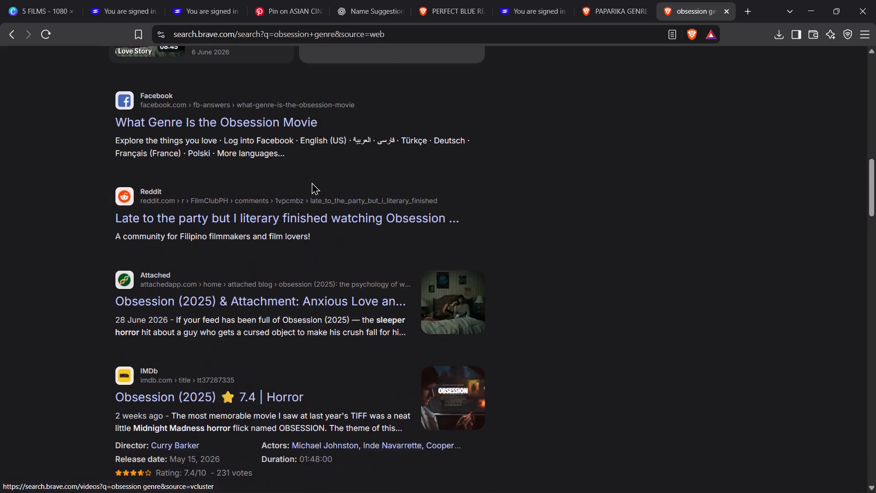
{"action": "scroll", "coordinate": [312, 182], "scroll_direction": "down", "scroll_amount": 2}
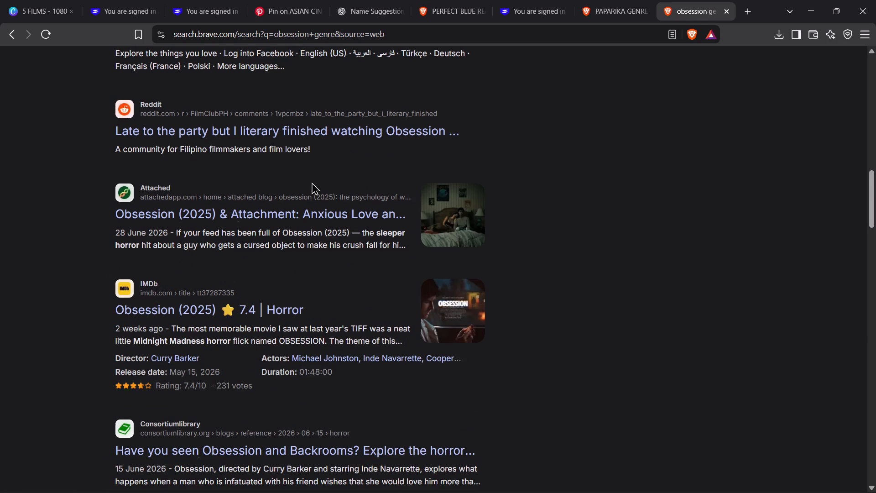
{"action": "scroll", "coordinate": [312, 182], "scroll_direction": "down", "scroll_amount": 3}
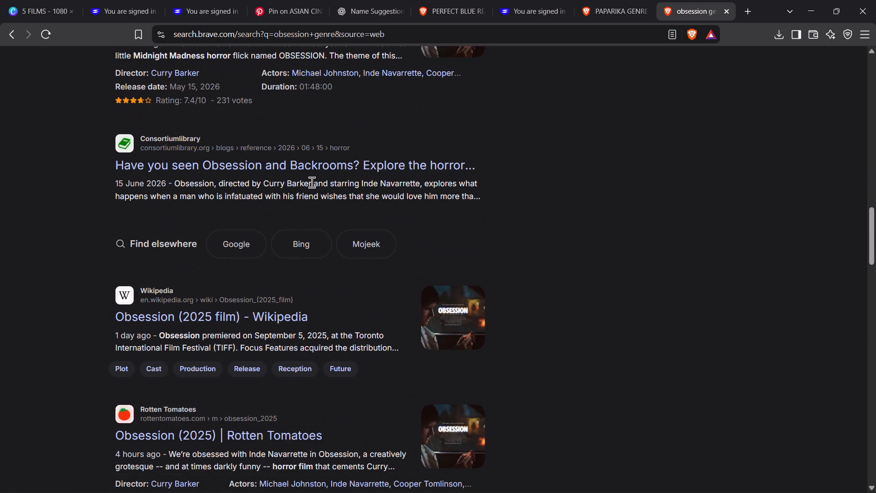
{"action": "scroll", "coordinate": [312, 182], "scroll_direction": "down", "scroll_amount": 1}
{"action": "scroll", "coordinate": [312, 182], "scroll_direction": "up", "scroll_amount": 10}
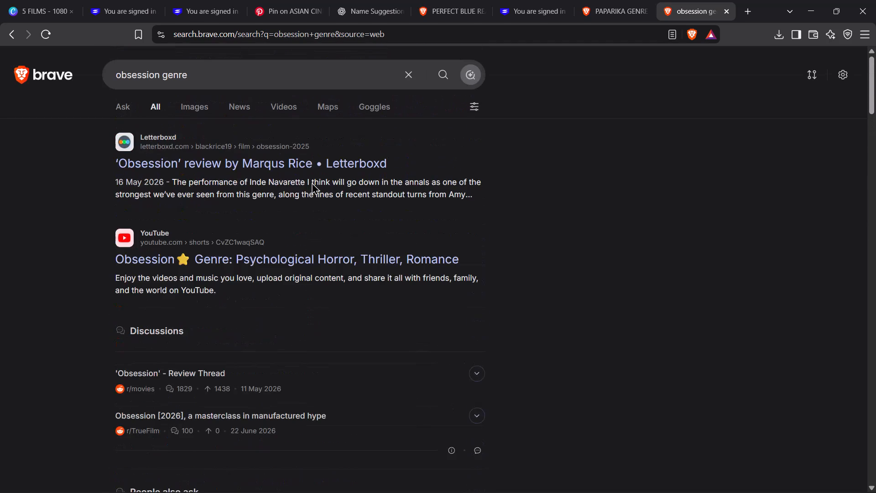
{"action": "left_click", "coordinate": [301, 168]}
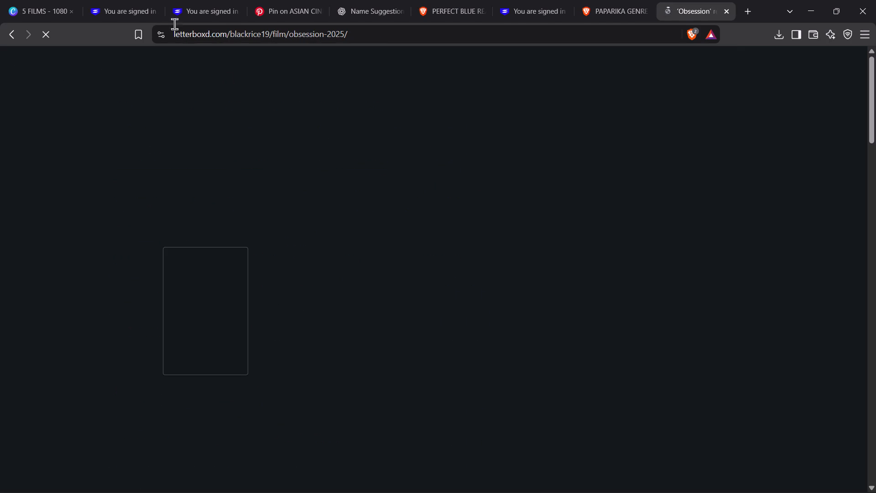
{"action": "left_click", "coordinate": [727, 8]}
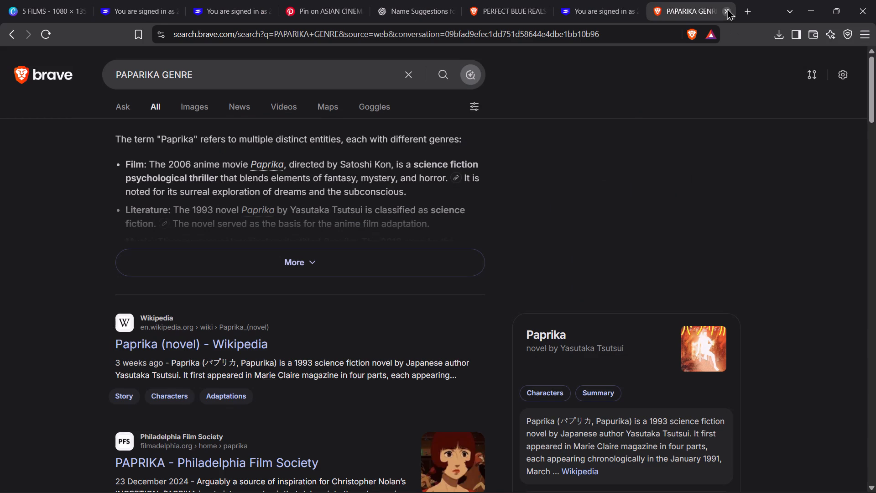
Return to the Canva design and enter HORROR in the new text box as a bulleted item.
{"action": "left_click", "coordinate": [30, 0]}
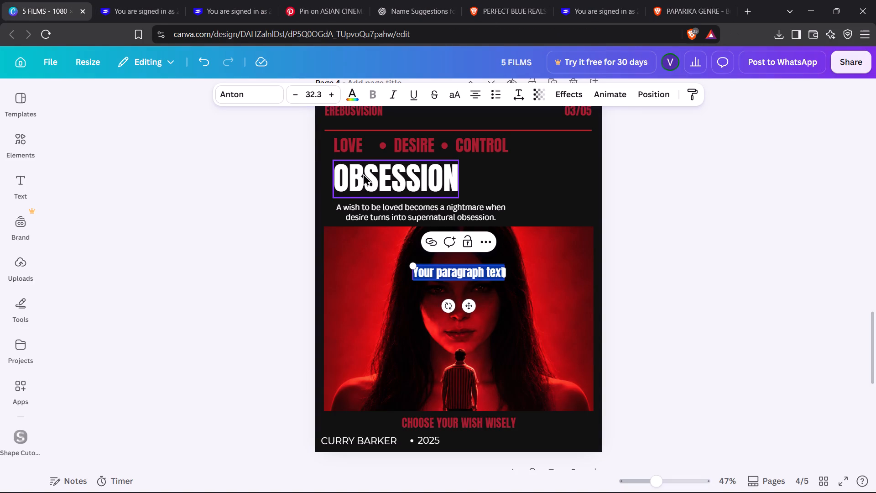
{"action": "type", "text": "HORRO"}
{"action": "type", "text": "R THTILL"}
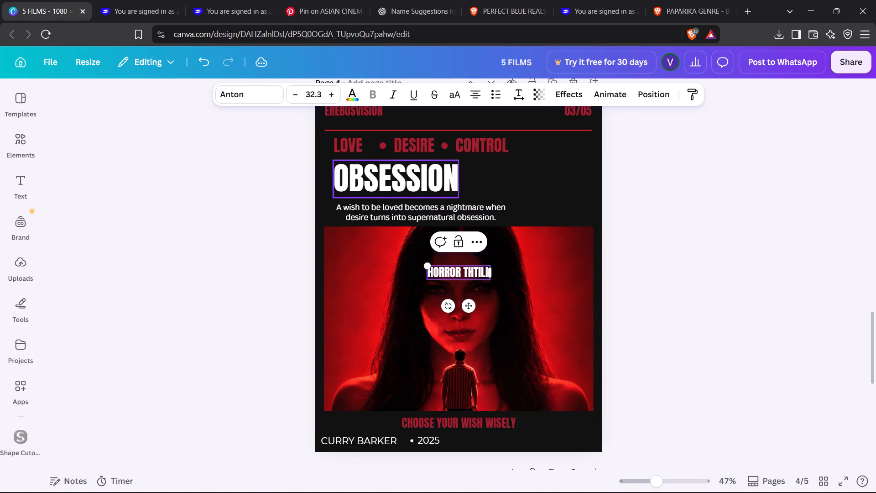
{"action": "key", "text": "BackSpace"}
{"action": "key", "text": "BackSpace"}
{"action": "key", "text": "BackSpace"}
{"action": "key", "text": "BackSpace"}
{"action": "key", "text": "BackSpace"}
{"action": "key", "text": "BackSpace"}
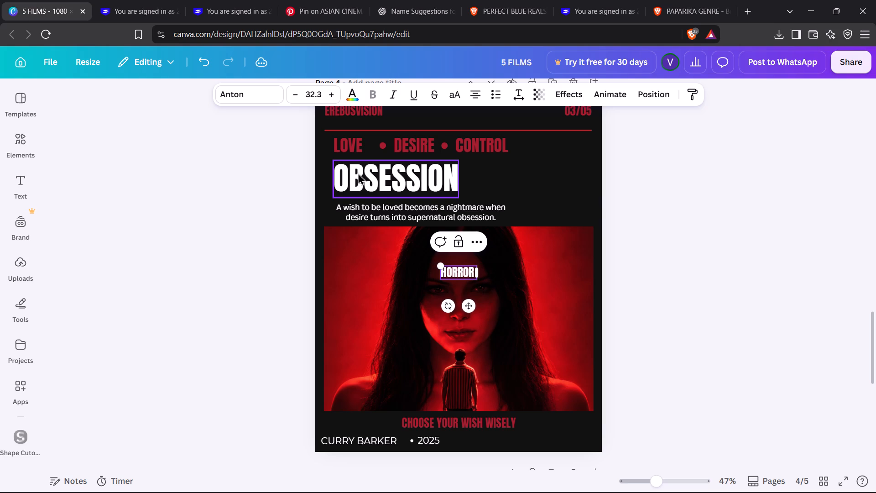
{"action": "left_click", "coordinate": [492, 88]}
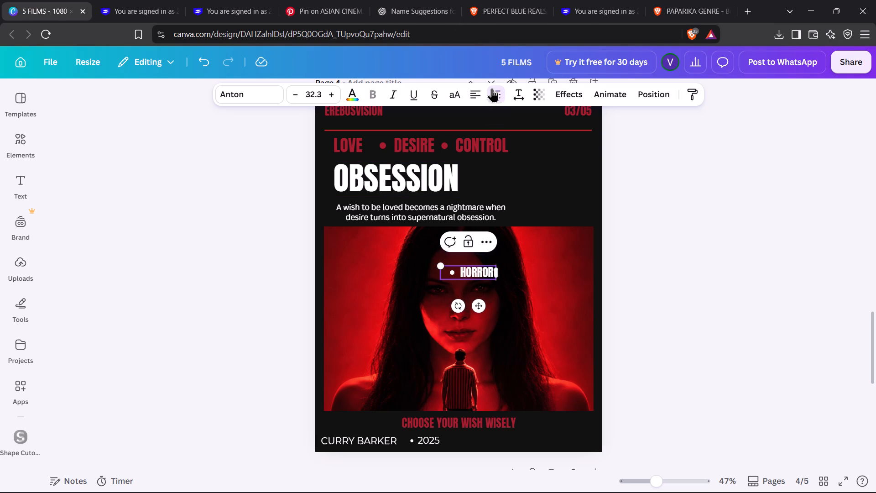
Set the bulleted HORROR text in Montserrat at size 26.3.
{"action": "triple_click", "coordinate": [480, 273]}
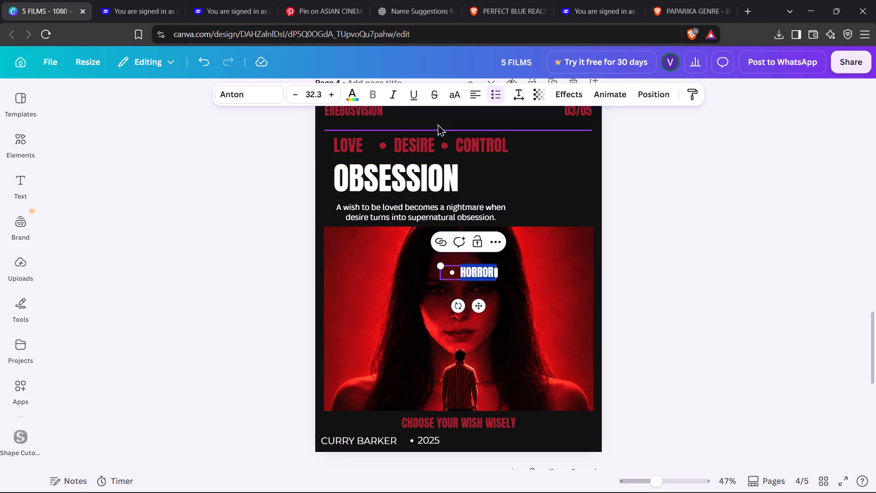
{"action": "left_click", "coordinate": [248, 89]}
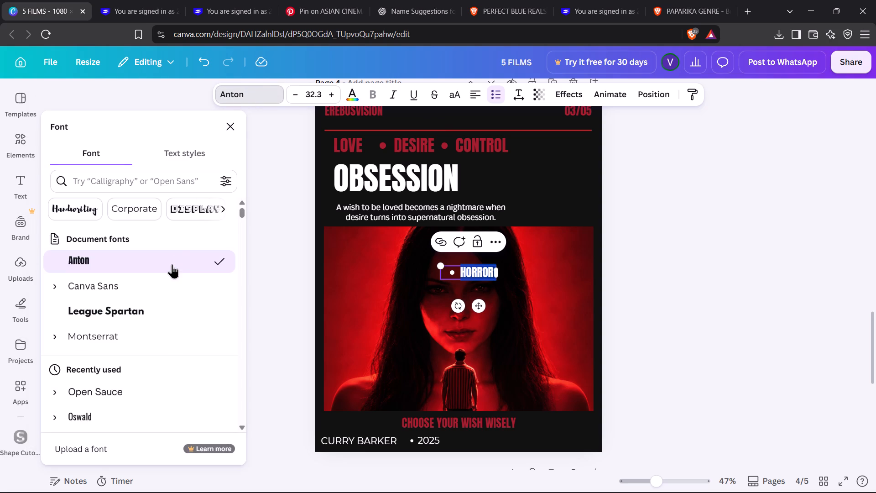
{"action": "left_click", "coordinate": [183, 330]}
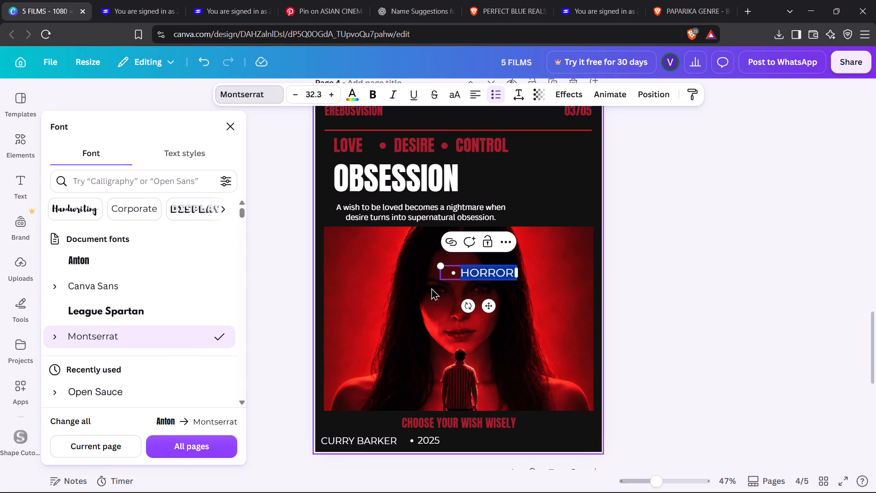
{"action": "left_click", "coordinate": [296, 96]}
{"action": "left_click", "coordinate": [296, 96]}
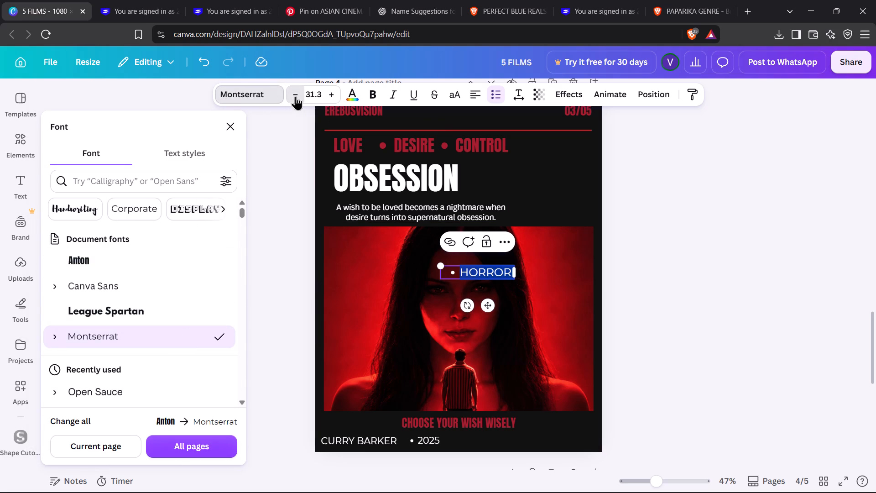
{"action": "left_click", "coordinate": [296, 96]}
{"action": "left_click", "coordinate": [296, 96]}
{"action": "left_click", "coordinate": [296, 96]}
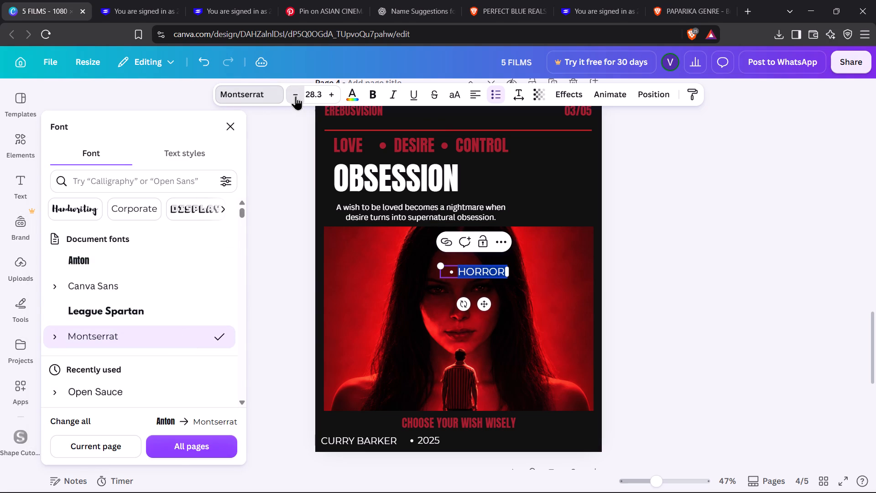
{"action": "left_click", "coordinate": [296, 96]}
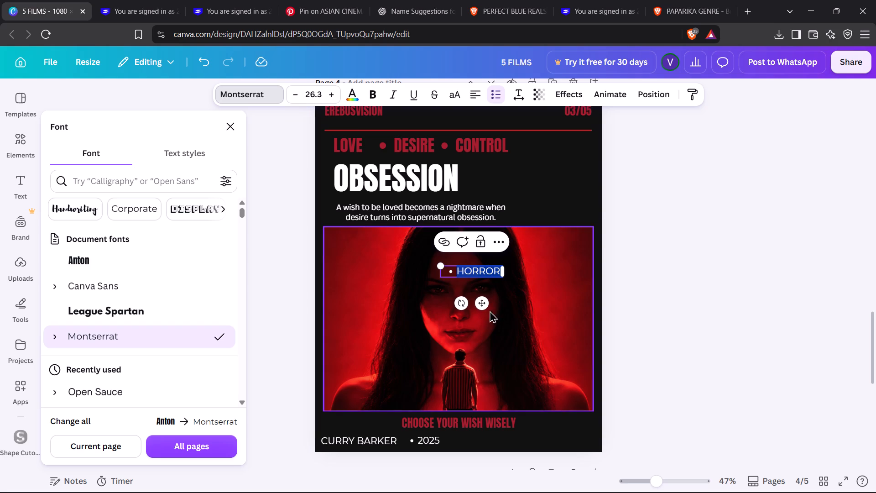
Move the bulleted HORROR text into the bottom credit line of the OBSESSION slide, aligned and evenly spaced after 2025.
{"action": "left_click_drag", "start_coordinate": [484, 305], "coordinate": [482, 479]}
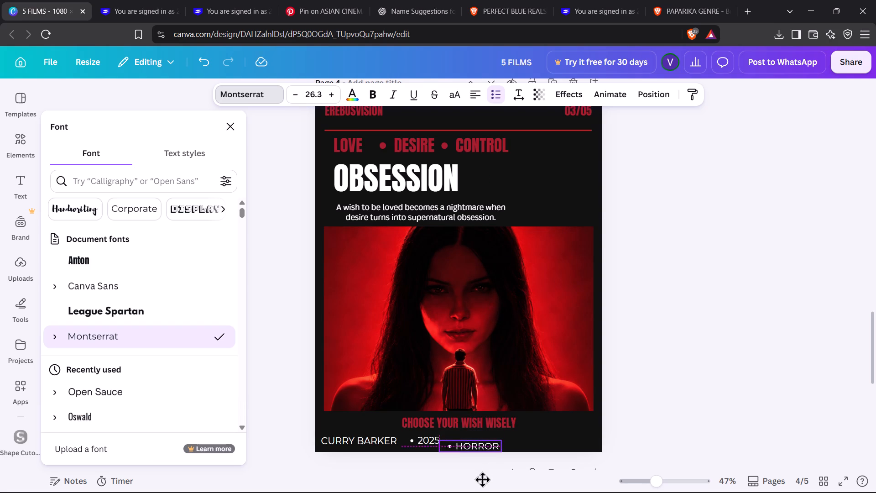
{"action": "left_click_drag", "start_coordinate": [482, 479], "coordinate": [483, 476]}
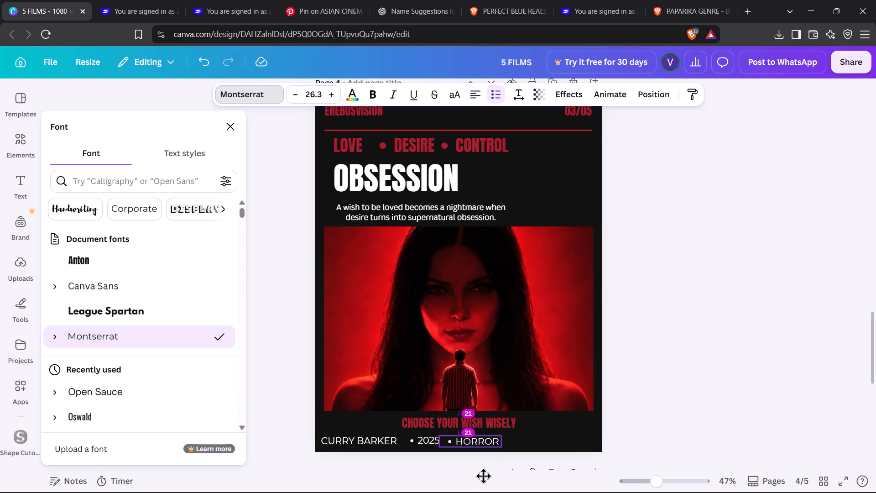
{"action": "left_click_drag", "start_coordinate": [483, 476], "coordinate": [487, 475]}
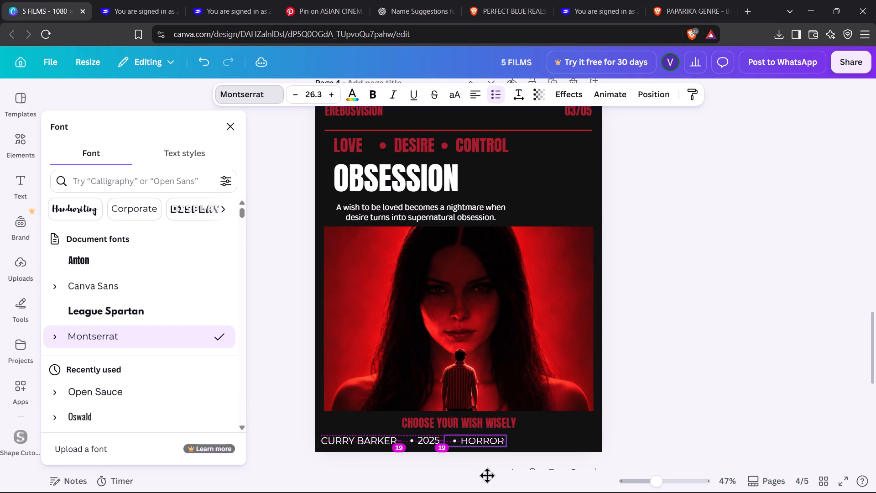
{"action": "left_click_drag", "start_coordinate": [487, 475], "coordinate": [487, 474]}
{"action": "left_click", "coordinate": [737, 405]}
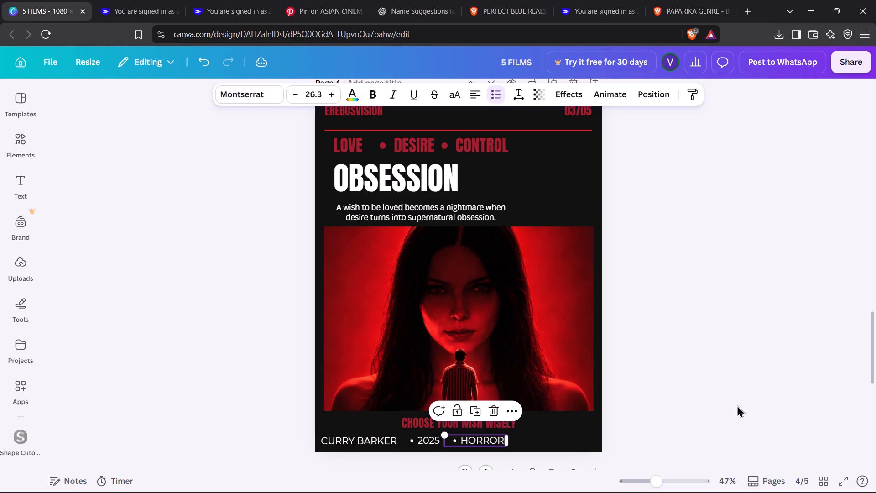
{"action": "left_click", "coordinate": [737, 405]}
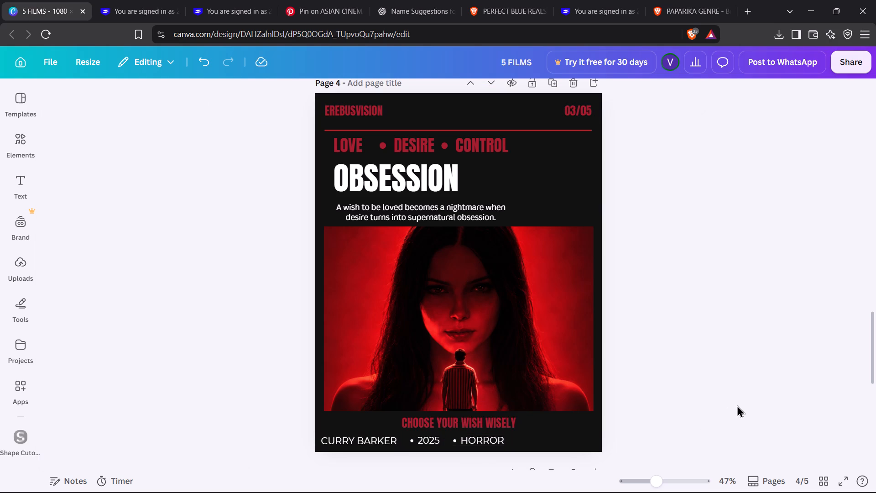
On the Truman Show slide, enlarge the film image to about 996 wide and extend its bottom edge behind the tagline and credits.
{"action": "scroll", "coordinate": [737, 405], "scroll_direction": "up", "scroll_amount": 3}
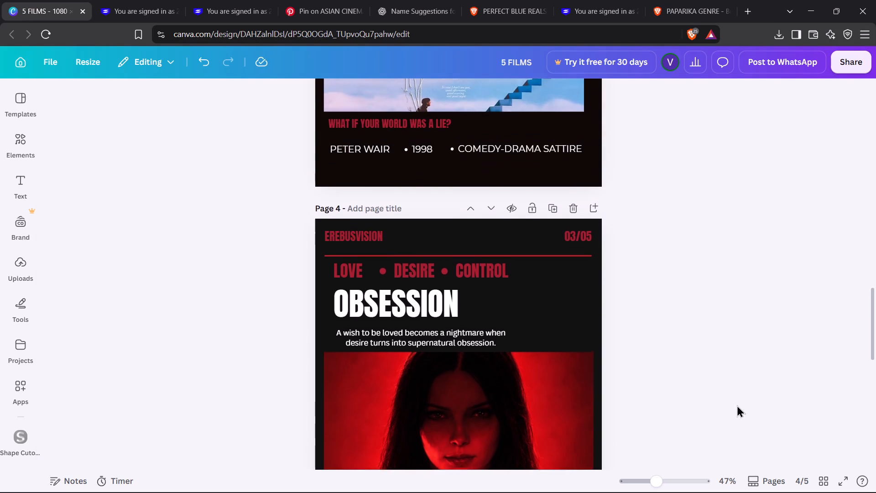
{"action": "scroll", "coordinate": [737, 405], "scroll_direction": "up", "scroll_amount": 4}
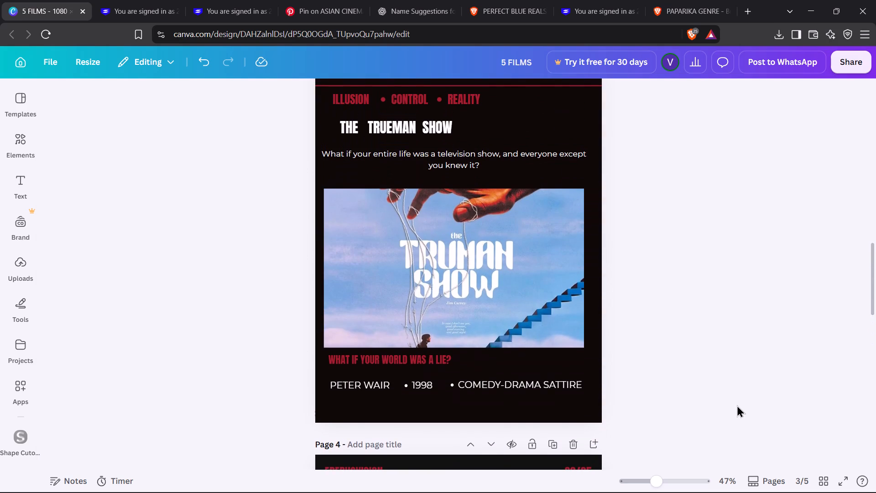
{"action": "scroll", "coordinate": [737, 405], "scroll_direction": "up", "scroll_amount": 1}
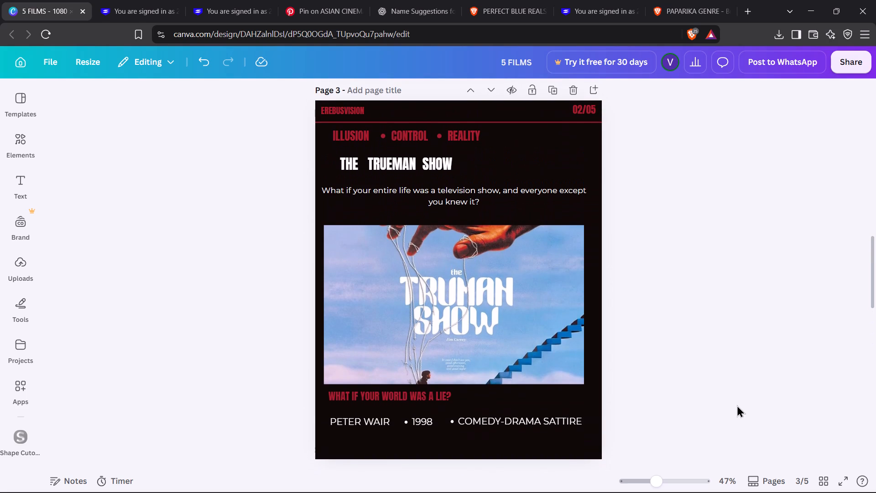
{"action": "scroll", "coordinate": [737, 405], "scroll_direction": "up", "scroll_amount": 4}
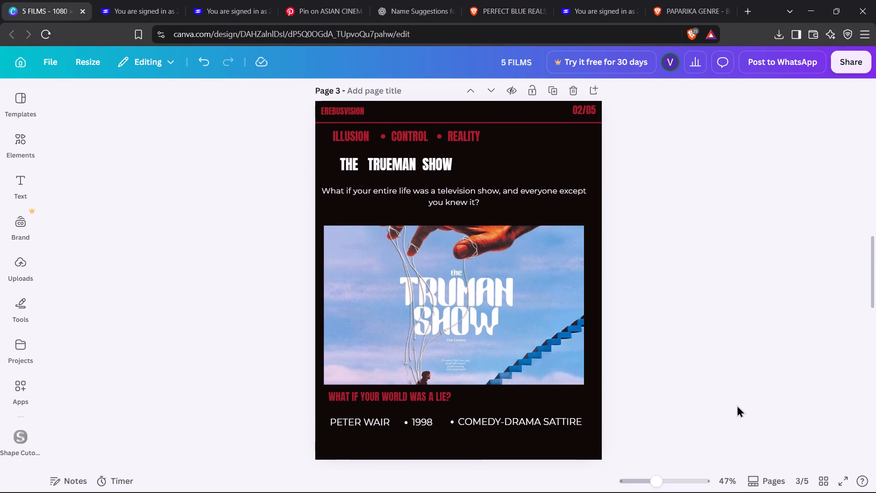
{"action": "scroll", "coordinate": [737, 405], "scroll_direction": "up", "scroll_amount": 1}
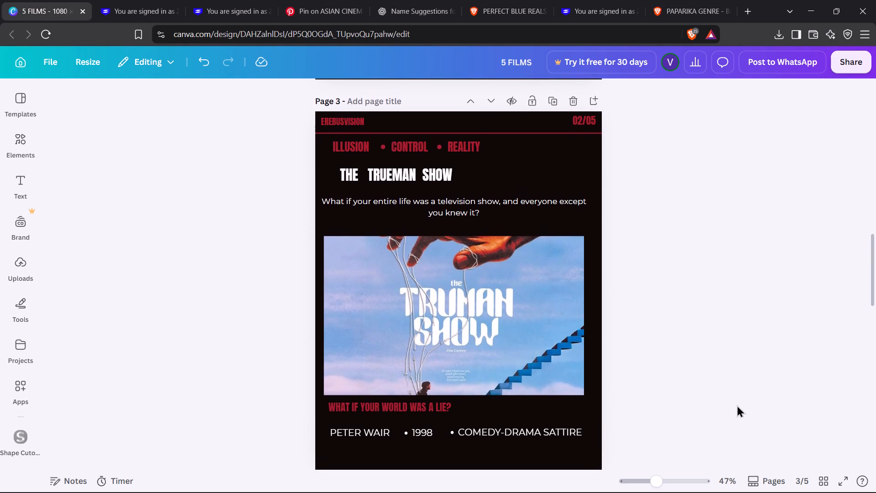
{"action": "left_click", "coordinate": [542, 369]}
{"action": "left_click_drag", "start_coordinate": [584, 397], "coordinate": [589, 400]}
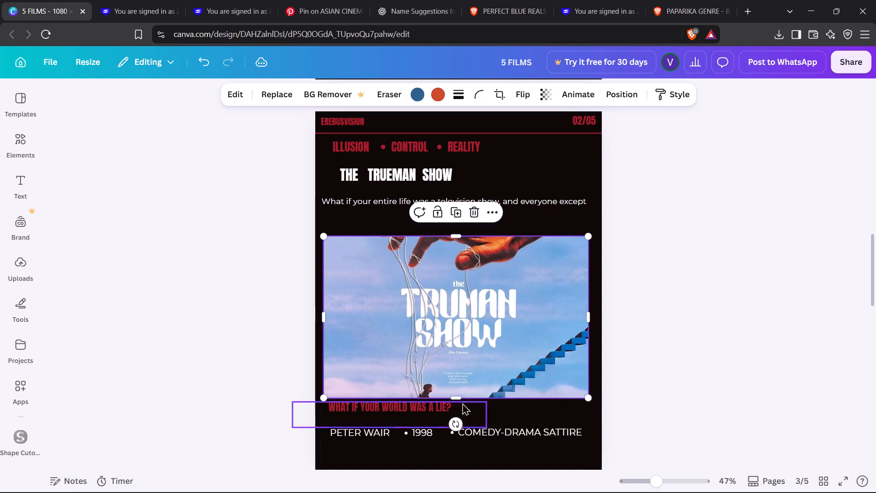
{"action": "left_click_drag", "start_coordinate": [458, 399], "coordinate": [469, 429]}
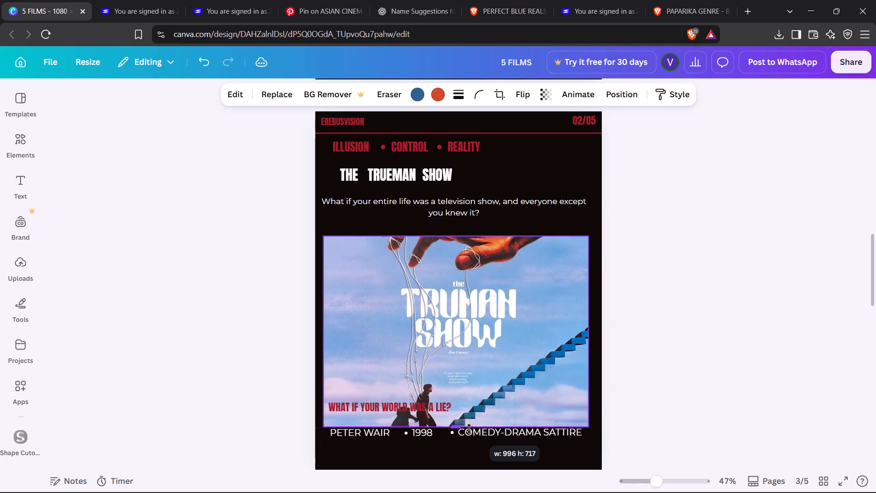
{"action": "left_click_drag", "start_coordinate": [469, 429], "coordinate": [465, 457]}
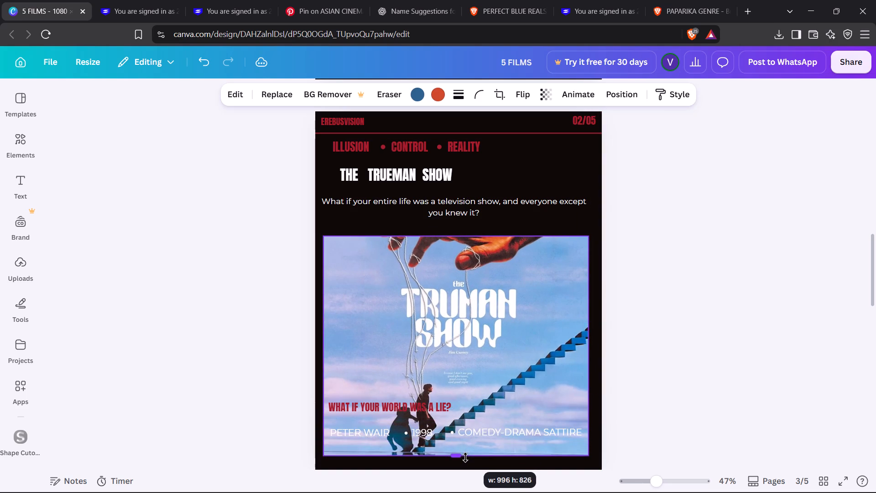
{"action": "left_click_drag", "start_coordinate": [465, 457], "coordinate": [470, 448]}
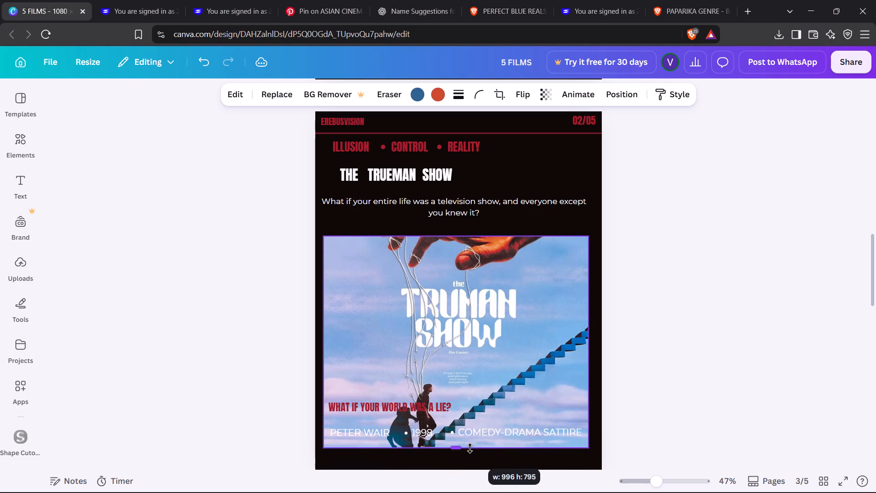
{"action": "left_click_drag", "start_coordinate": [470, 448], "coordinate": [466, 462]}
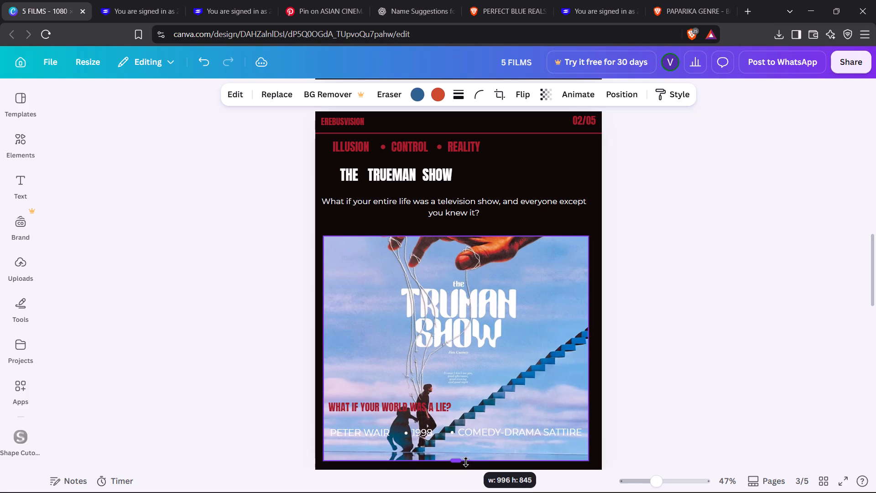
{"action": "left_click_drag", "start_coordinate": [466, 462], "coordinate": [466, 458]}
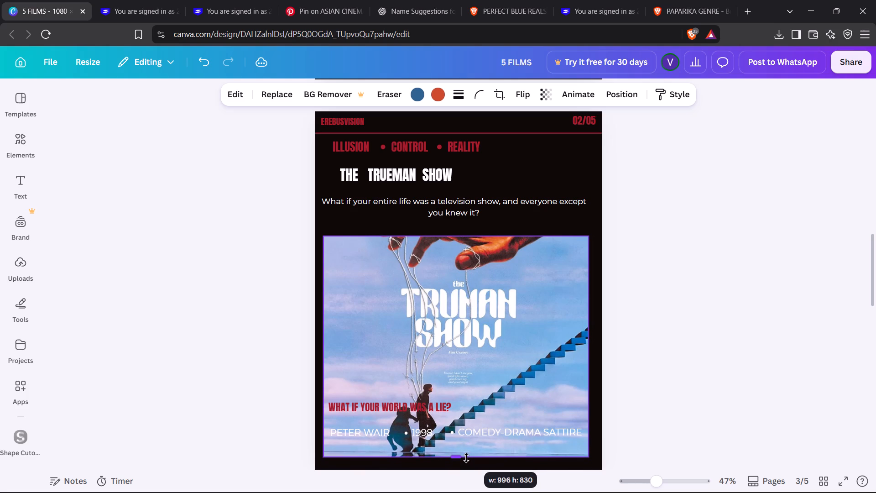
{"action": "left_click_drag", "start_coordinate": [466, 458], "coordinate": [464, 457]}
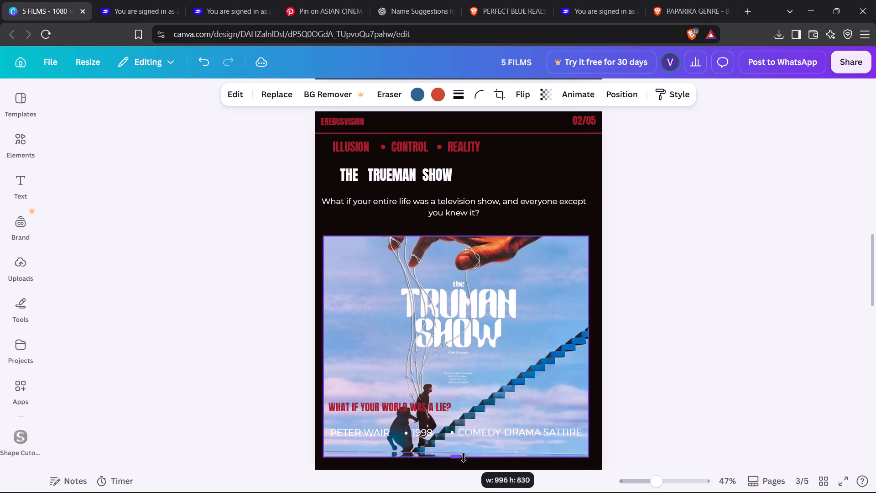
{"action": "left_click_drag", "start_coordinate": [464, 457], "coordinate": [465, 453]}
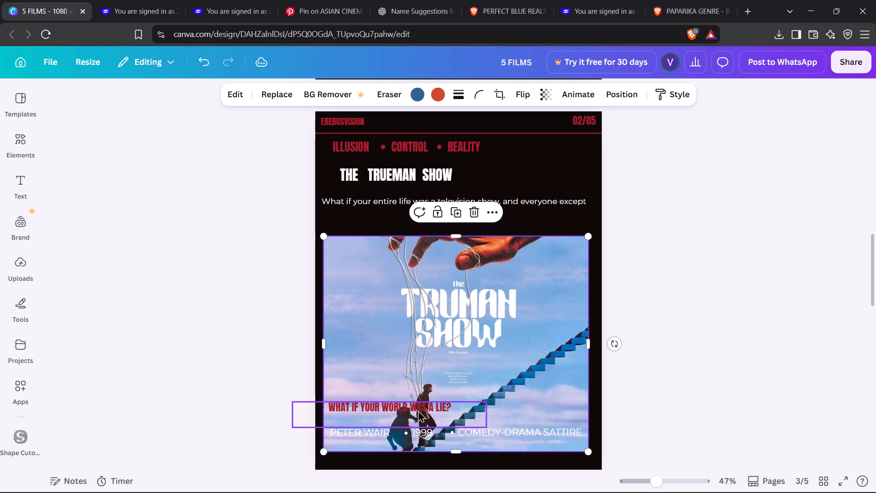
Move the WHAT IF YOUR WORLD WAS A LIE? tagline slightly down and inward, just above the director credit line.
{"action": "right_click_drag", "start_coordinate": [418, 410], "coordinate": [424, 392]}
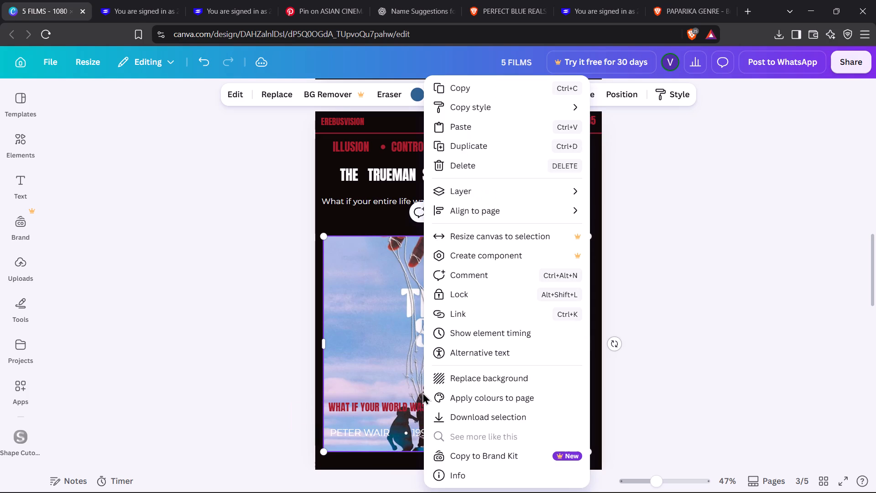
{"action": "left_click", "coordinate": [407, 405]}
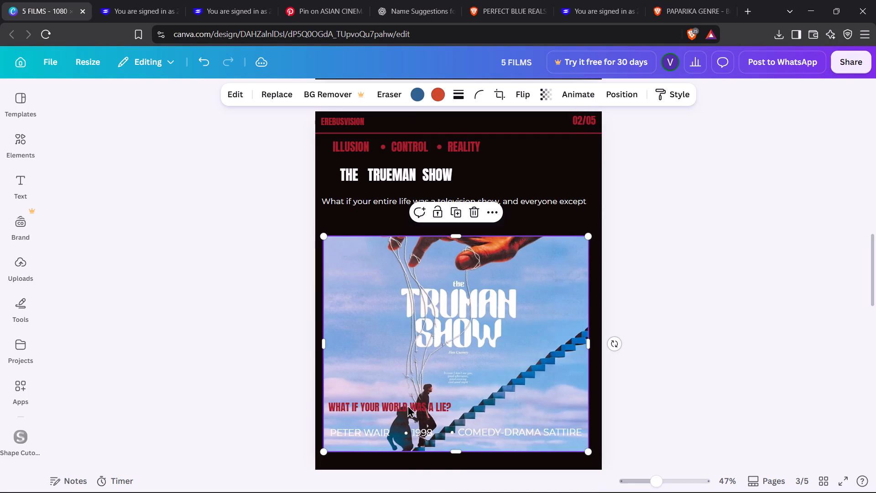
{"action": "left_click", "coordinate": [407, 405]}
{"action": "left_click", "coordinate": [407, 405]}
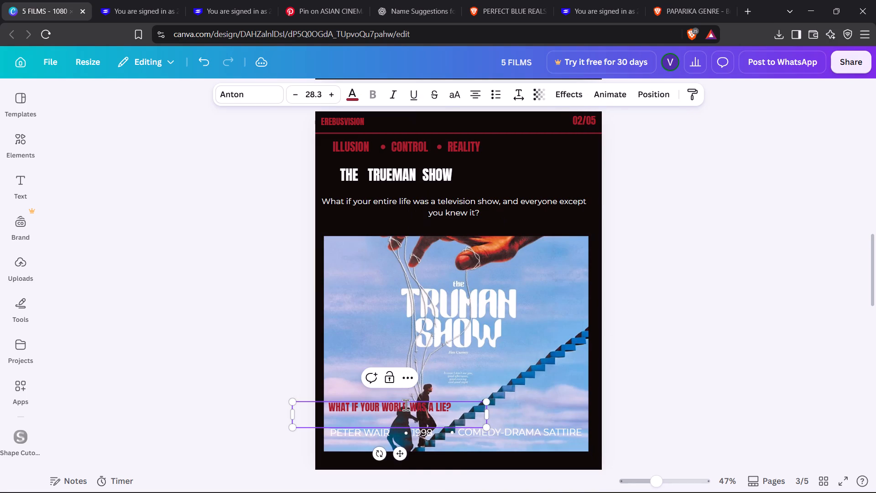
{"action": "left_click_drag", "start_coordinate": [406, 405], "coordinate": [402, 414]}
{"action": "left_click", "coordinate": [402, 413]}
{"action": "left_click_drag", "start_coordinate": [392, 419], "coordinate": [401, 396]}
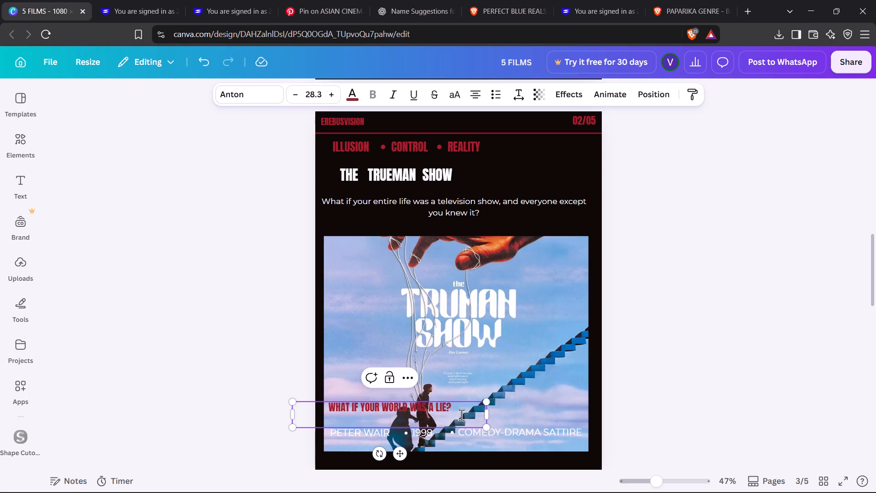
{"action": "left_click", "coordinate": [468, 415]}
{"action": "double_click", "coordinate": [468, 415]}
{"action": "left_click_drag", "start_coordinate": [468, 415], "coordinate": [473, 398]}
{"action": "left_click_drag", "start_coordinate": [473, 401], "coordinate": [473, 392]}
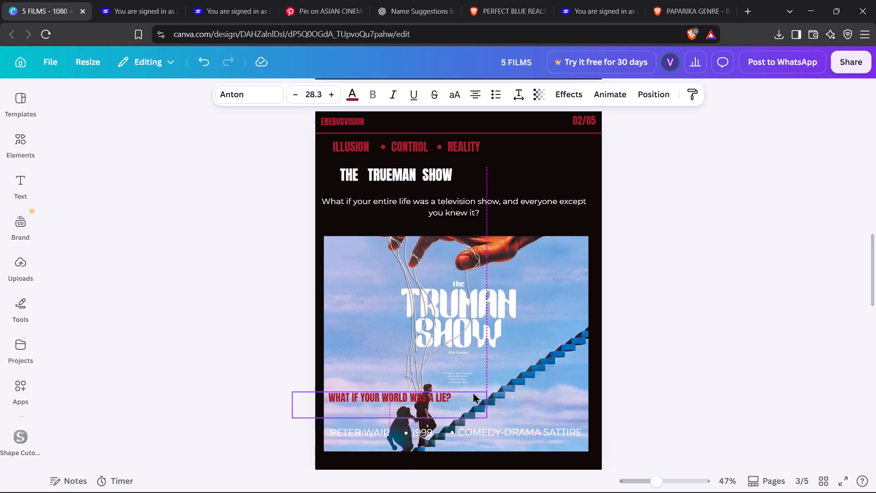
{"action": "left_click_drag", "start_coordinate": [473, 392], "coordinate": [480, 446]}
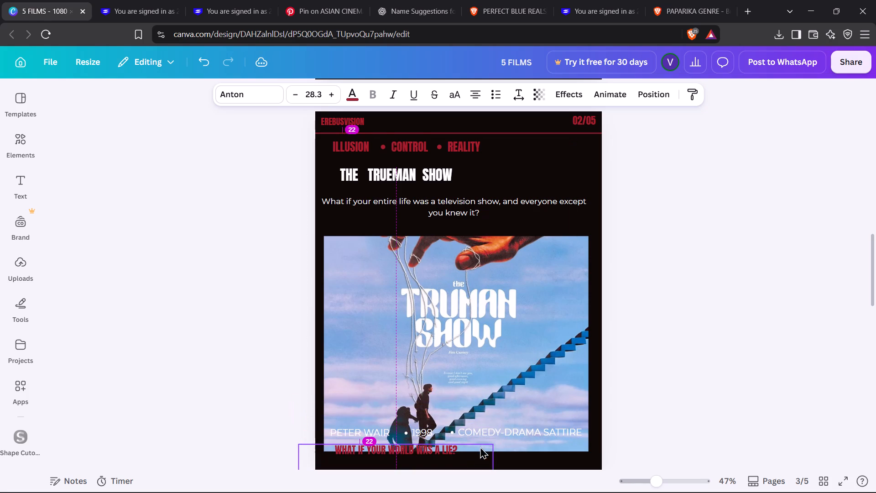
{"action": "left_click_drag", "start_coordinate": [480, 446], "coordinate": [486, 405]}
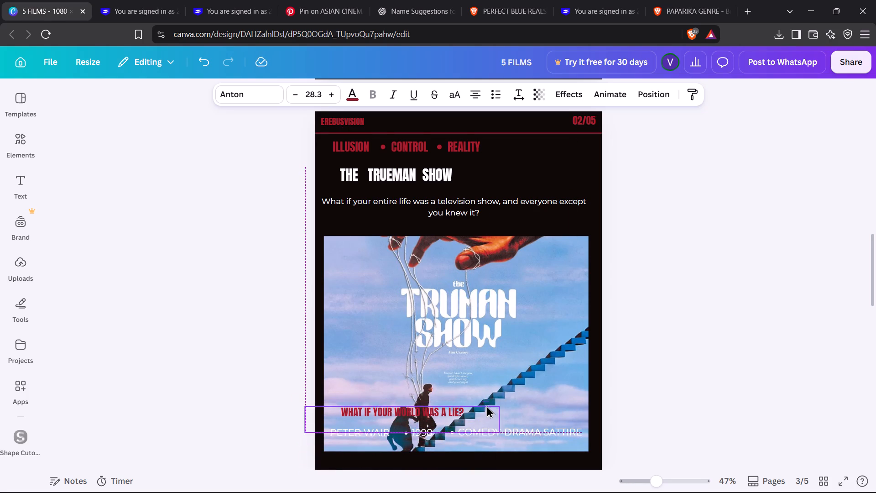
{"action": "left_click_drag", "start_coordinate": [486, 405], "coordinate": [485, 408]}
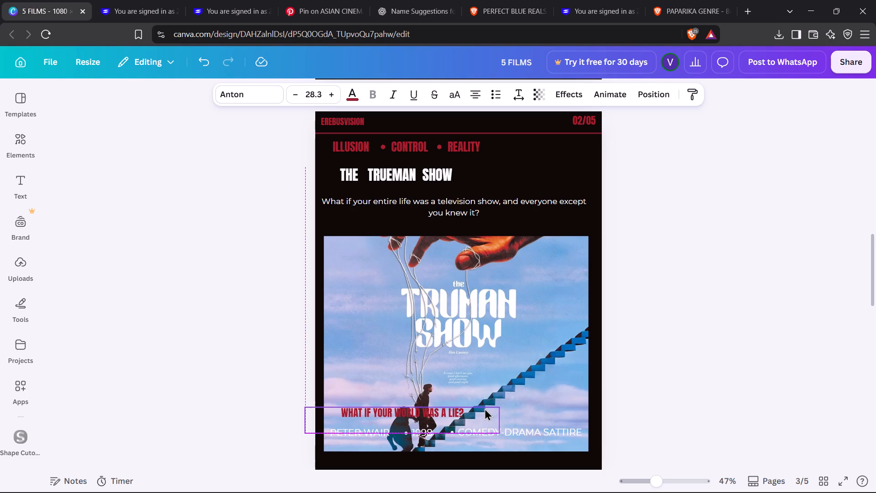
{"action": "left_click_drag", "start_coordinate": [485, 408], "coordinate": [484, 410]}
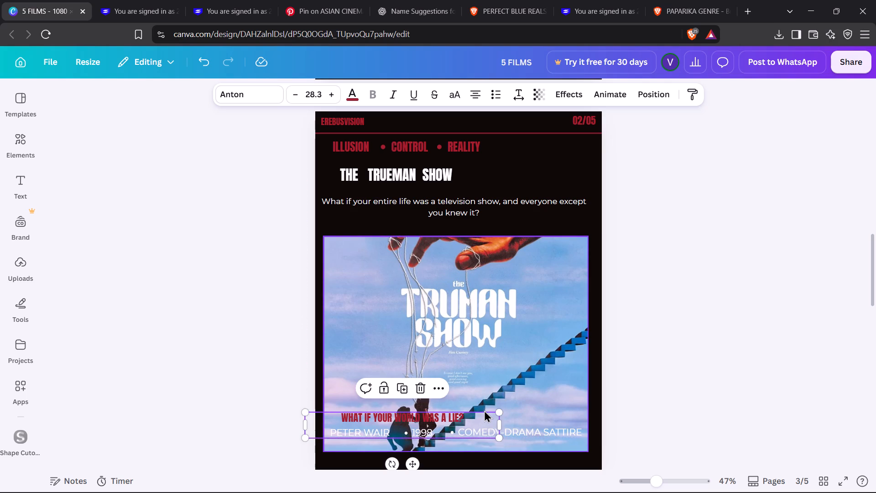
{"action": "left_click", "coordinate": [695, 374]}
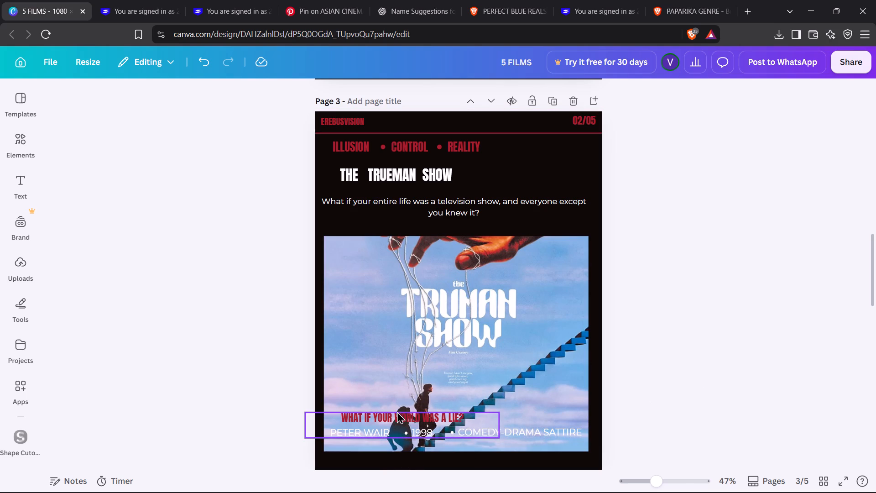
Move the WHAT IF YOUR WORLD WAS A LIE? tagline below the director, year and genre credits, roughly centred on the slide.
{"action": "left_click_drag", "start_coordinate": [397, 411], "coordinate": [426, 309]}
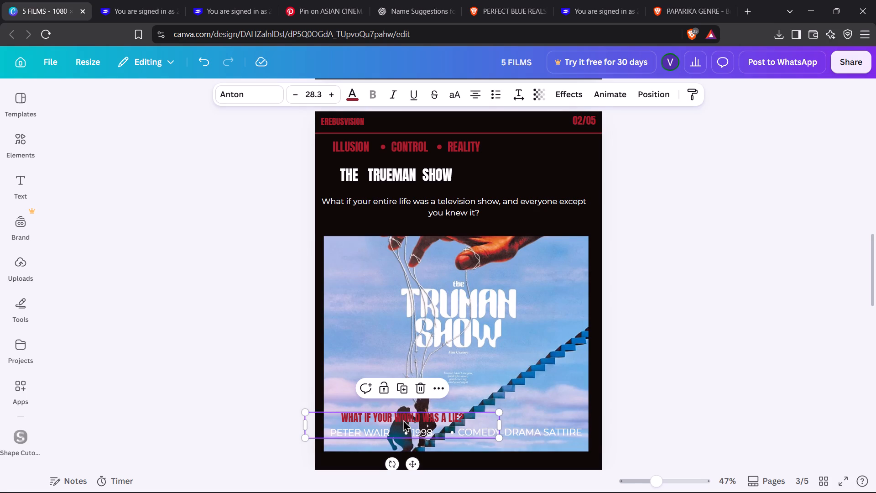
{"action": "left_click_drag", "start_coordinate": [405, 412], "coordinate": [409, 414]}
{"action": "left_click_drag", "start_coordinate": [409, 414], "coordinate": [422, 428]}
{"action": "left_click", "coordinate": [464, 417]}
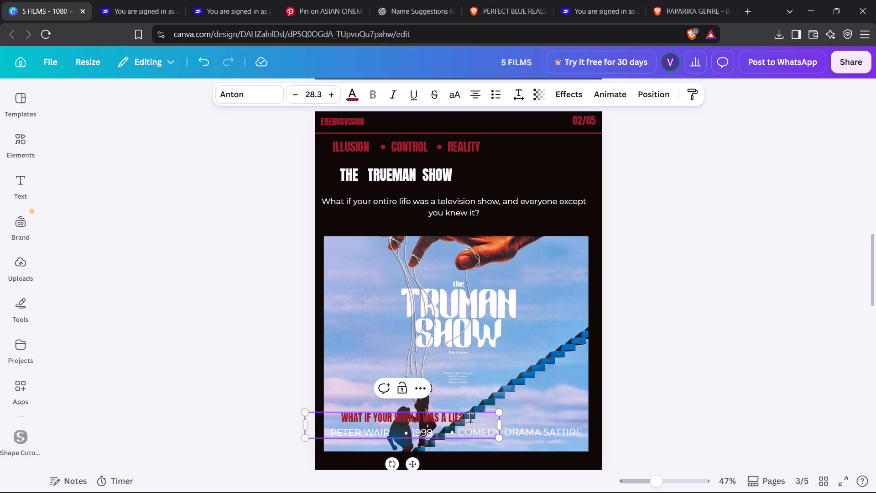
{"action": "left_click", "coordinate": [470, 417]}
{"action": "left_click_drag", "start_coordinate": [411, 465], "coordinate": [422, 492]}
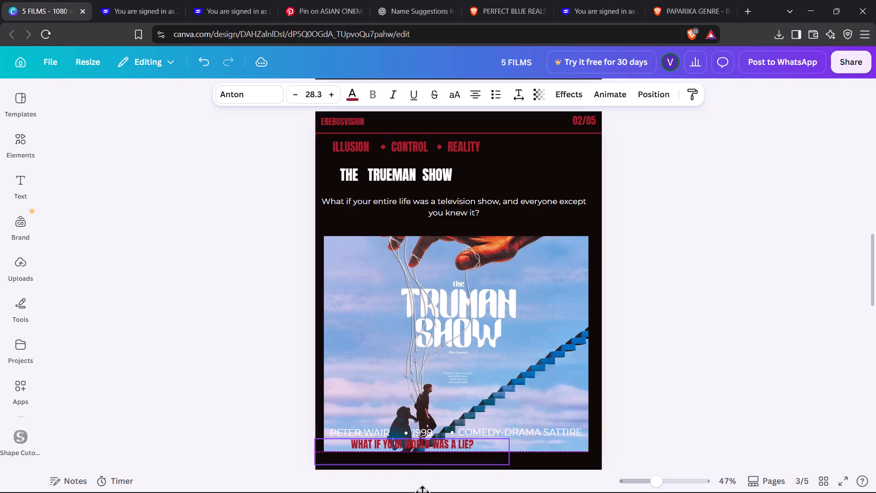
{"action": "left_click_drag", "start_coordinate": [422, 492], "coordinate": [454, 492]}
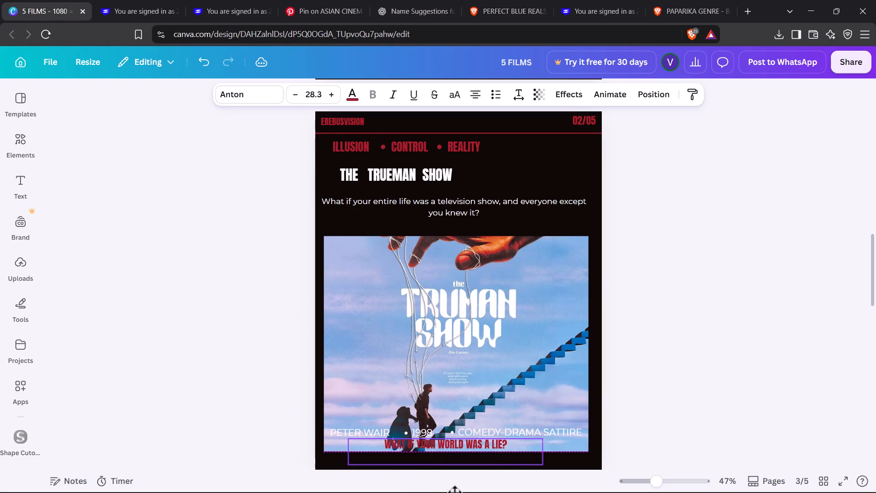
{"action": "left_click_drag", "start_coordinate": [454, 492], "coordinate": [455, 492]}
{"action": "left_click", "coordinate": [731, 357]}
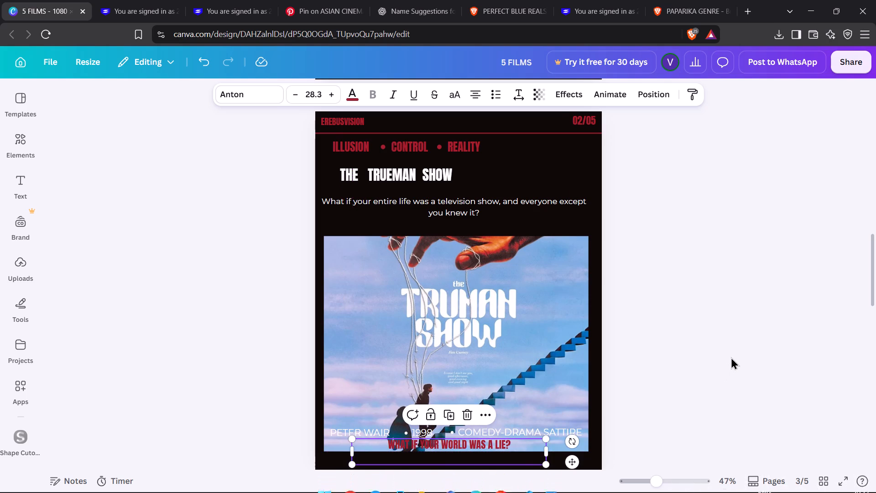
Shorten the Truman Show image from its bottom edge so it ends just below the credit line, keeping its 996 width.
{"action": "left_click", "coordinate": [536, 386]}
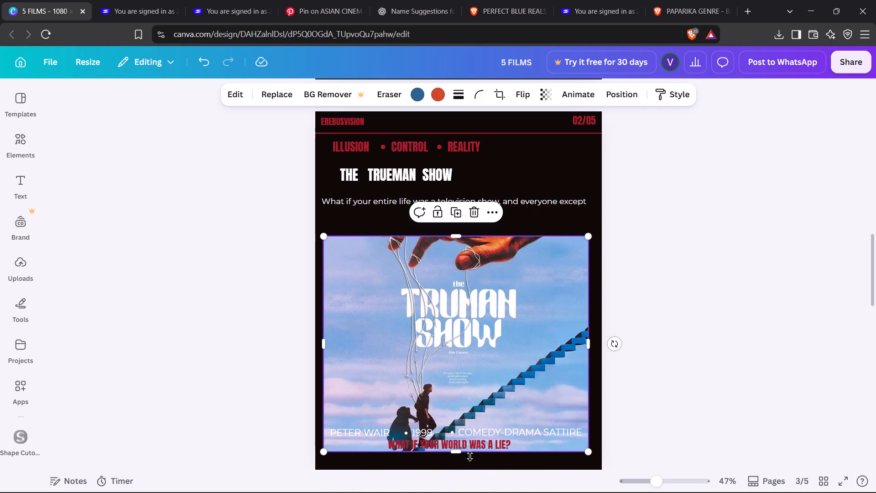
{"action": "left_click_drag", "start_coordinate": [461, 449], "coordinate": [462, 441]}
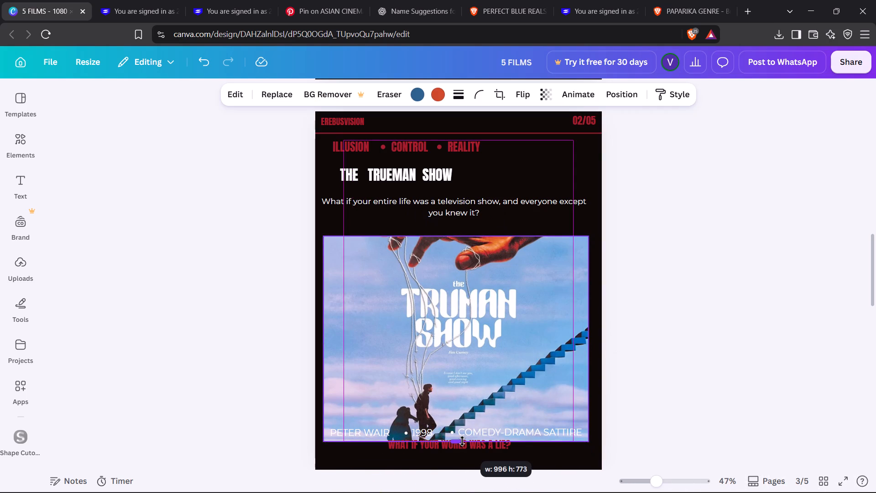
{"action": "left_click_drag", "start_coordinate": [462, 441], "coordinate": [462, 436]}
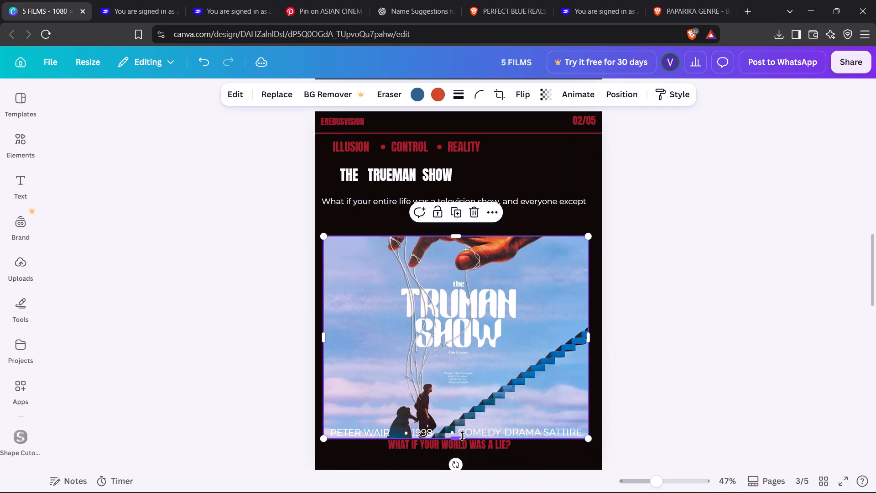
Lower the WHAT IF YOUR WORLD WAS A LIE? tagline onto the black background, with a gap of about 24 below the image.
{"action": "left_click_drag", "start_coordinate": [463, 450], "coordinate": [462, 462]}
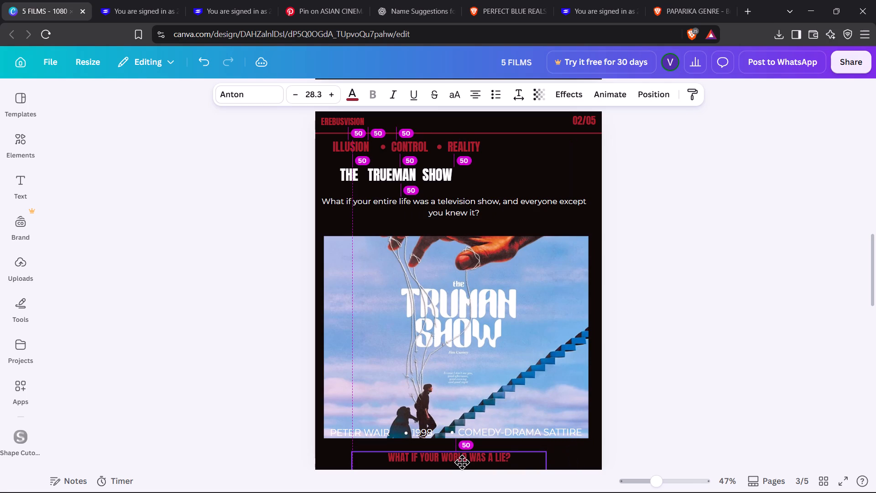
{"action": "left_click_drag", "start_coordinate": [462, 462], "coordinate": [461, 458]}
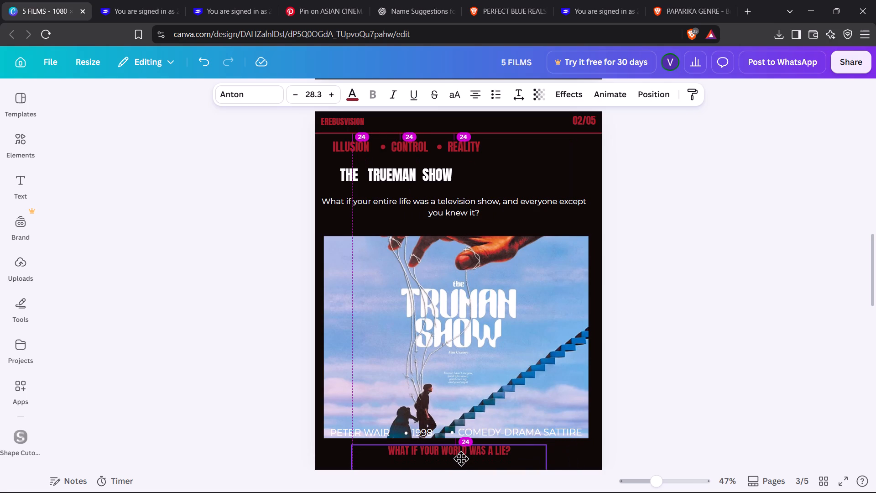
{"action": "left_click_drag", "start_coordinate": [461, 458], "coordinate": [460, 460]}
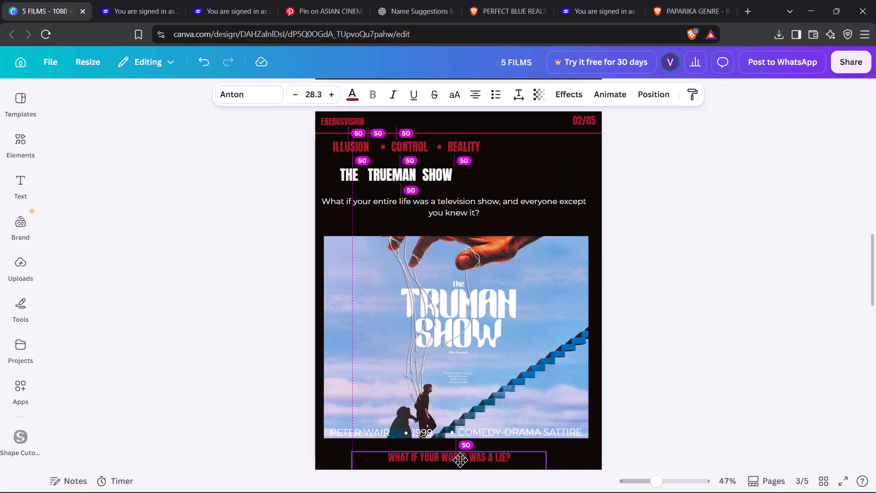
{"action": "left_click_drag", "start_coordinate": [460, 460], "coordinate": [461, 458]}
{"action": "left_click", "coordinate": [721, 336]}
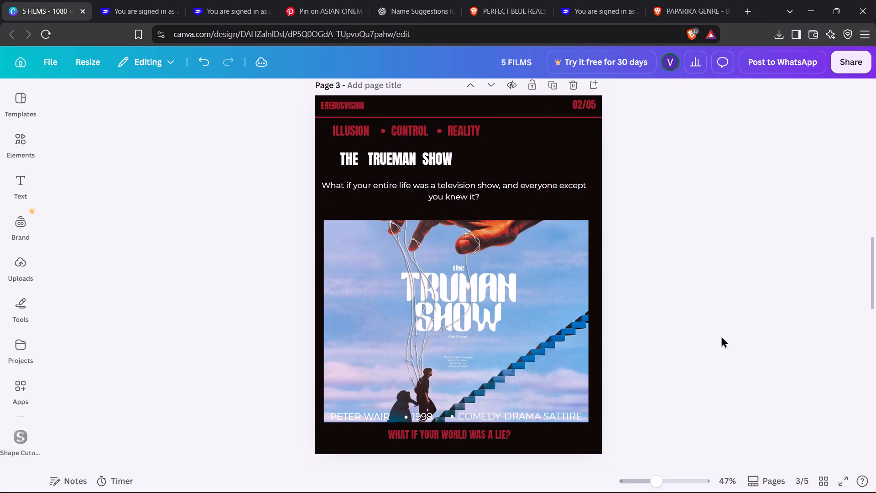
Move the Truman Show image up and centre it horizontally so its bottom edge sits just above the credit line.
{"action": "left_click_drag", "start_coordinate": [525, 356], "coordinate": [527, 347]}
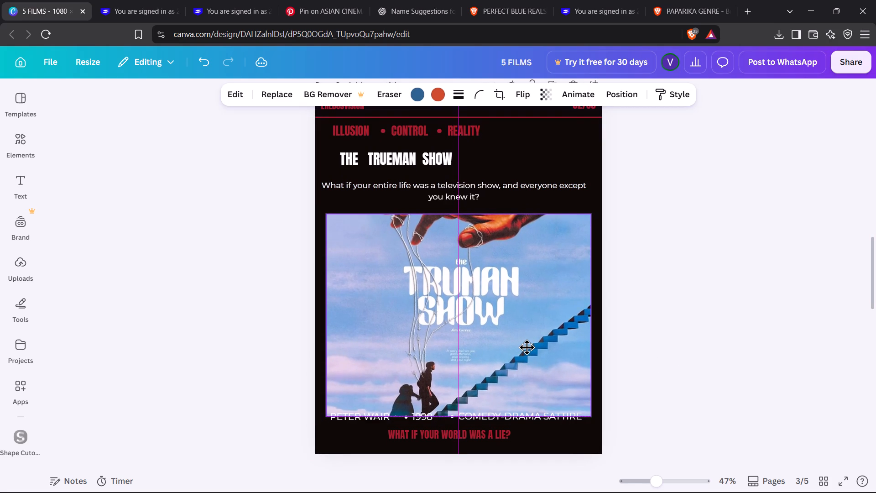
{"action": "left_click_drag", "start_coordinate": [527, 347], "coordinate": [528, 342]}
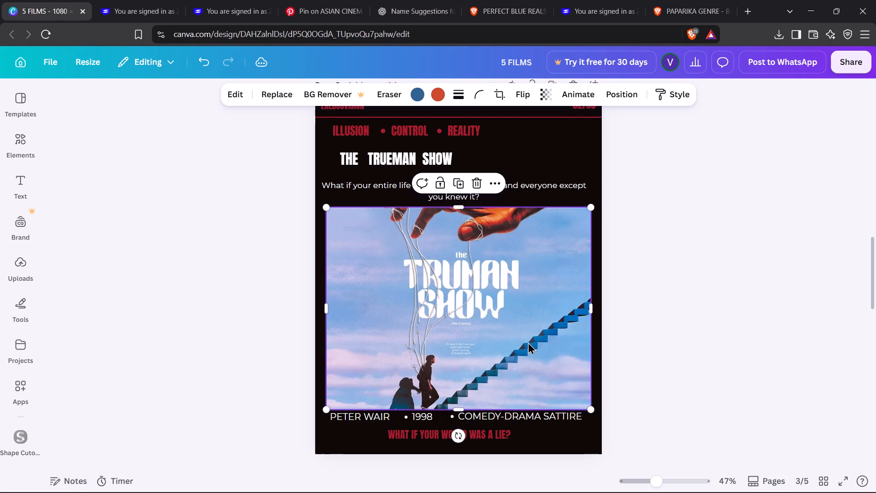
Examine the OBSESSION slide's image, tagline and credit layout and compare it with the Truman Show slide.
{"action": "scroll", "coordinate": [528, 342], "scroll_direction": "down", "scroll_amount": 6}
{"action": "scroll", "coordinate": [528, 342], "scroll_direction": "up", "scroll_amount": 1}
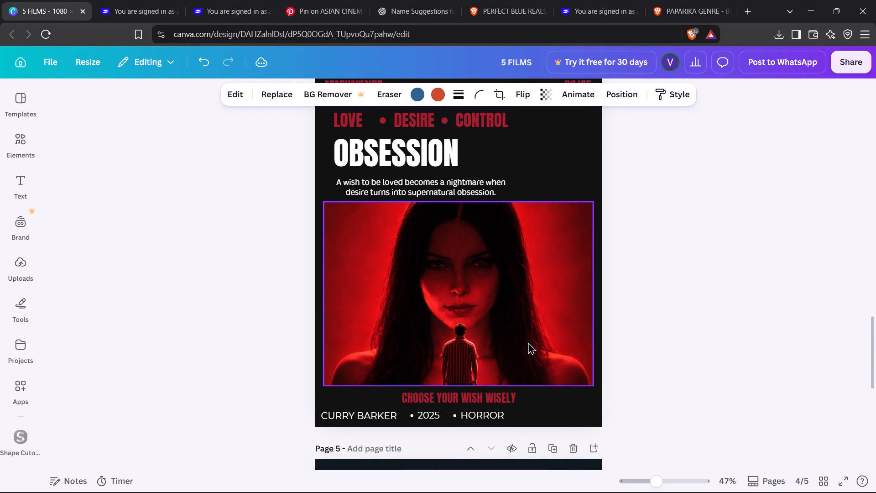
{"action": "scroll", "coordinate": [528, 342], "scroll_direction": "up", "scroll_amount": 1}
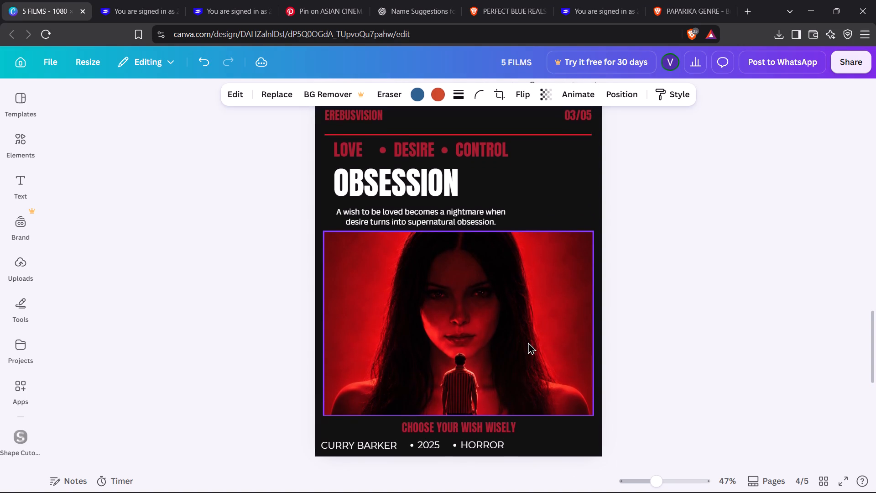
{"action": "scroll", "coordinate": [528, 342], "scroll_direction": "up", "scroll_amount": 1}
{"action": "left_click", "coordinate": [696, 315]}
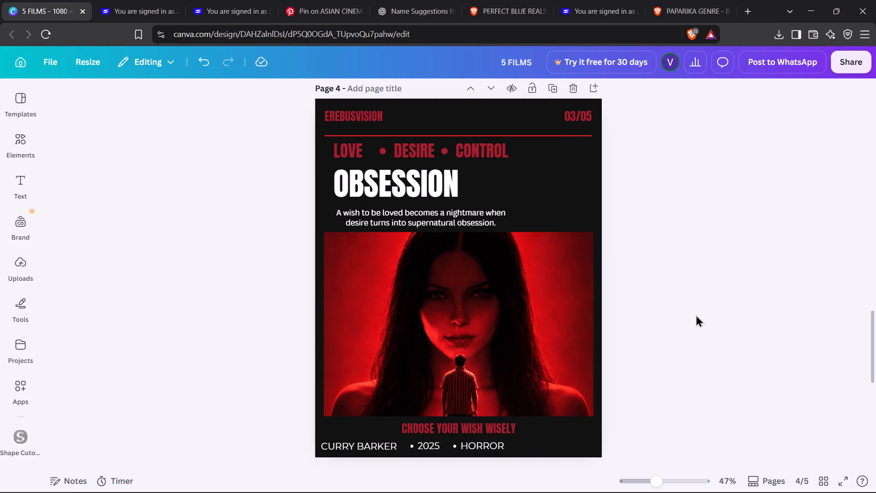
{"action": "scroll", "coordinate": [696, 315], "scroll_direction": "up", "scroll_amount": 4}
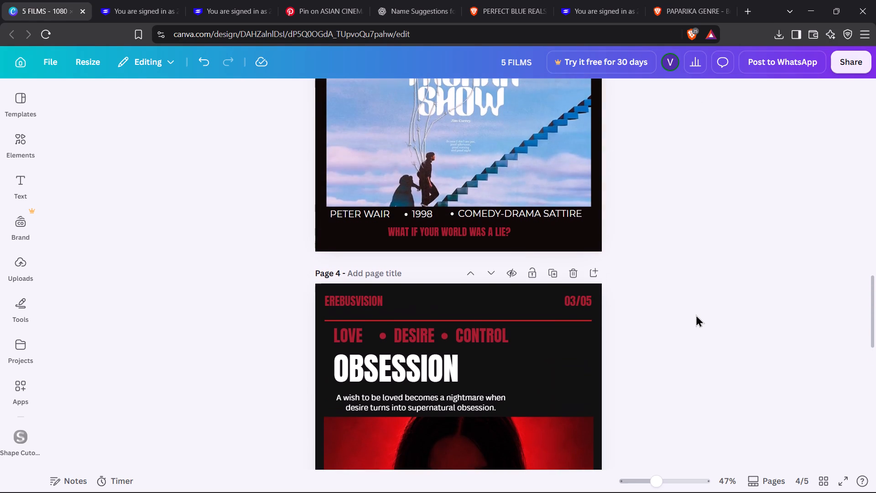
{"action": "scroll", "coordinate": [696, 315], "scroll_direction": "up", "scroll_amount": 2}
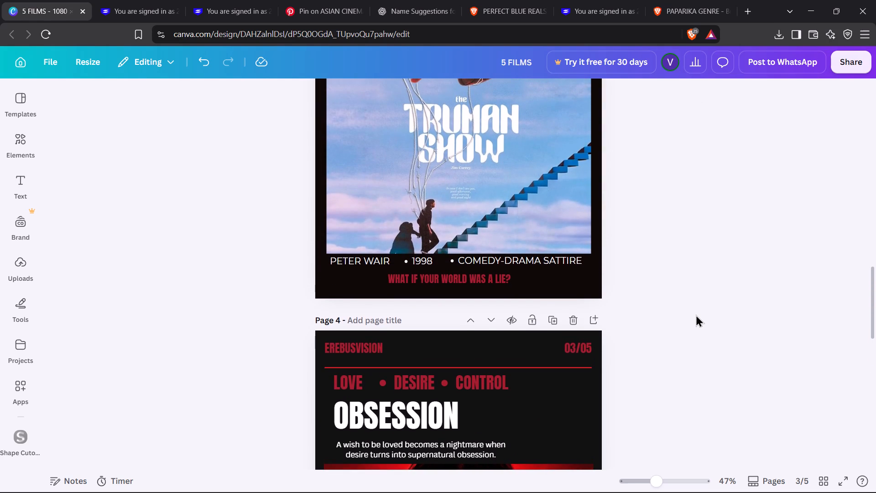
{"action": "scroll", "coordinate": [696, 315], "scroll_direction": "up", "scroll_amount": 1}
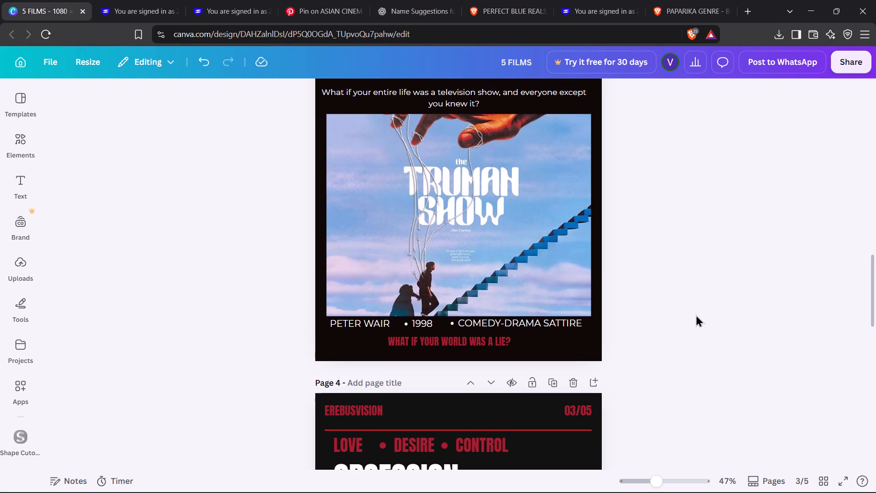
Shift the Truman Show image, its three credit texts and the tagline slightly down together, keeping the image horizontally centred.
{"action": "left_click", "coordinate": [459, 340]}
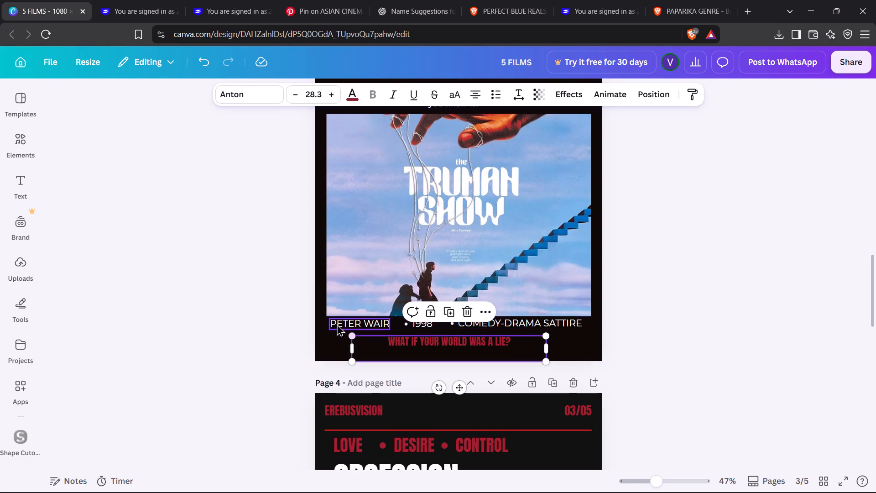
{"action": "left_click_drag", "start_coordinate": [323, 314], "coordinate": [540, 341]}
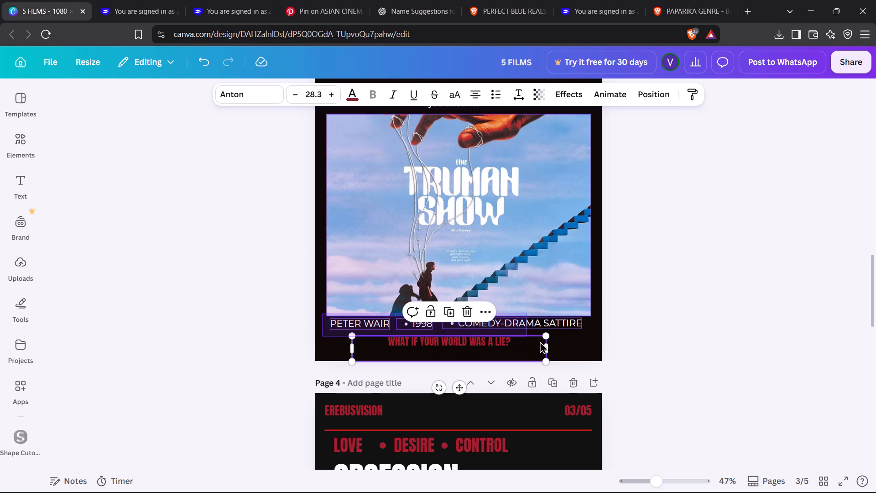
{"action": "left_click_drag", "start_coordinate": [540, 341], "coordinate": [586, 341]}
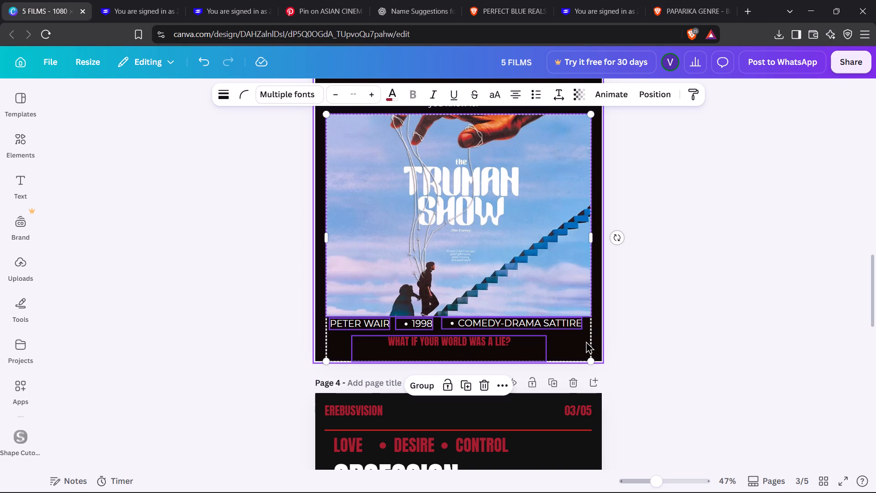
{"action": "left_click_drag", "start_coordinate": [524, 325], "coordinate": [530, 354]}
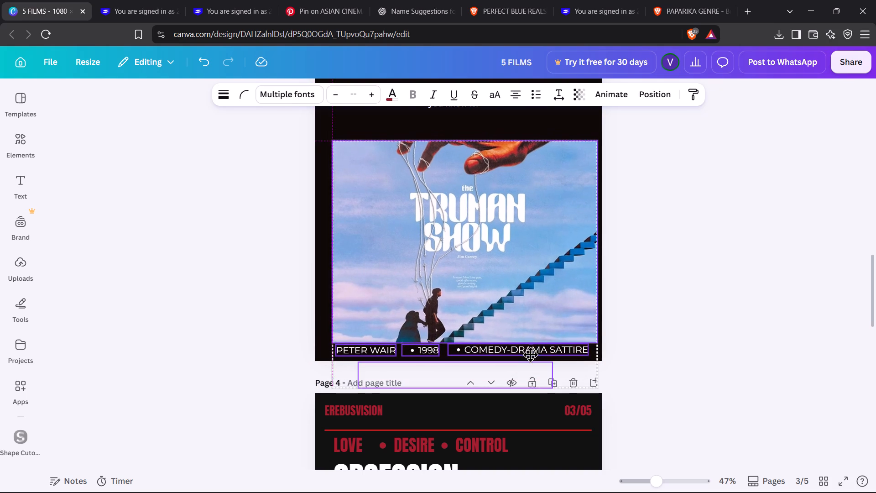
{"action": "left_click_drag", "start_coordinate": [530, 354], "coordinate": [526, 334]}
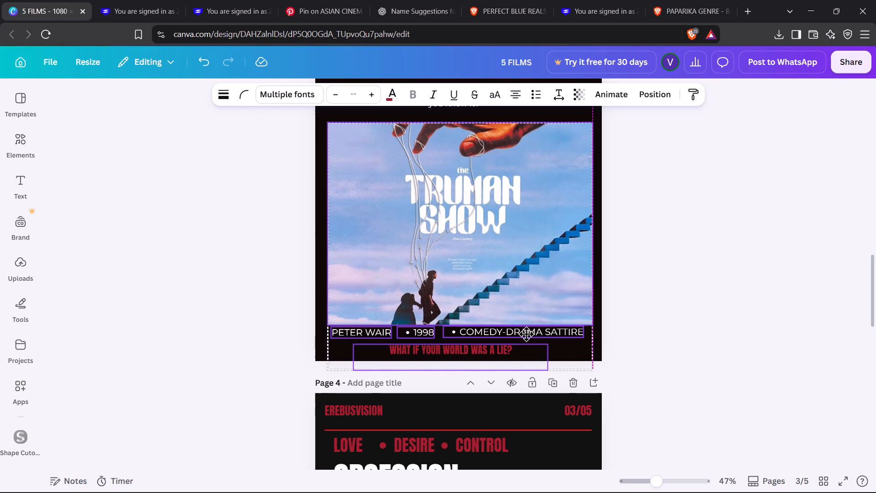
{"action": "left_click_drag", "start_coordinate": [526, 334], "coordinate": [521, 340]}
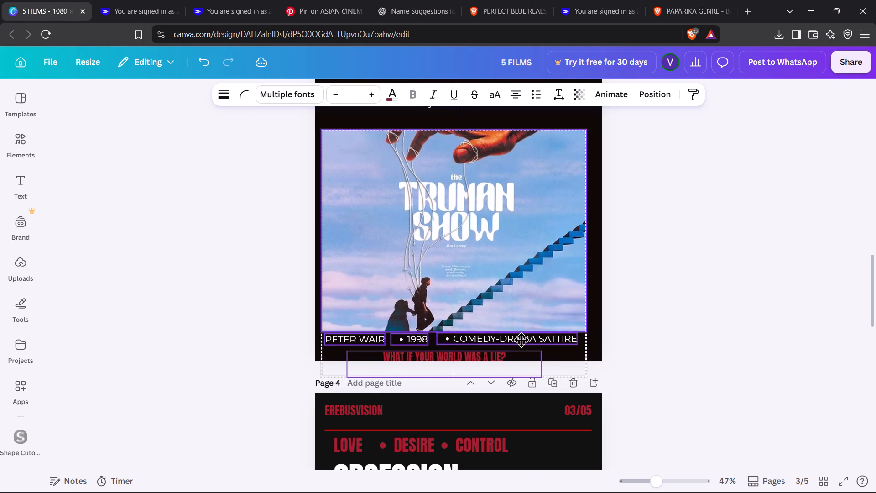
{"action": "left_click_drag", "start_coordinate": [521, 340], "coordinate": [522, 333]}
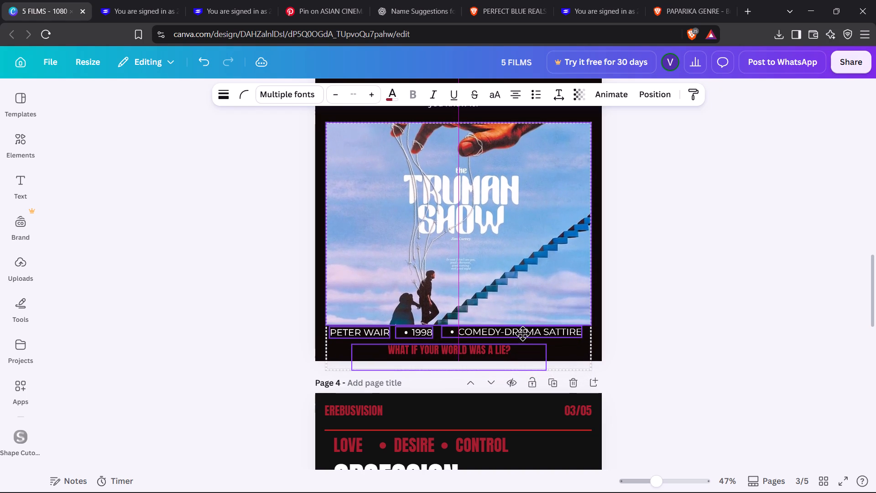
{"action": "left_click_drag", "start_coordinate": [522, 333], "coordinate": [523, 332]}
{"action": "left_click", "coordinate": [660, 326]}
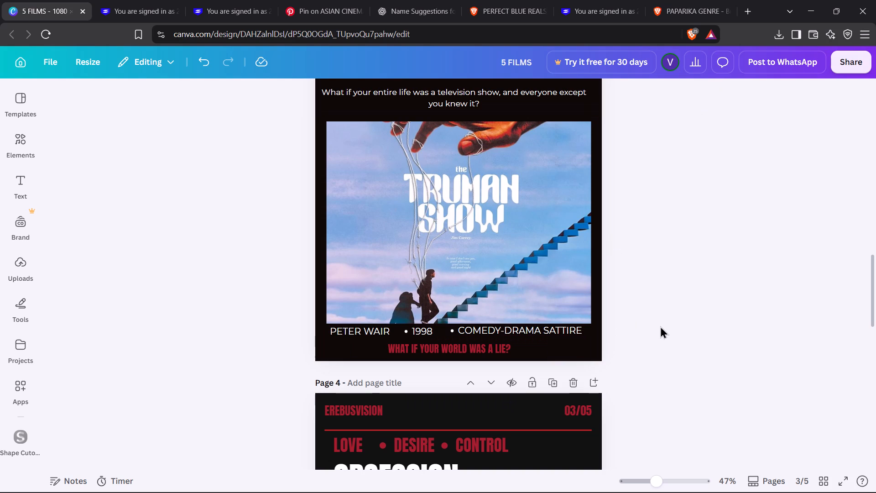
On the page 2 slide, move the “WHEN DREAMS AND REALITY COLLIDE.” tagline below the credit line, near the slide's bottom edge.
{"action": "scroll", "coordinate": [527, 312], "scroll_direction": "up", "scroll_amount": 4}
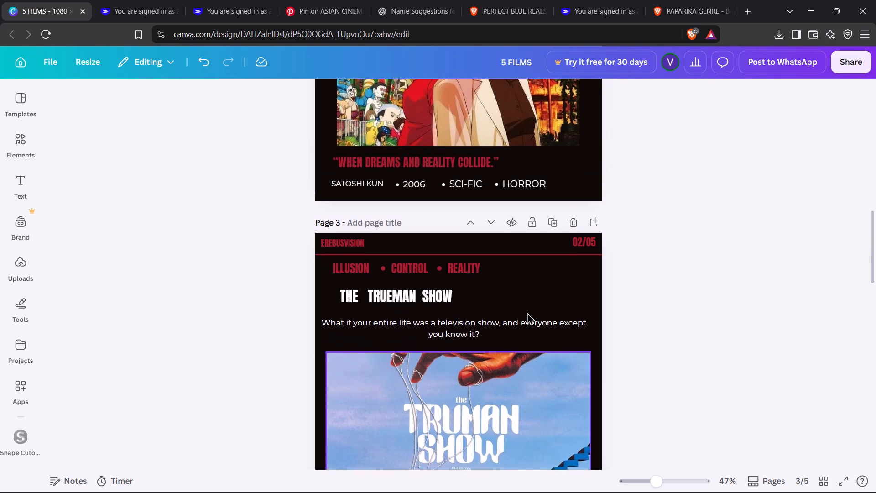
{"action": "scroll", "coordinate": [527, 312], "scroll_direction": "up", "scroll_amount": 3}
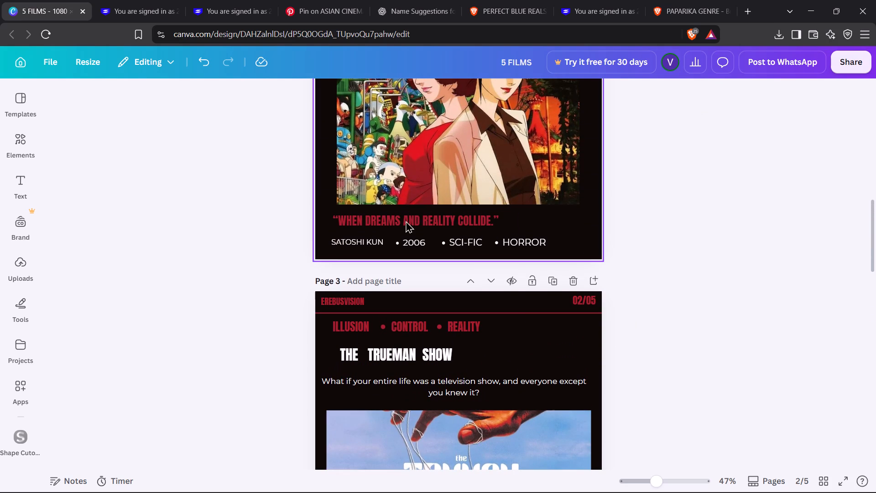
{"action": "left_click_drag", "start_coordinate": [375, 221], "coordinate": [406, 257]}
Move the page 2 slide's director name and bulleted 2006 up into one aligned row between the film image and the tagline.
{"action": "left_click_drag", "start_coordinate": [354, 241], "coordinate": [360, 229]}
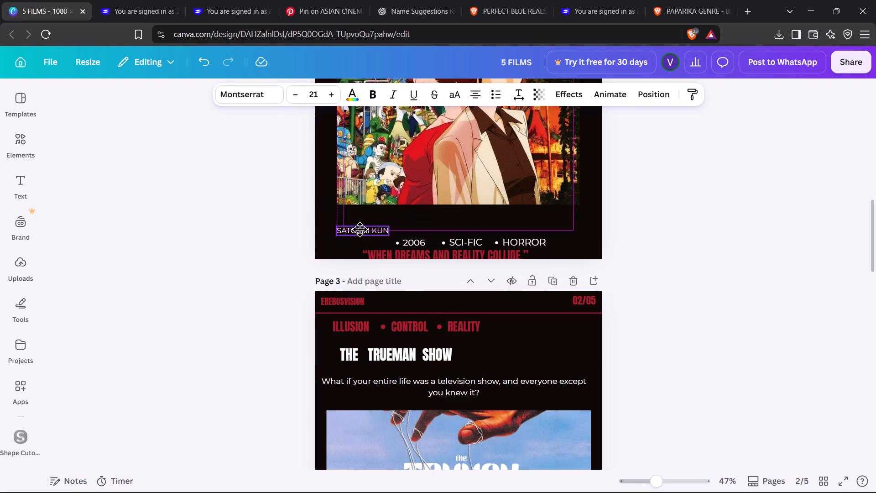
{"action": "left_click_drag", "start_coordinate": [360, 229], "coordinate": [364, 220]}
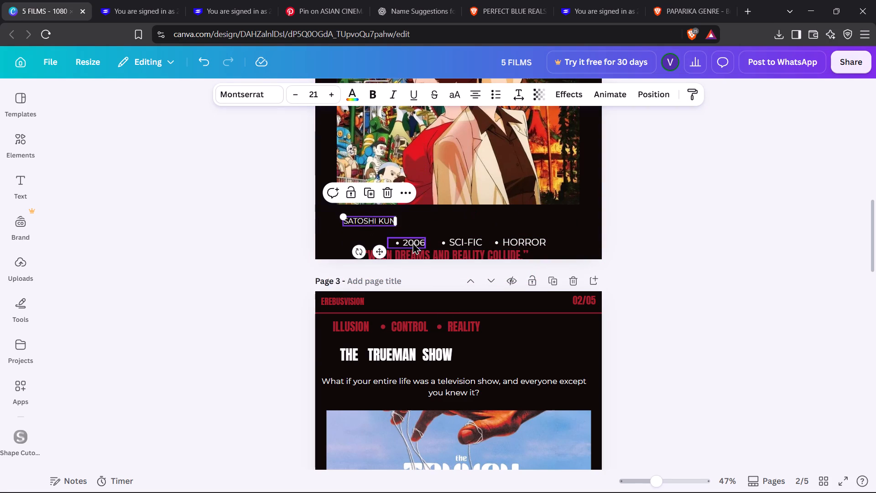
{"action": "left_click_drag", "start_coordinate": [412, 242], "coordinate": [422, 223]}
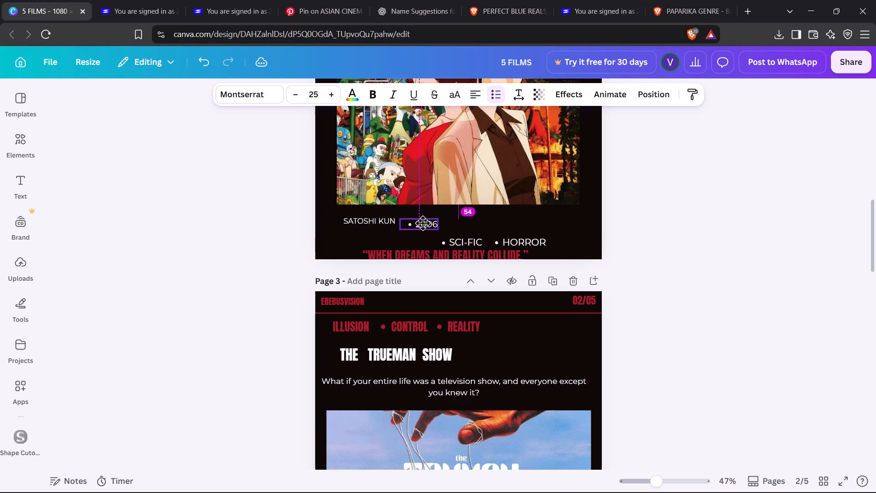
{"action": "left_click_drag", "start_coordinate": [422, 223], "coordinate": [424, 220]}
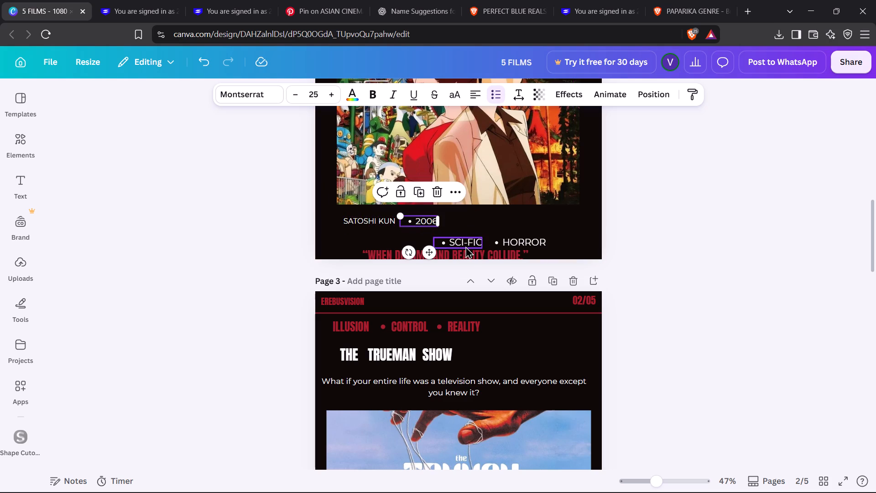
{"action": "right_click_drag", "start_coordinate": [465, 246], "coordinate": [469, 233]}
{"action": "left_click", "coordinate": [713, 150]}
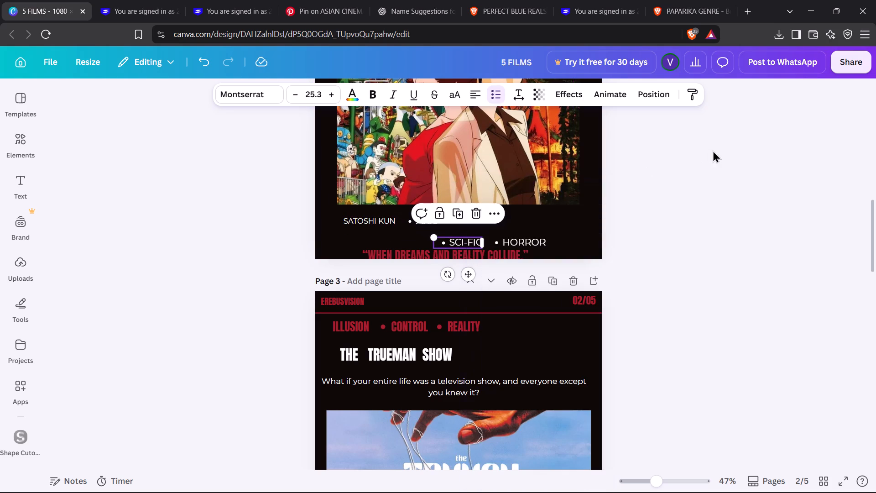
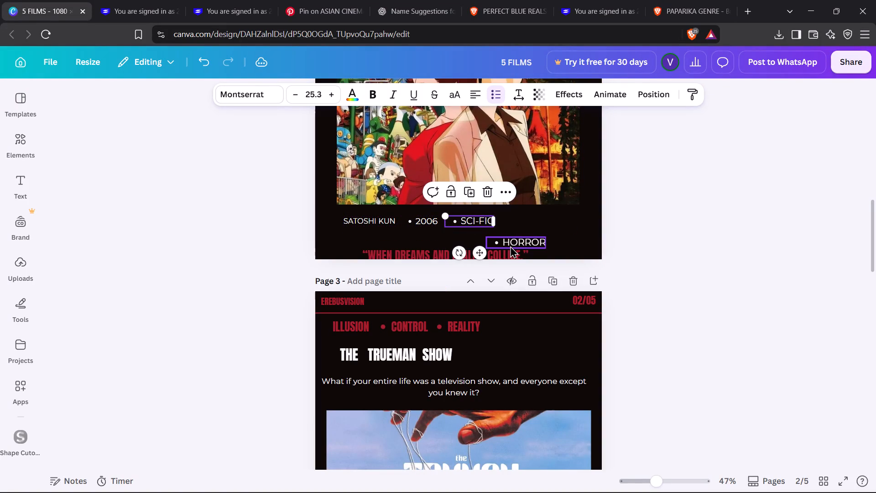
Complete the page 2 credit row by aligning bulleted HORROR after SCI-FIC, and raise the tagline just beneath the row.
{"action": "left_click_drag", "start_coordinate": [510, 246], "coordinate": [519, 226]}
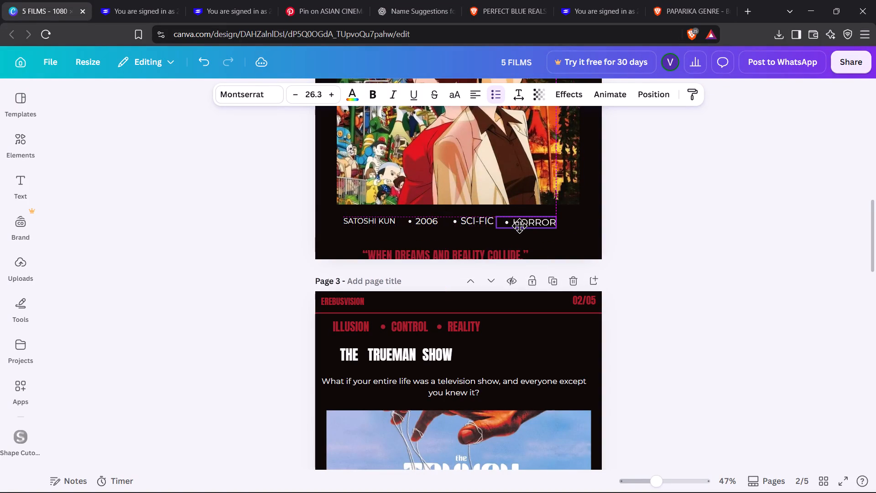
{"action": "left_click_drag", "start_coordinate": [519, 226], "coordinate": [521, 225]}
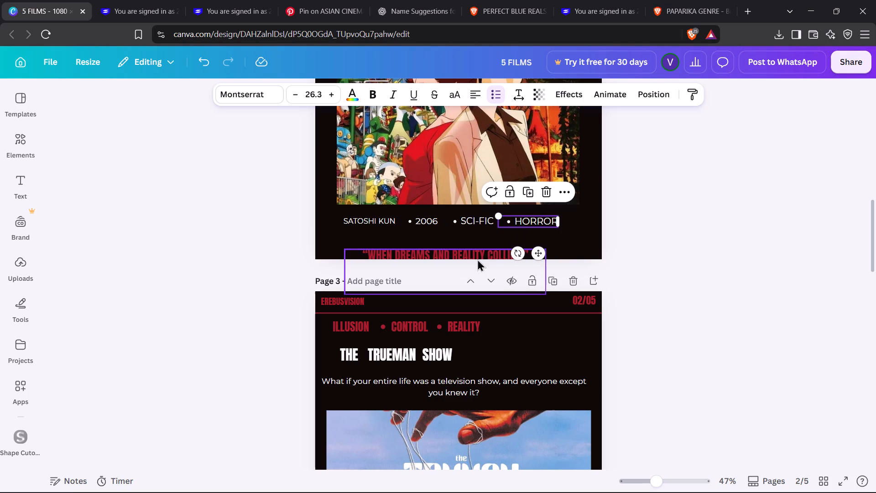
{"action": "left_click_drag", "start_coordinate": [477, 259], "coordinate": [480, 246]}
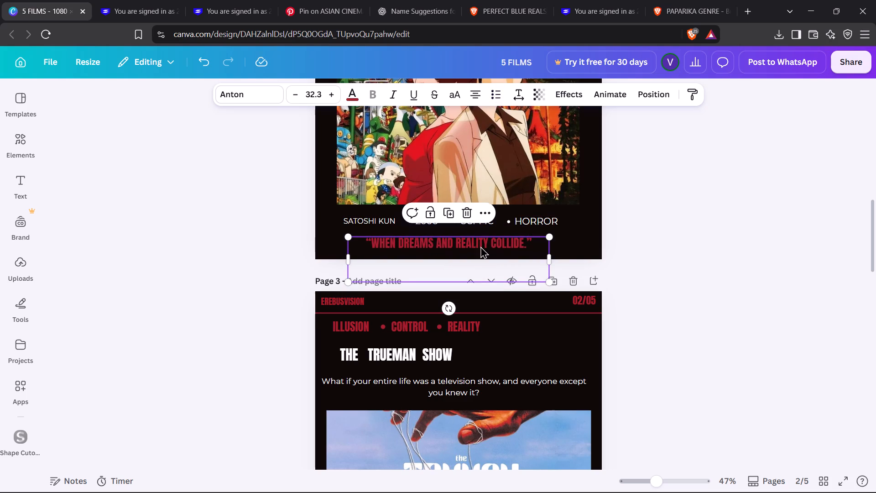
{"action": "left_click", "coordinate": [781, 188]}
Enlarge the PAPARIKA slide's film image to about 972 × 883 so its lower edge extends behind the credit row.
{"action": "left_click_drag", "start_coordinate": [364, 159], "coordinate": [452, 237]}
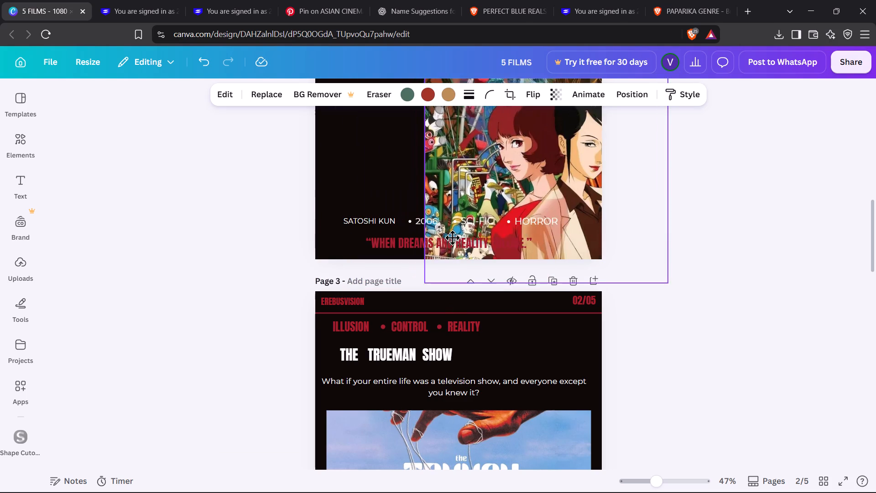
{"action": "left_click_drag", "start_coordinate": [452, 237], "coordinate": [362, 167]}
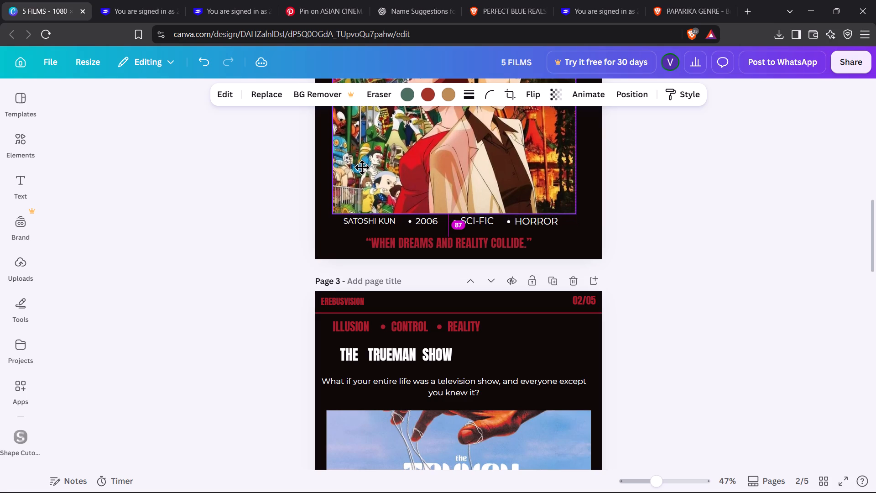
{"action": "left_click_drag", "start_coordinate": [362, 167], "coordinate": [362, 165]}
{"action": "left_click_drag", "start_coordinate": [362, 165], "coordinate": [391, 172]}
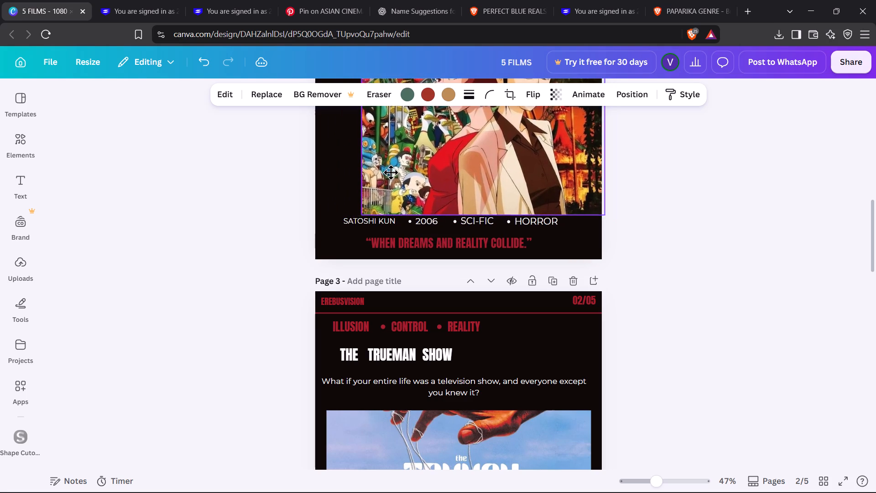
{"action": "left_click_drag", "start_coordinate": [391, 172], "coordinate": [374, 165]}
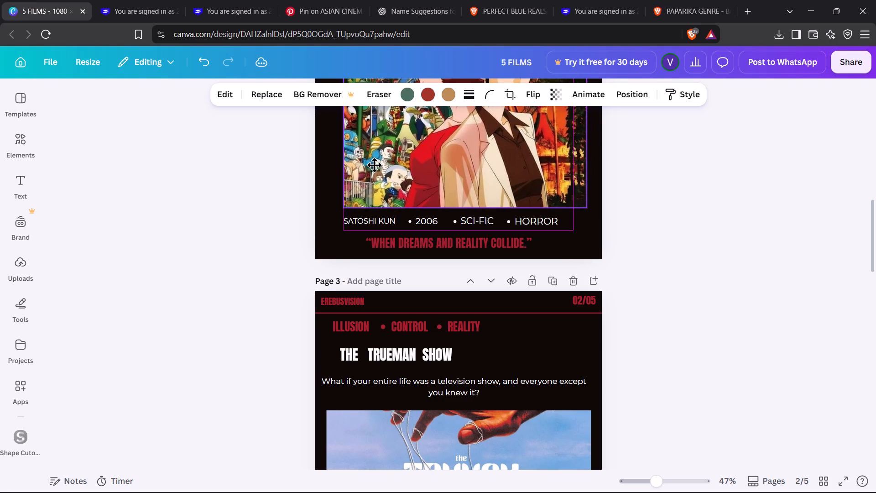
{"action": "left_click_drag", "start_coordinate": [374, 165], "coordinate": [374, 165]}
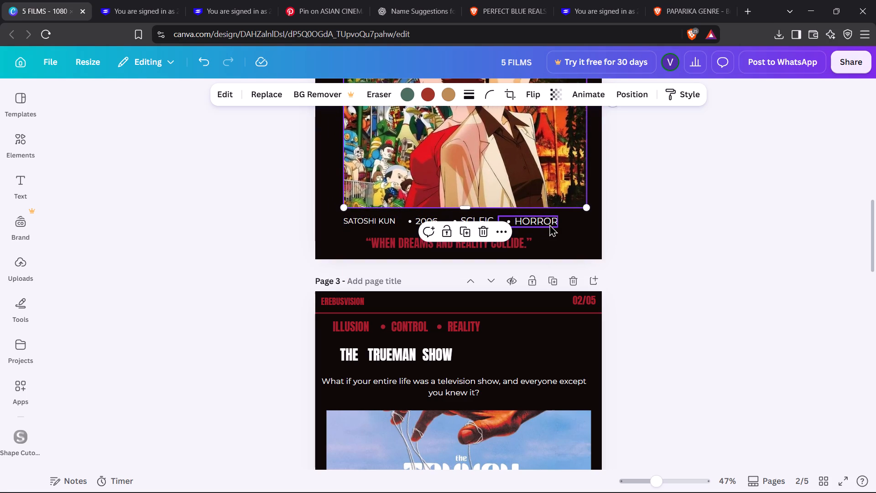
{"action": "left_click_drag", "start_coordinate": [585, 209], "coordinate": [593, 232]}
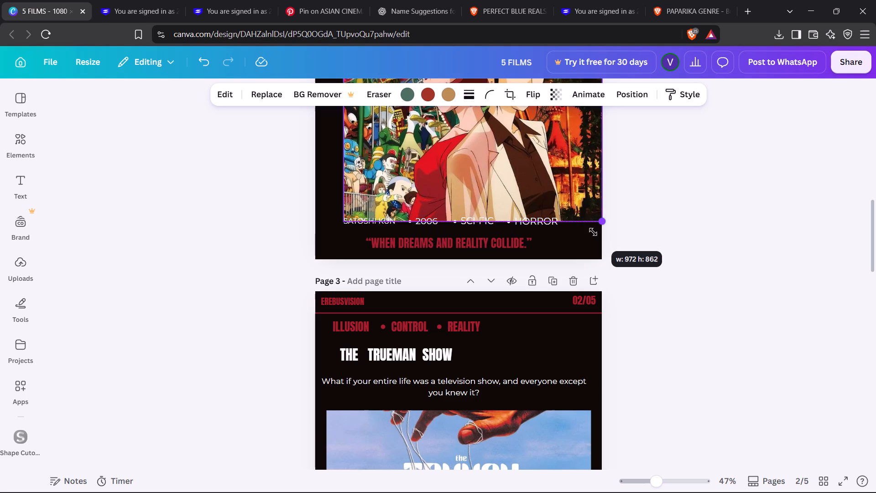
{"action": "left_click_drag", "start_coordinate": [593, 232], "coordinate": [580, 259]}
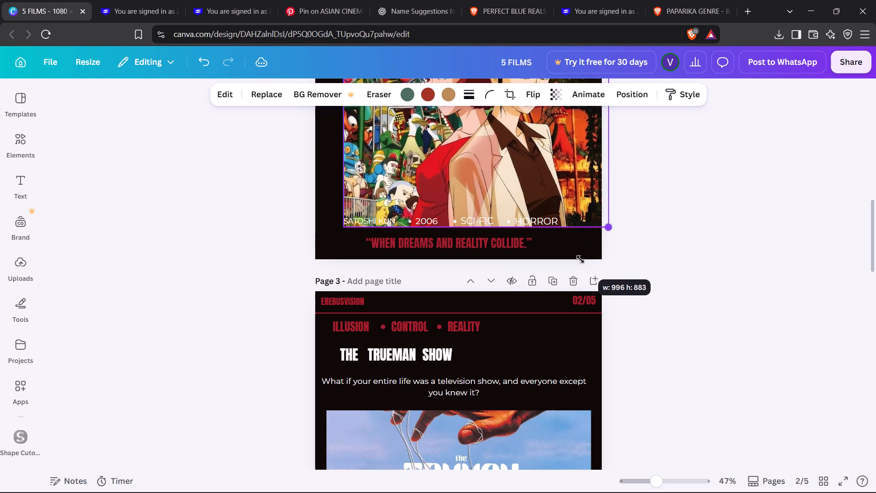
{"action": "left_click_drag", "start_coordinate": [580, 259], "coordinate": [574, 254]}
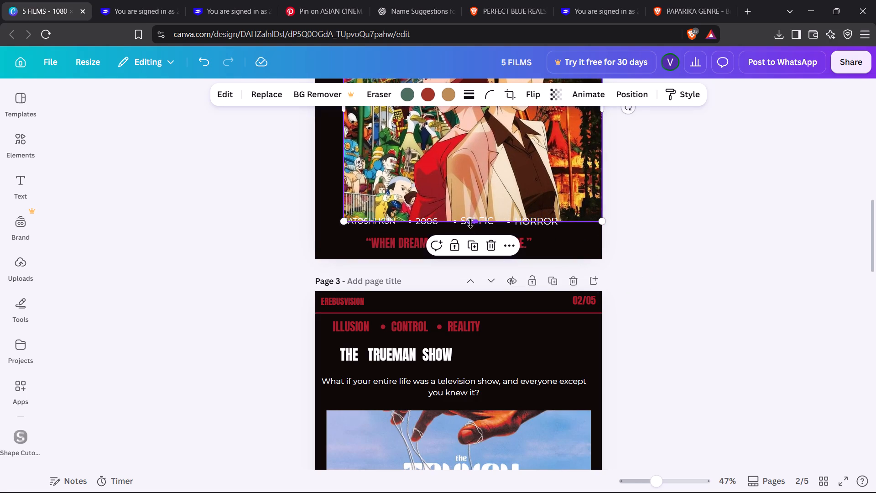
{"action": "left_click_drag", "start_coordinate": [470, 223], "coordinate": [468, 231]}
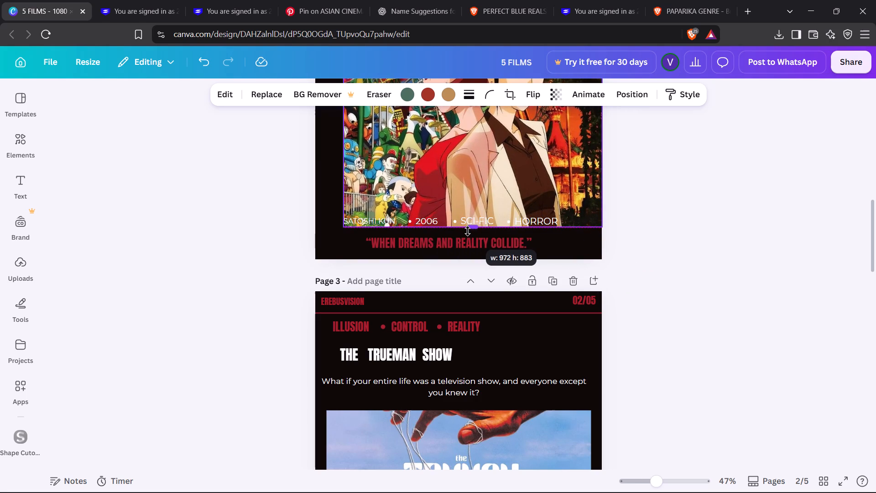
{"action": "left_click_drag", "start_coordinate": [468, 231], "coordinate": [469, 230]}
{"action": "left_click", "coordinate": [679, 209]}
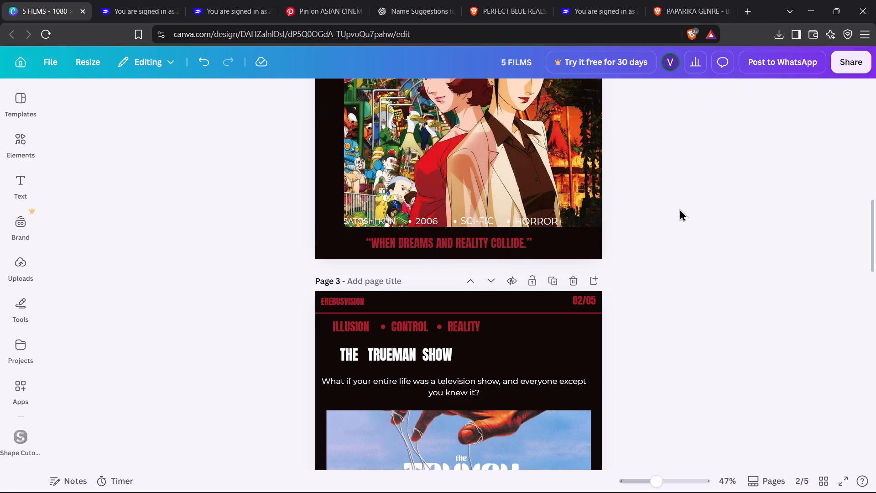
Centre the enlarged PAPARIKA image horizontally on the slide, with the credits over its lower edge and the tagline clear below.
{"action": "scroll", "coordinate": [679, 209], "scroll_direction": "up", "scroll_amount": 3}
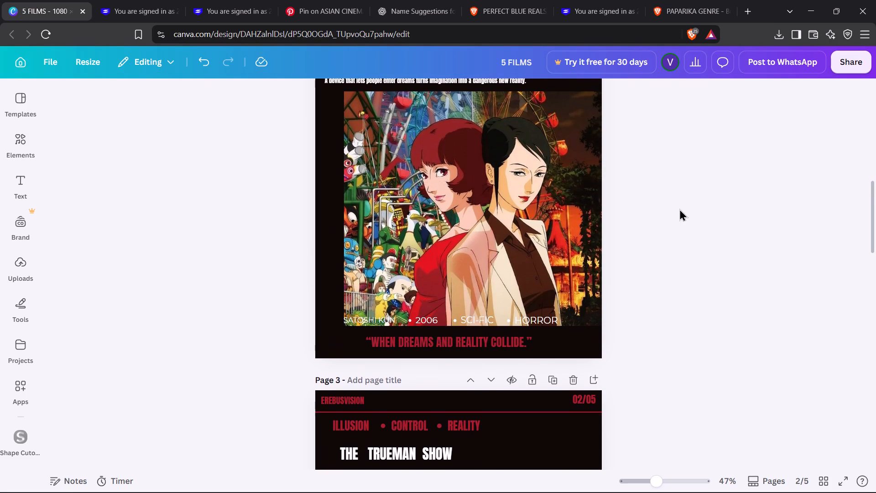
{"action": "scroll", "coordinate": [679, 209], "scroll_direction": "up", "scroll_amount": 3}
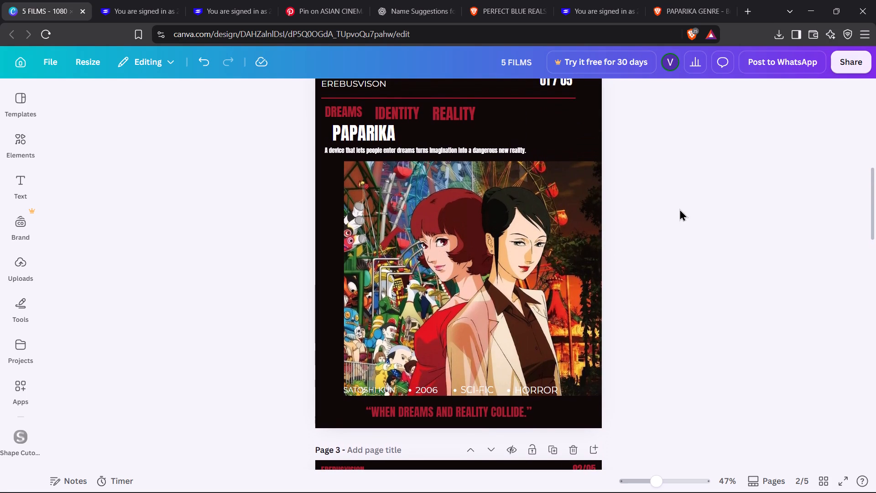
{"action": "right_click_drag", "start_coordinate": [508, 306], "coordinate": [485, 307]}
{"action": "left_click", "coordinate": [435, 320]}
{"action": "left_click_drag", "start_coordinate": [435, 320], "coordinate": [418, 321]}
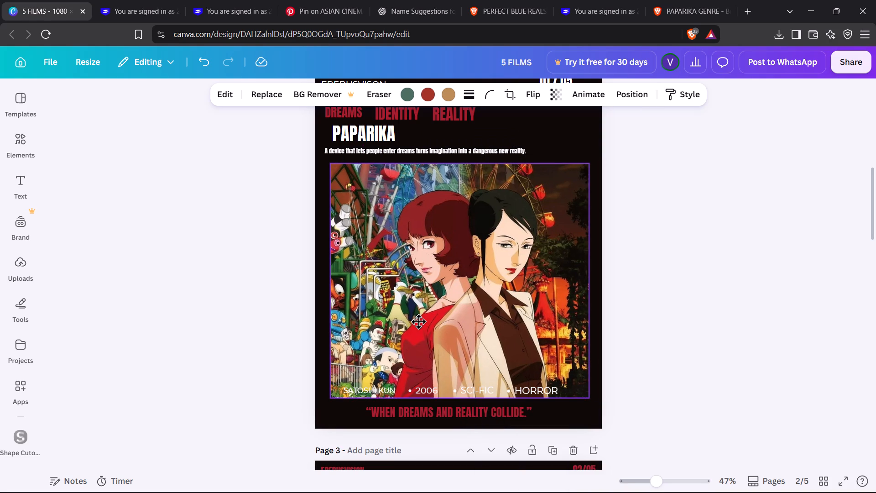
{"action": "left_click_drag", "start_coordinate": [418, 321], "coordinate": [422, 325]}
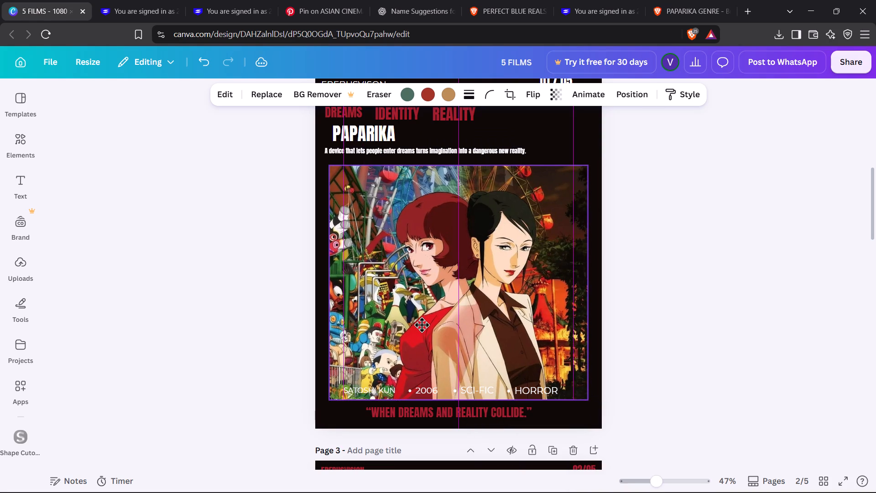
{"action": "left_click_drag", "start_coordinate": [422, 325], "coordinate": [417, 323]}
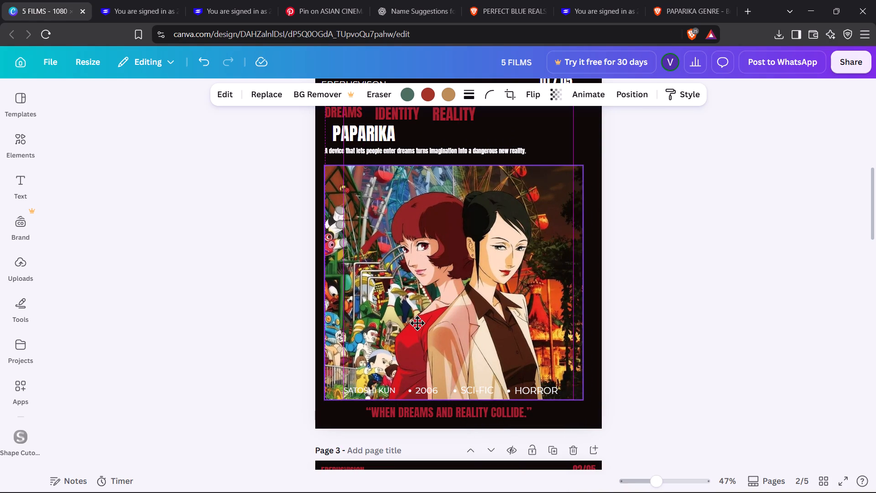
{"action": "left_click_drag", "start_coordinate": [417, 323], "coordinate": [422, 322]}
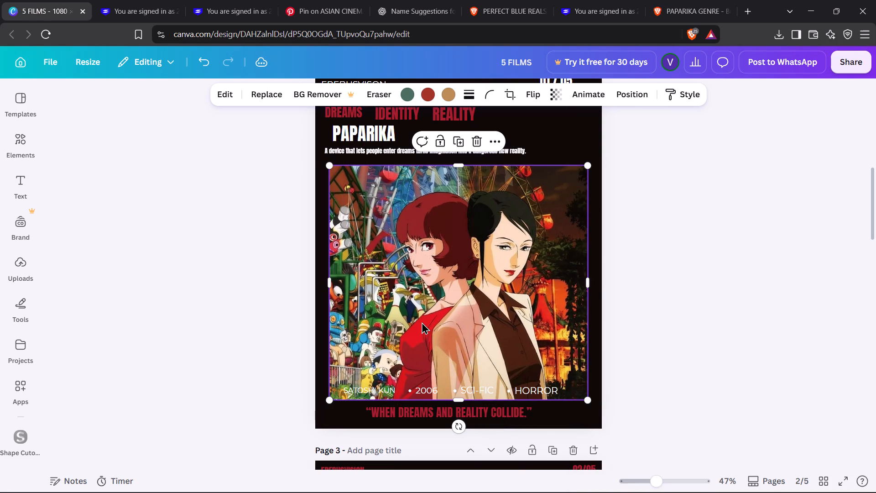
{"action": "left_click", "coordinate": [701, 287]}
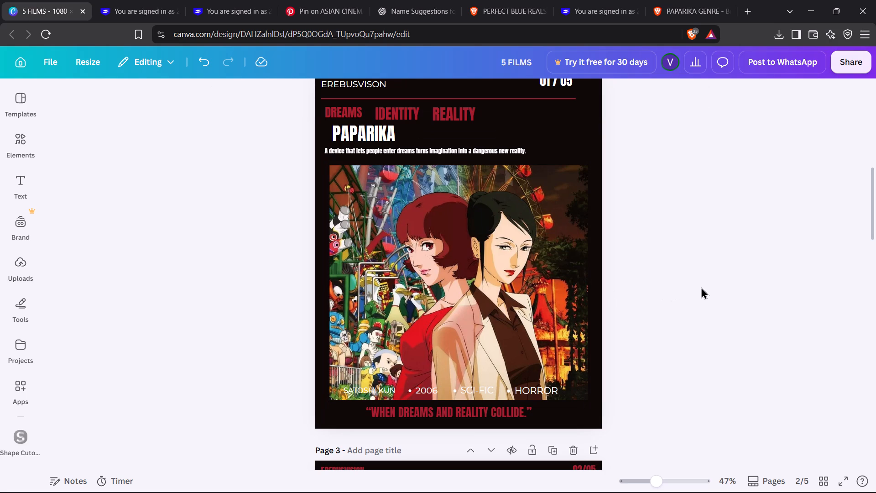
Examine the PAPARIKA slide's full layout and compare its image, credits and tagline with the Truman Show slide.
{"action": "scroll", "coordinate": [701, 287], "scroll_direction": "up", "scroll_amount": 4}
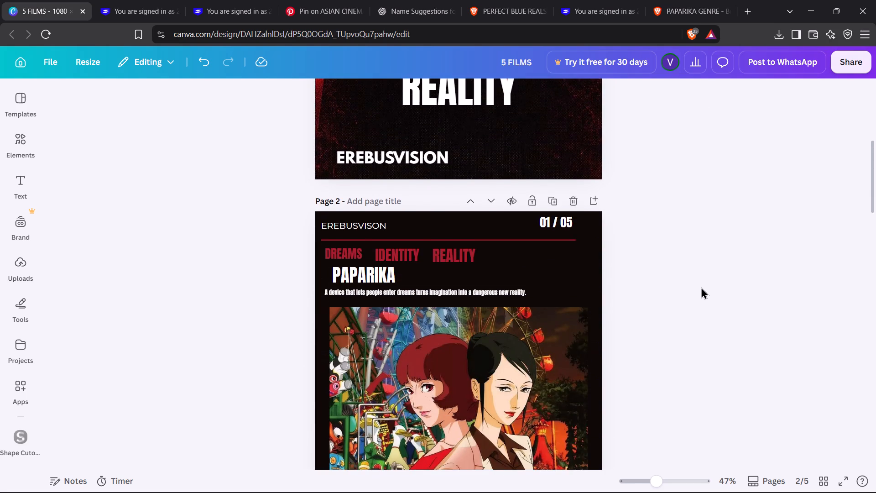
{"action": "scroll", "coordinate": [701, 287], "scroll_direction": "down", "scroll_amount": 6}
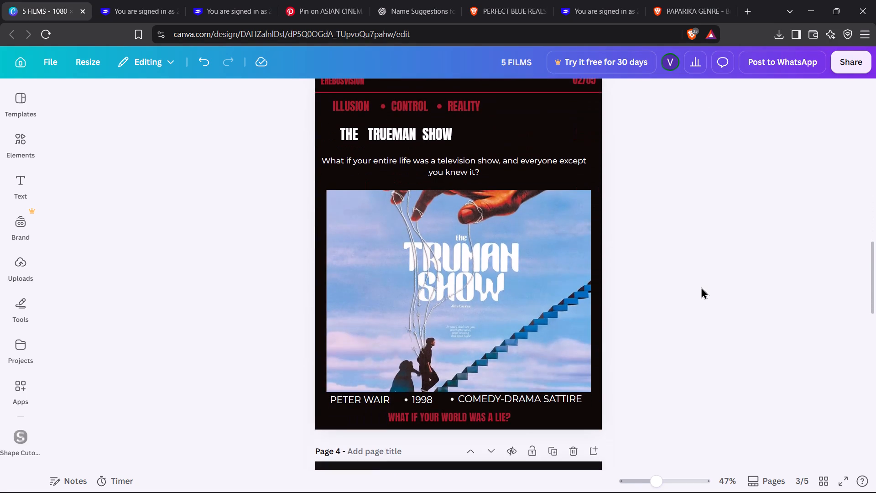
{"action": "scroll", "coordinate": [701, 287], "scroll_direction": "down", "scroll_amount": 1}
{"action": "scroll", "coordinate": [701, 287], "scroll_direction": "up", "scroll_amount": 3}
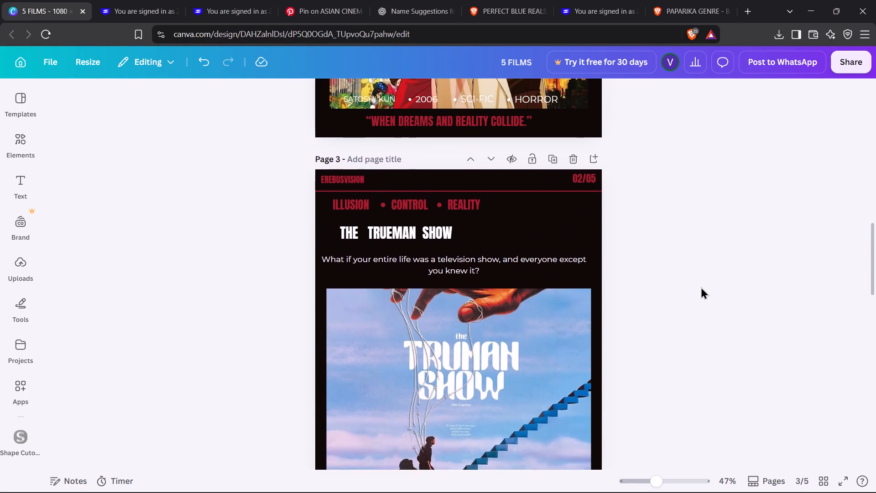
{"action": "scroll", "coordinate": [701, 287], "scroll_direction": "up", "scroll_amount": 6}
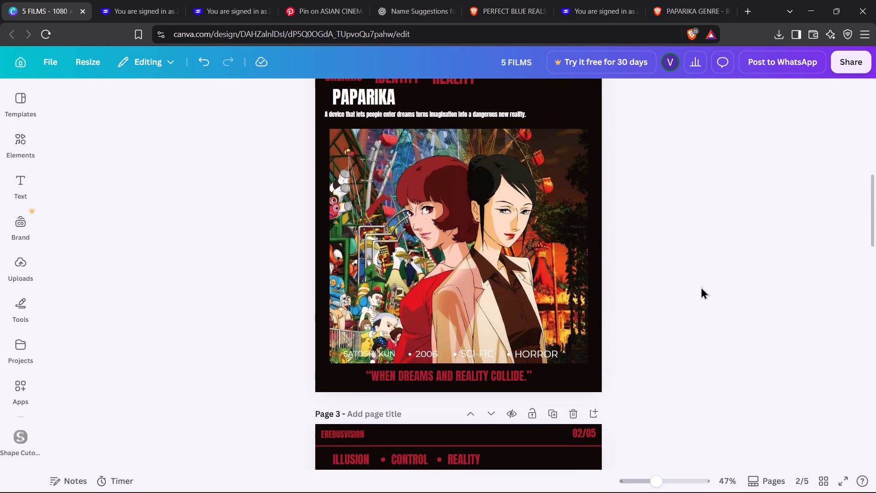
{"action": "scroll", "coordinate": [701, 287], "scroll_direction": "up", "scroll_amount": 1}
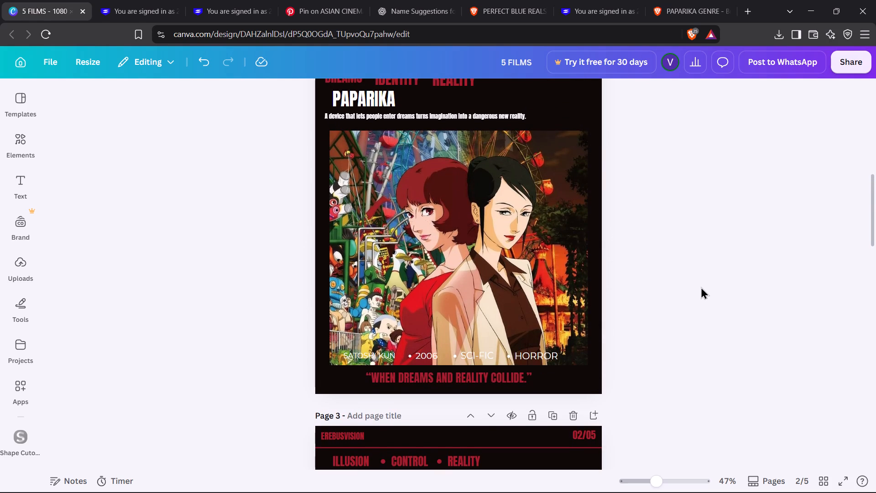
{"action": "scroll", "coordinate": [701, 287], "scroll_direction": "right", "scroll_amount": 1}
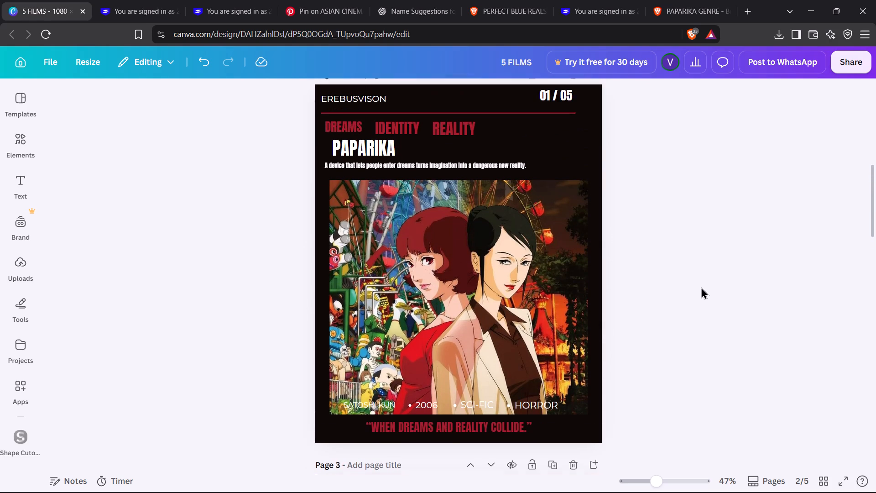
{"action": "scroll", "coordinate": [701, 287], "scroll_direction": "right", "scroll_amount": 1}
On the PERFECT BLUE slide, move the director credit, bulleted 1997 and DARK PSYCHOLOGICAL THRILLER up into one row over the image's lower edge.
{"action": "scroll", "coordinate": [701, 287], "scroll_direction": "down", "scroll_amount": 2}
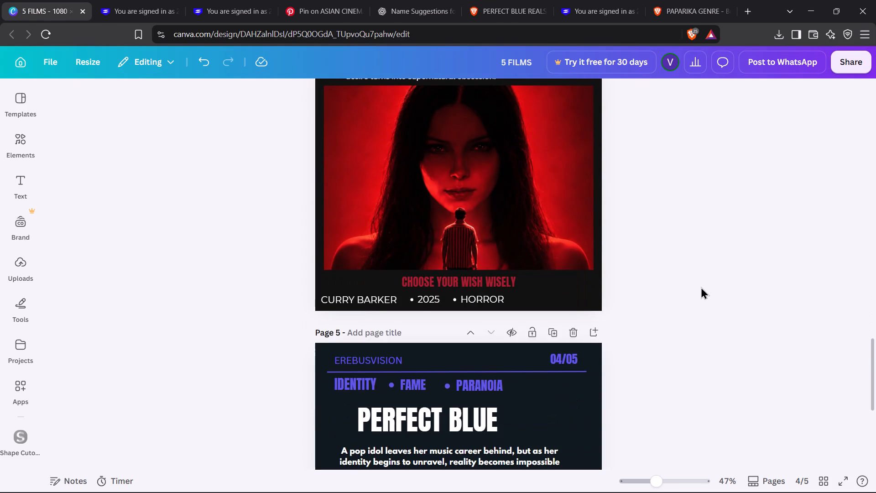
{"action": "scroll", "coordinate": [701, 287], "scroll_direction": "down", "scroll_amount": 3}
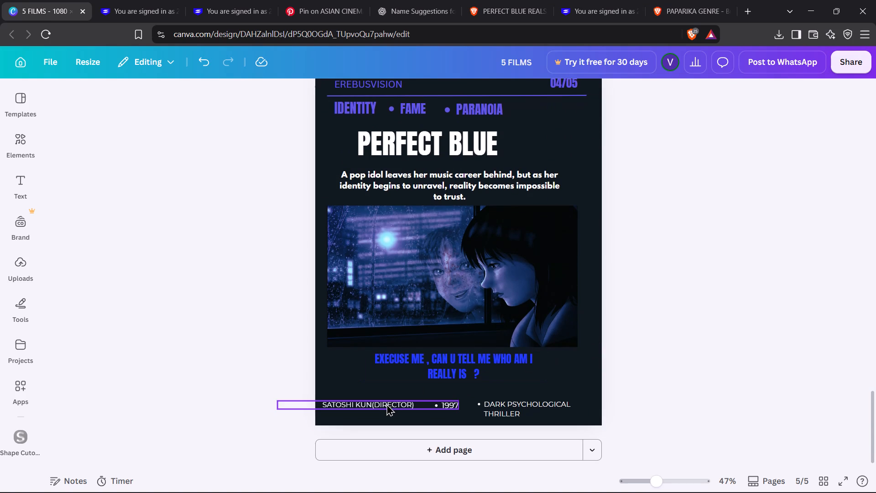
{"action": "left_click_drag", "start_coordinate": [386, 404], "coordinate": [412, 330]}
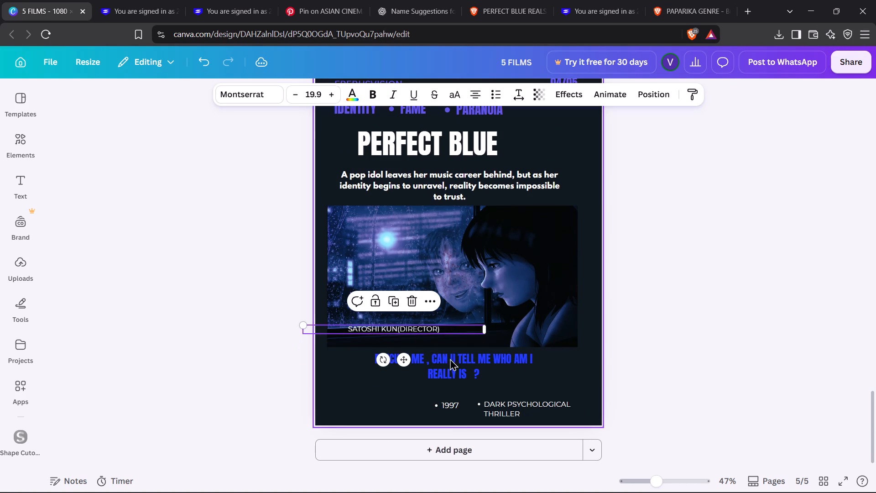
{"action": "left_click_drag", "start_coordinate": [455, 408], "coordinate": [486, 333]}
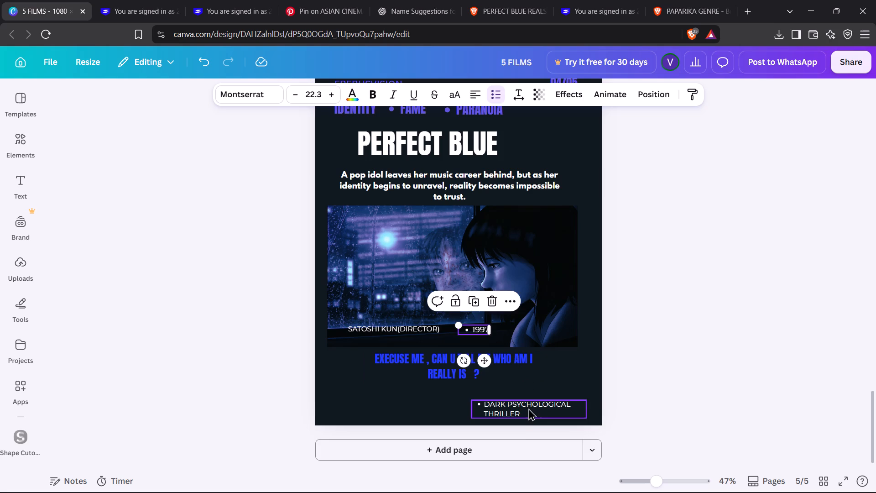
{"action": "left_click_drag", "start_coordinate": [528, 408], "coordinate": [549, 330]}
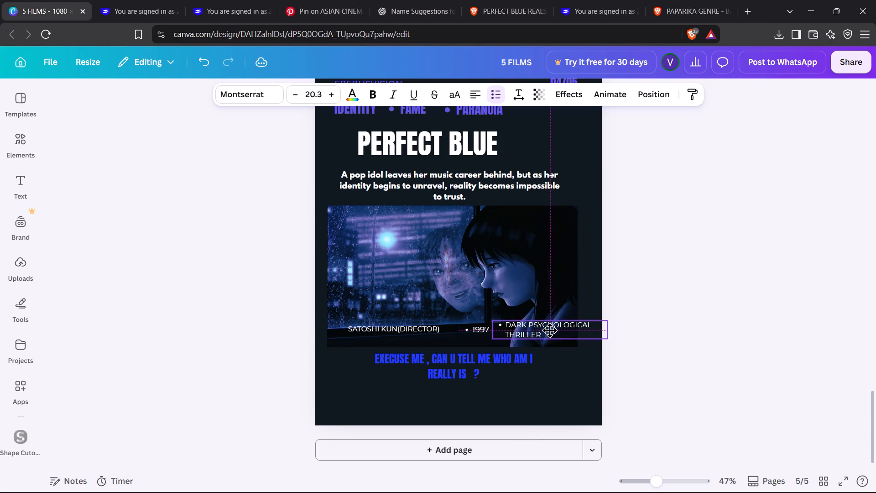
{"action": "left_click_drag", "start_coordinate": [549, 330], "coordinate": [552, 335]}
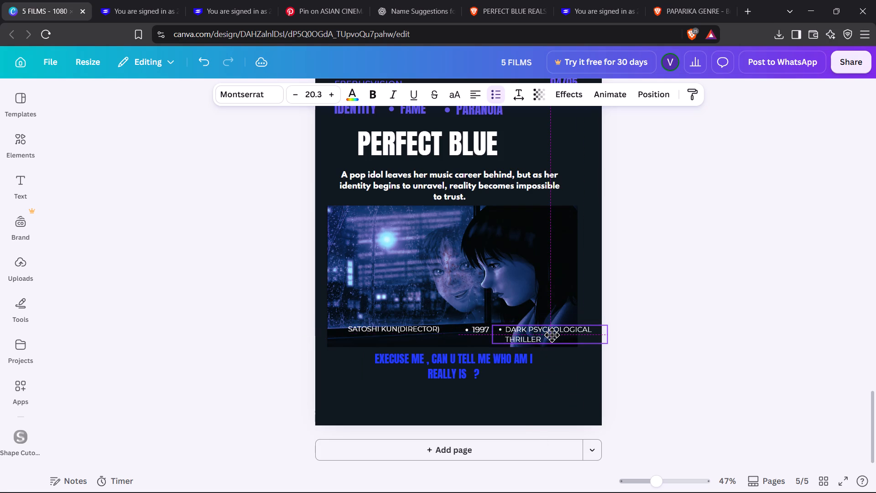
{"action": "left_click_drag", "start_coordinate": [552, 335], "coordinate": [552, 330]}
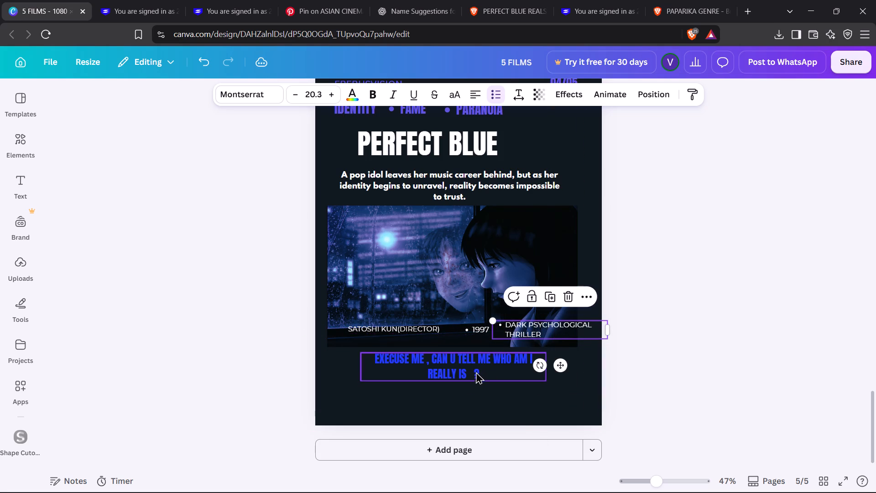
Move the PERFECT BLUE slide's tagline down near the slide's lower edge, centred horizontally and well clear of the film image.
{"action": "left_click_drag", "start_coordinate": [475, 373], "coordinate": [472, 401]}
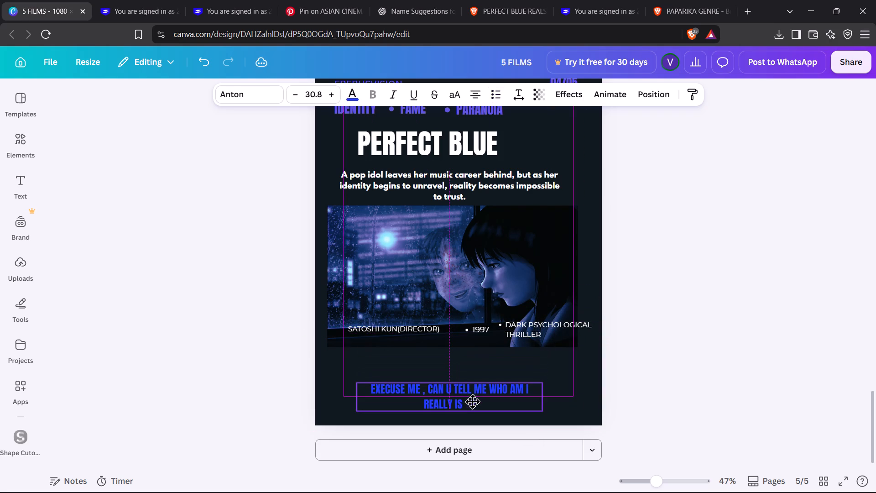
{"action": "left_click_drag", "start_coordinate": [472, 401], "coordinate": [472, 406]}
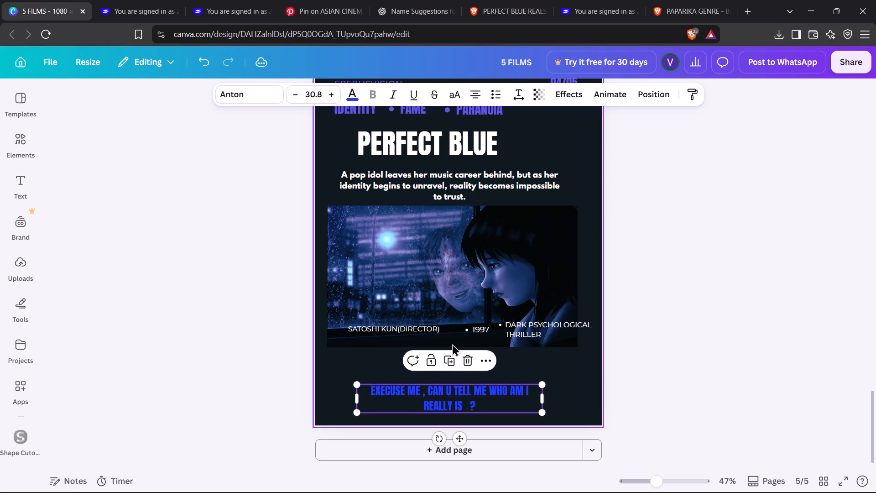
Enlarge the PERFECT BLUE film image to about 1,036 × 609 so its lower edge extends below the credit row.
{"action": "left_click", "coordinate": [452, 344]}
{"action": "left_click_drag", "start_coordinate": [452, 344], "coordinate": [451, 358]}
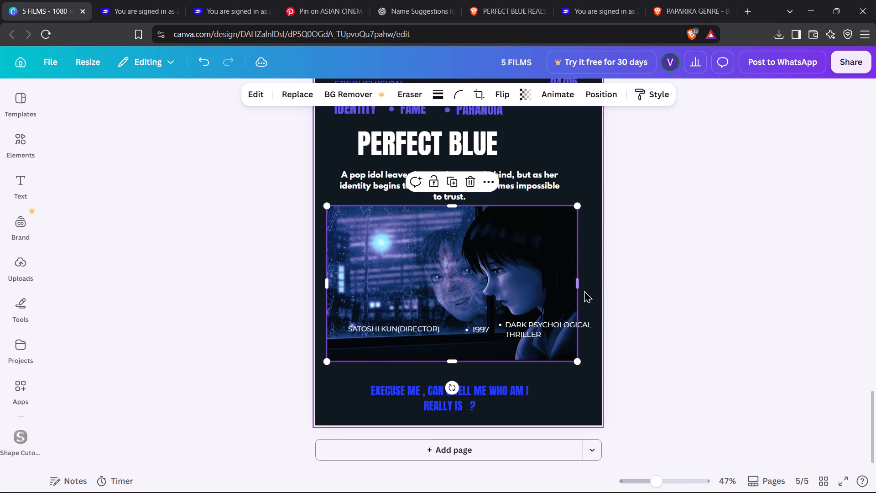
{"action": "left_click_drag", "start_coordinate": [577, 285], "coordinate": [599, 288]}
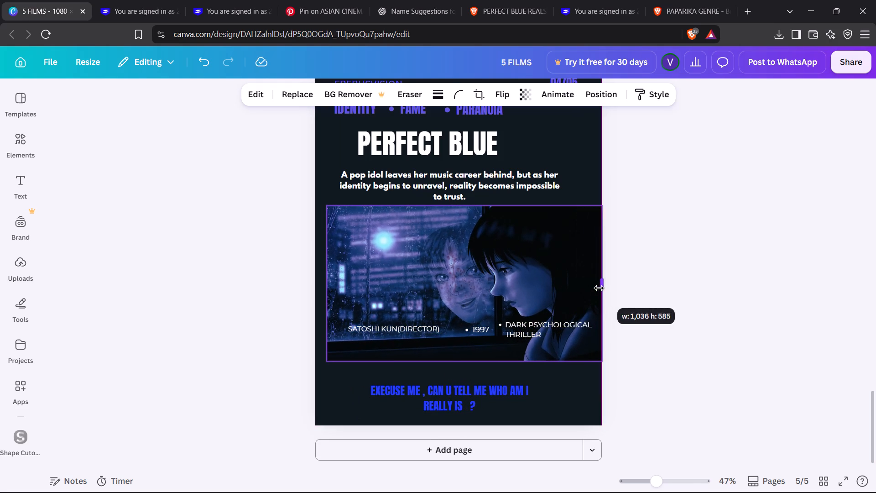
{"action": "left_click_drag", "start_coordinate": [599, 288], "coordinate": [600, 288]}
{"action": "left_click_drag", "start_coordinate": [467, 363], "coordinate": [467, 367]}
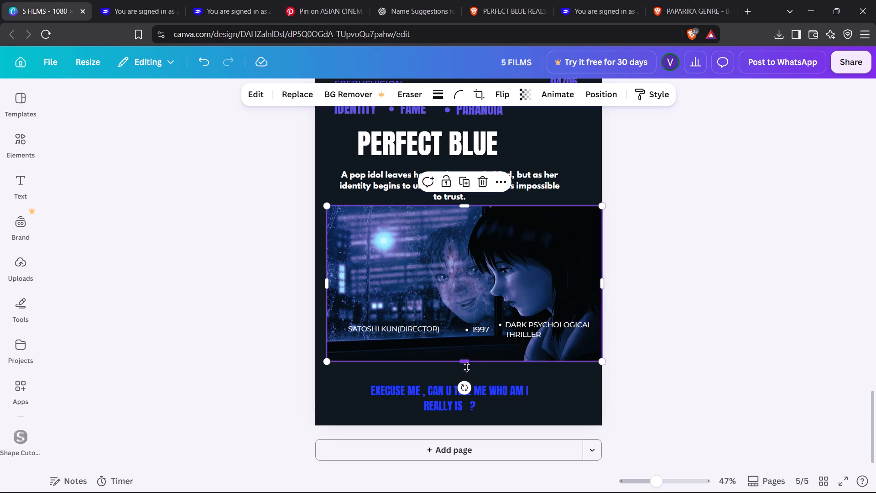
{"action": "left_click_drag", "start_coordinate": [467, 367], "coordinate": [467, 369]}
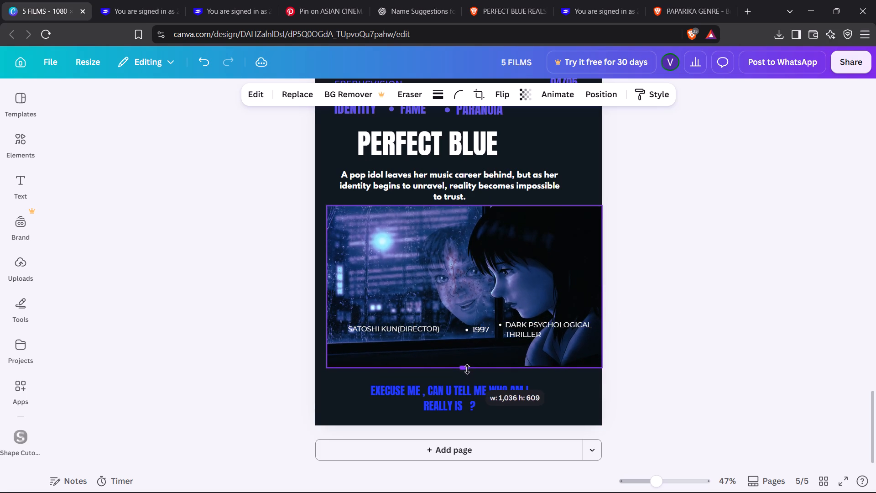
{"action": "left_click_drag", "start_coordinate": [467, 369], "coordinate": [467, 368]}
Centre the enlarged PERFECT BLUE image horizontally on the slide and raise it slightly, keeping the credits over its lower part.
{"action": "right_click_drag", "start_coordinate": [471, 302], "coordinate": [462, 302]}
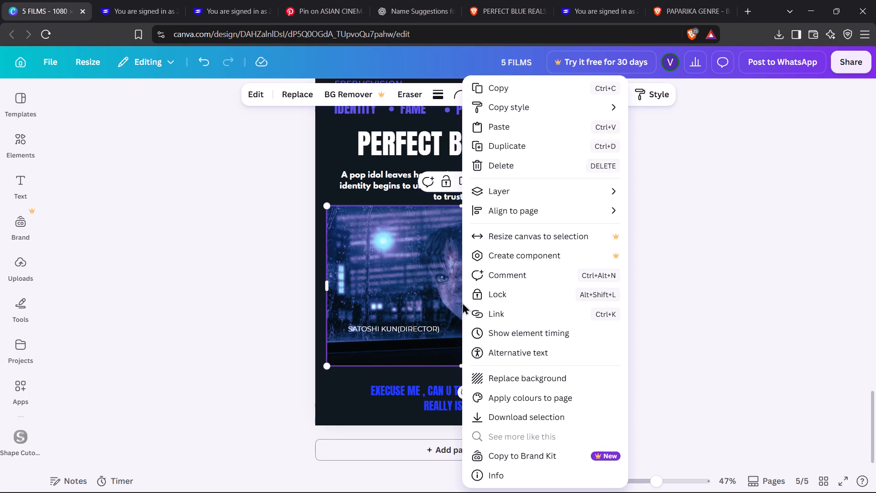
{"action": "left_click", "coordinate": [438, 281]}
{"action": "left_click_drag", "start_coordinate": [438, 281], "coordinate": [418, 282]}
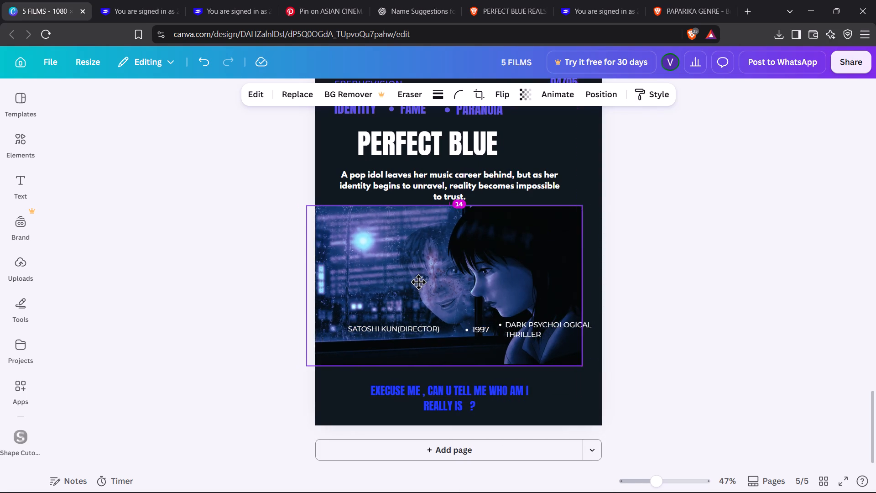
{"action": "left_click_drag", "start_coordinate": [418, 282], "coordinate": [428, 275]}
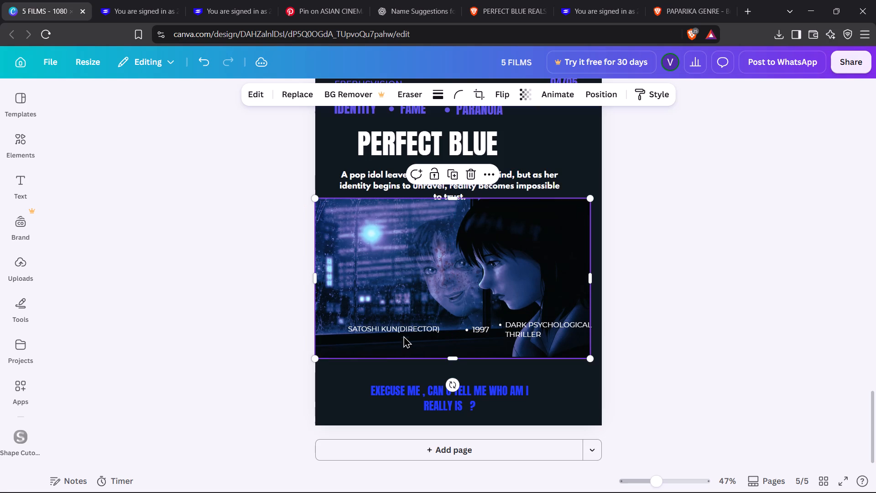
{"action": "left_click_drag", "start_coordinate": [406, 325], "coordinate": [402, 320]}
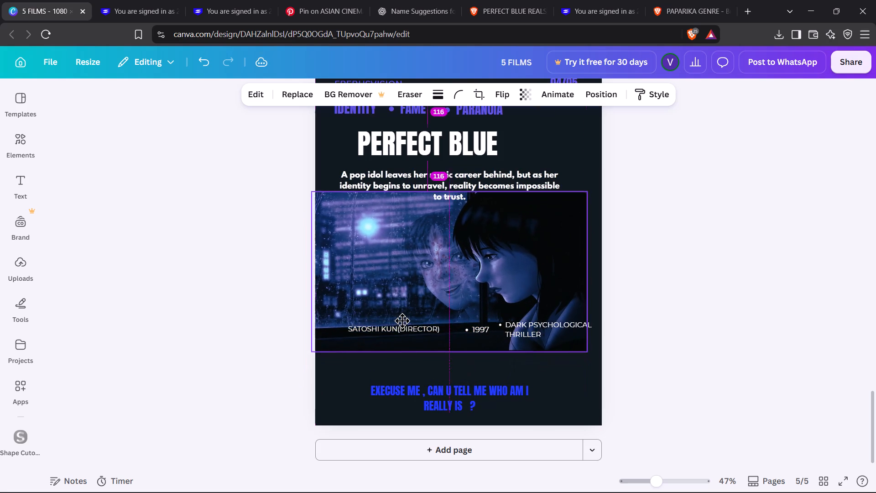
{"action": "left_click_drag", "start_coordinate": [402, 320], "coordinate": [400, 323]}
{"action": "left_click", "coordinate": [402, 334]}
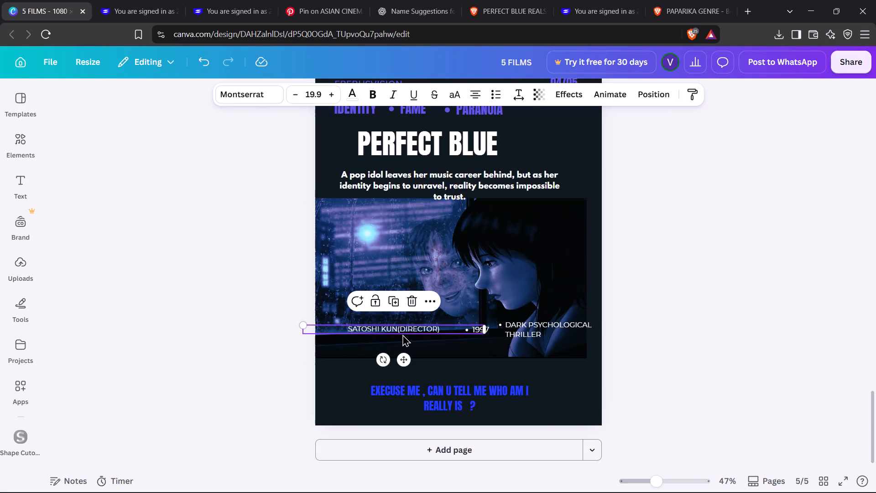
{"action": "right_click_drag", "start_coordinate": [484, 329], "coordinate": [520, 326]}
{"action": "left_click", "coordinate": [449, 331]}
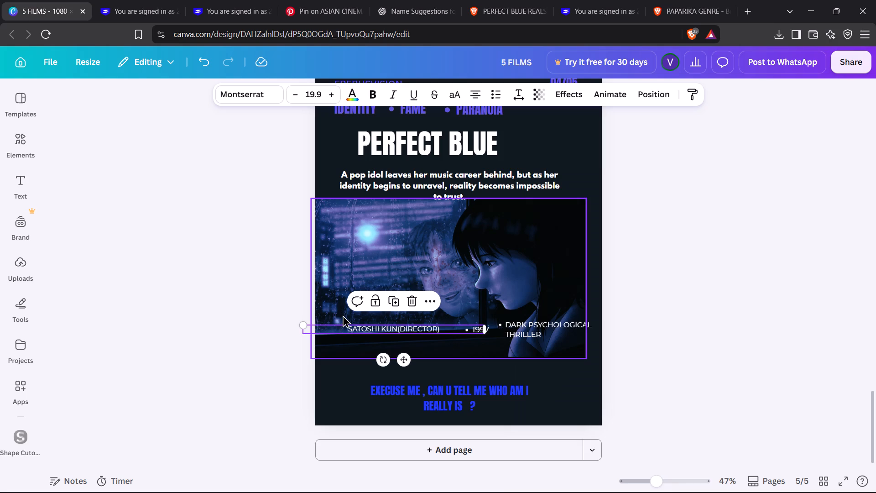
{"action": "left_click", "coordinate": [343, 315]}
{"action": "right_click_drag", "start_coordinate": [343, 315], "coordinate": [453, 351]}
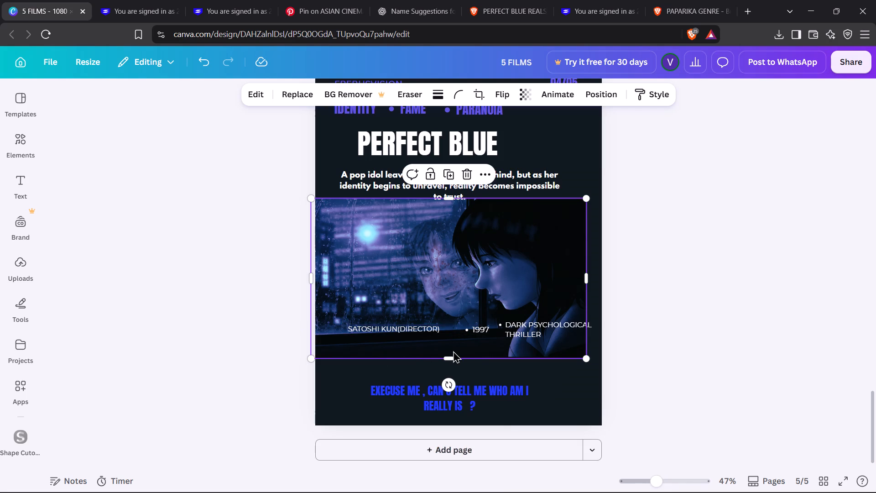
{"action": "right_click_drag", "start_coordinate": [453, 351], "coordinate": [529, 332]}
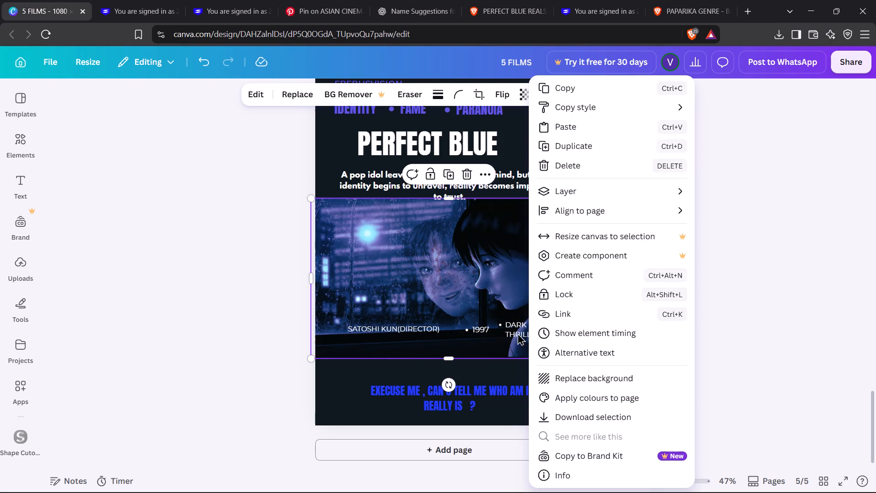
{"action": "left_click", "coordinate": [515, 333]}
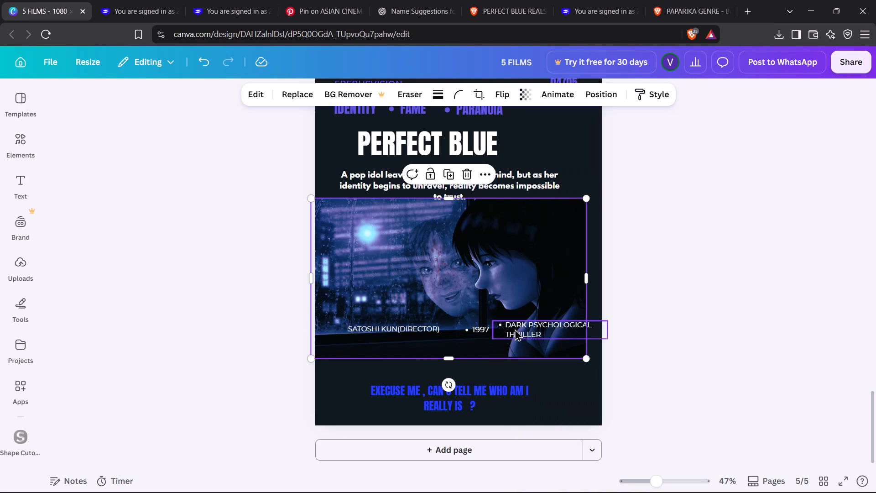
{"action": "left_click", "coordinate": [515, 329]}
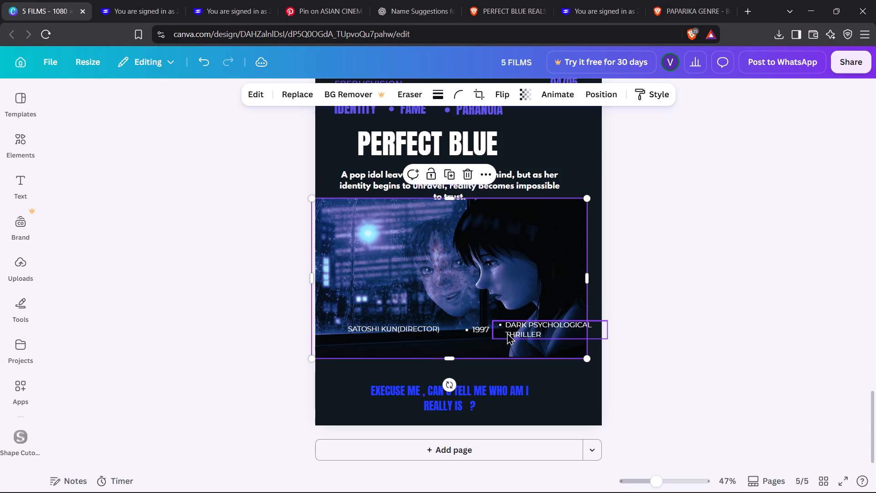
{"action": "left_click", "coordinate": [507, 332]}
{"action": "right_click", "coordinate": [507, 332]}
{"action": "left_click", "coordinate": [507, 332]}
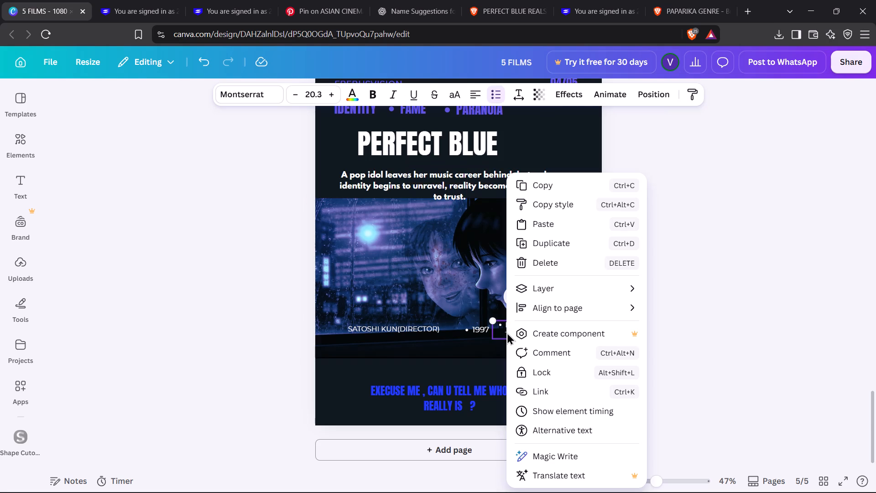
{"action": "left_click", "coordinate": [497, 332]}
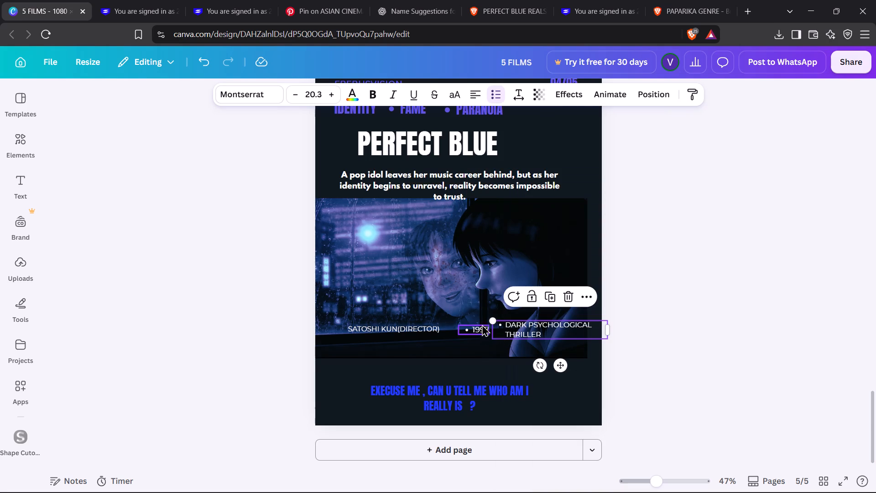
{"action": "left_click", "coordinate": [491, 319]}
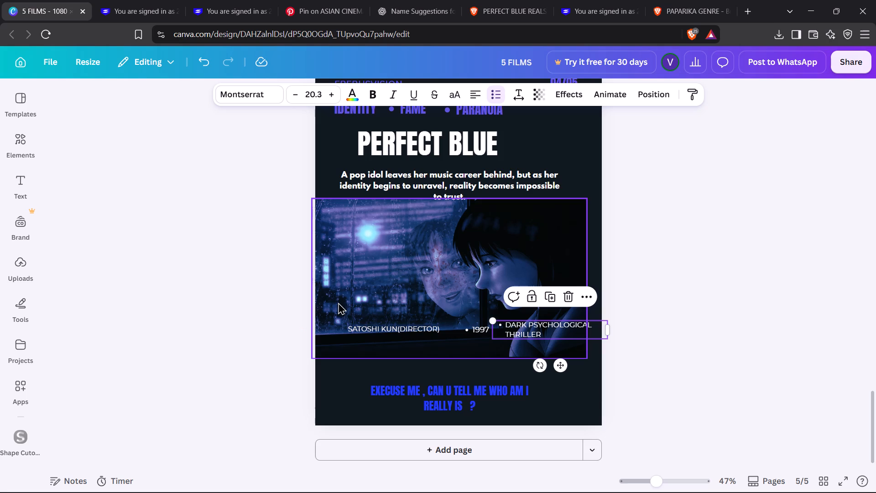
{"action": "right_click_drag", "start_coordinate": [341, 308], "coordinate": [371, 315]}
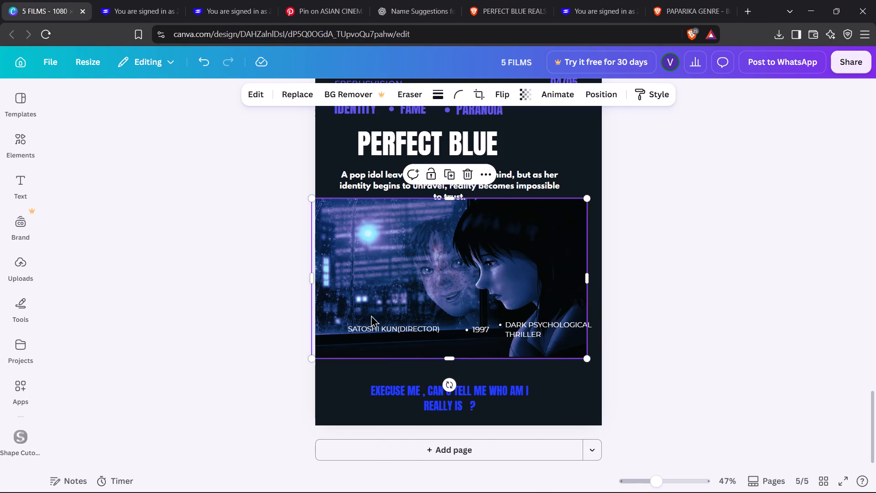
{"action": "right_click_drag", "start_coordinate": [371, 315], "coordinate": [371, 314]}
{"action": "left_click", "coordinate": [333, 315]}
Move the PERFECT BLUE image up directly beneath the title, behind the synopsis, and trim its lower edge to about 1,036 × 583.
{"action": "left_click_drag", "start_coordinate": [340, 309], "coordinate": [345, 282]}
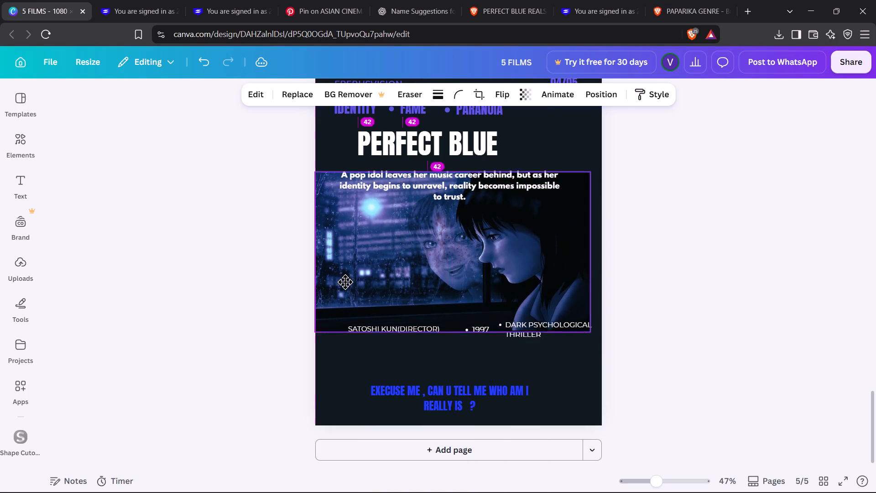
{"action": "left_click_drag", "start_coordinate": [345, 282], "coordinate": [349, 272]}
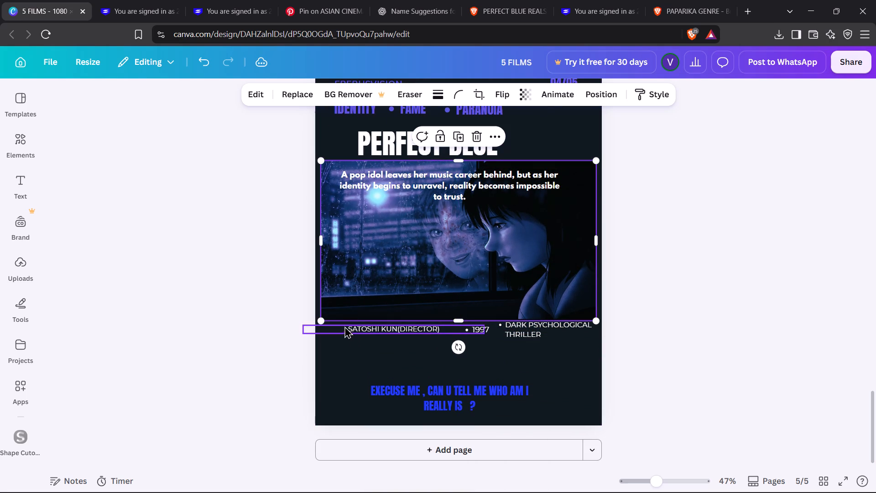
{"action": "left_click_drag", "start_coordinate": [342, 323], "coordinate": [351, 317]}
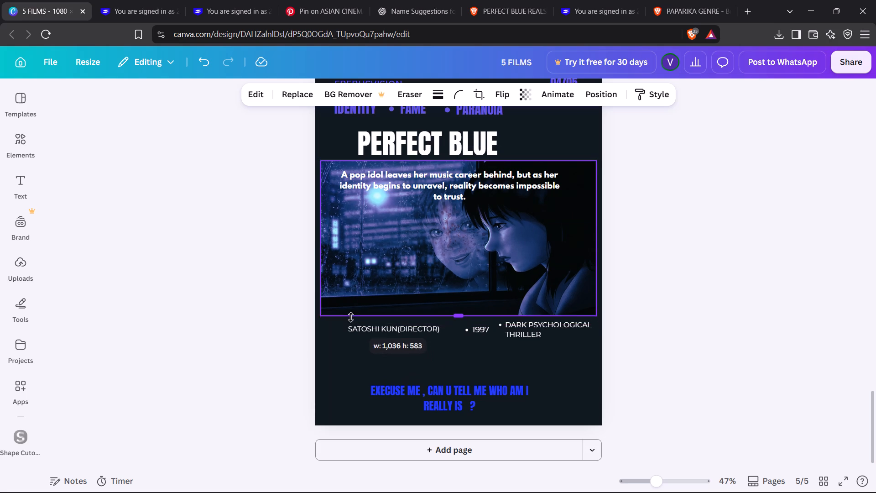
{"action": "left_click_drag", "start_coordinate": [351, 317], "coordinate": [348, 317]}
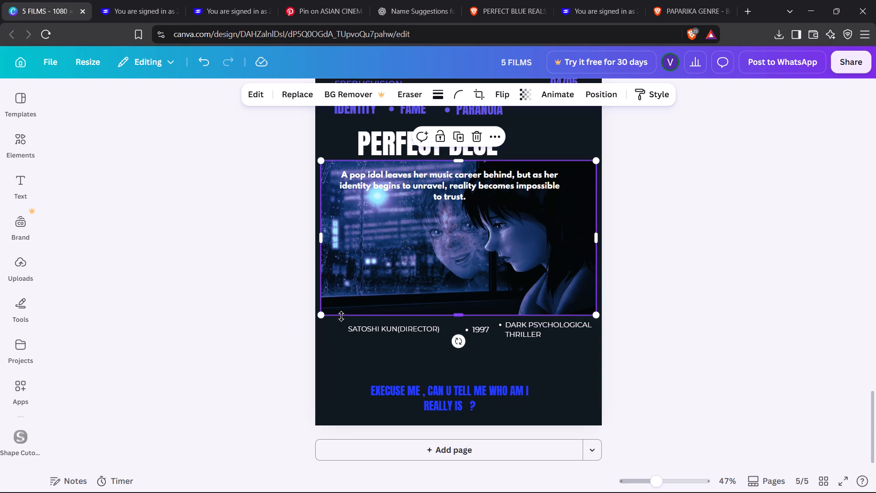
{"action": "right_click_drag", "start_coordinate": [341, 316], "coordinate": [351, 326]}
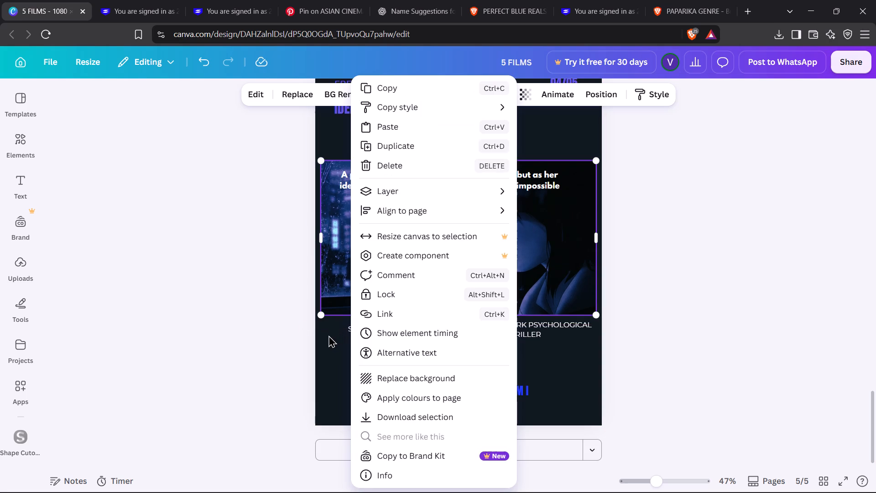
{"action": "left_click", "coordinate": [328, 335]}
{"action": "double_click", "coordinate": [328, 335]}
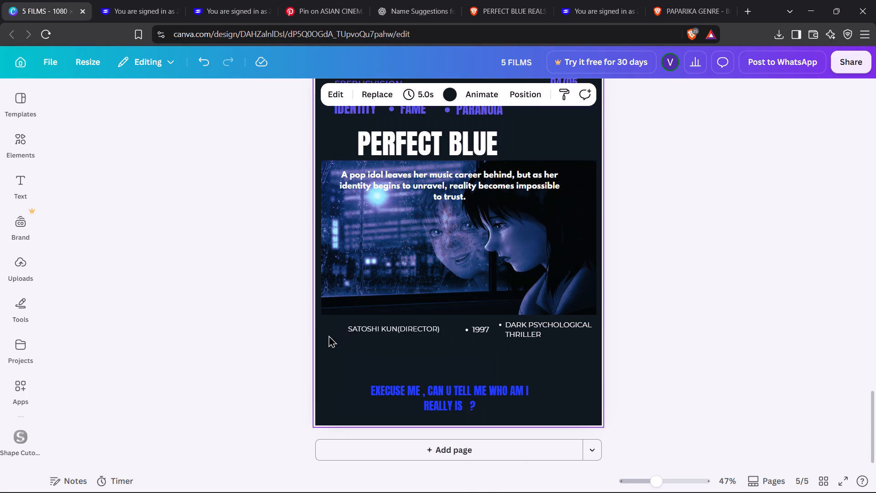
Move the director credit, bulleted 1997 and DARK PSYCHOLOGICAL THRILLER down into one row below the image, just above the tagline.
{"action": "right_click_drag", "start_coordinate": [337, 330], "coordinate": [426, 320]}
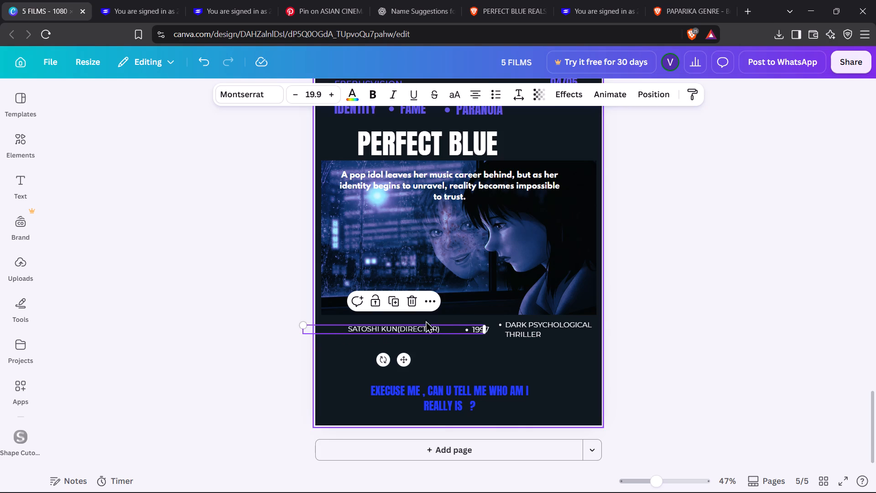
{"action": "right_click_drag", "start_coordinate": [426, 320], "coordinate": [433, 322]}
{"action": "triple_click", "coordinate": [349, 328]}
{"action": "triple_click", "coordinate": [349, 328]}
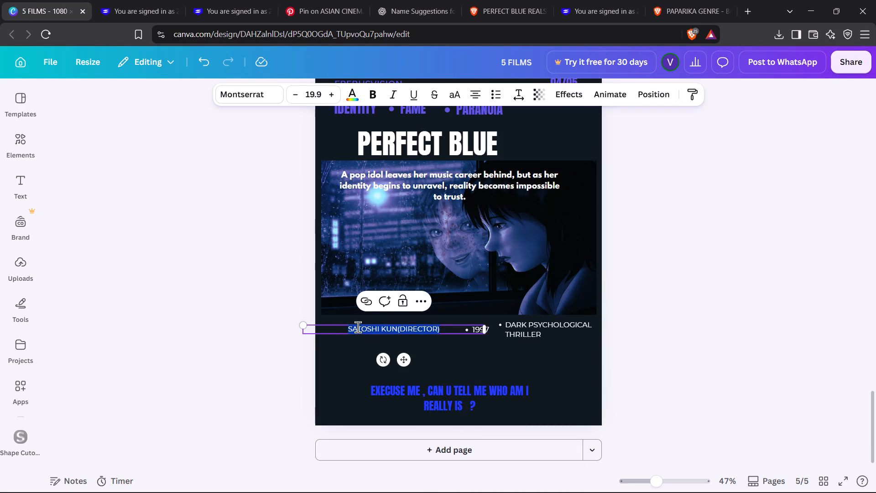
{"action": "left_click_drag", "start_coordinate": [358, 327], "coordinate": [353, 334]}
{"action": "left_click_drag", "start_coordinate": [400, 359], "coordinate": [387, 373]}
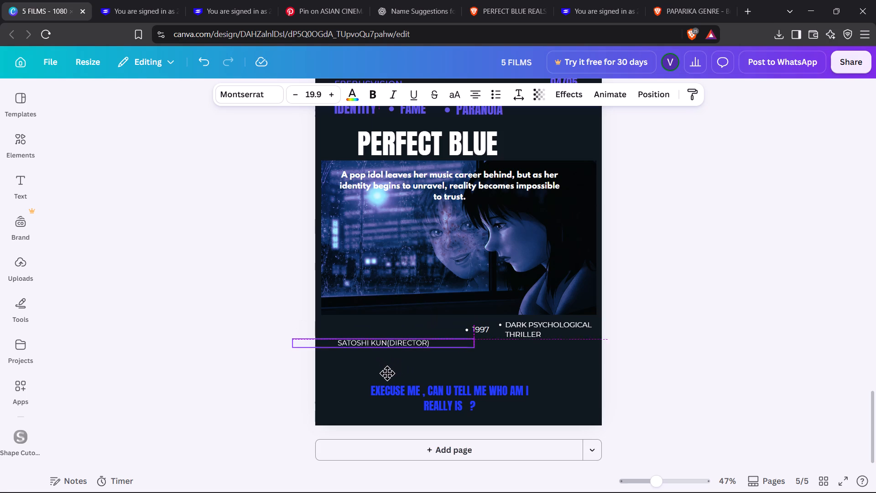
{"action": "left_click_drag", "start_coordinate": [387, 373], "coordinate": [379, 393]}
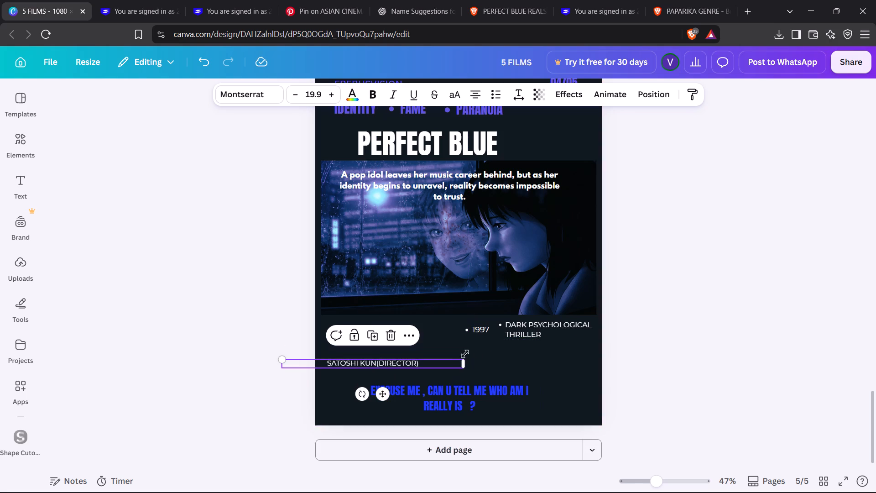
{"action": "left_click", "coordinate": [474, 331]}
{"action": "left_click_drag", "start_coordinate": [474, 331], "coordinate": [469, 336]}
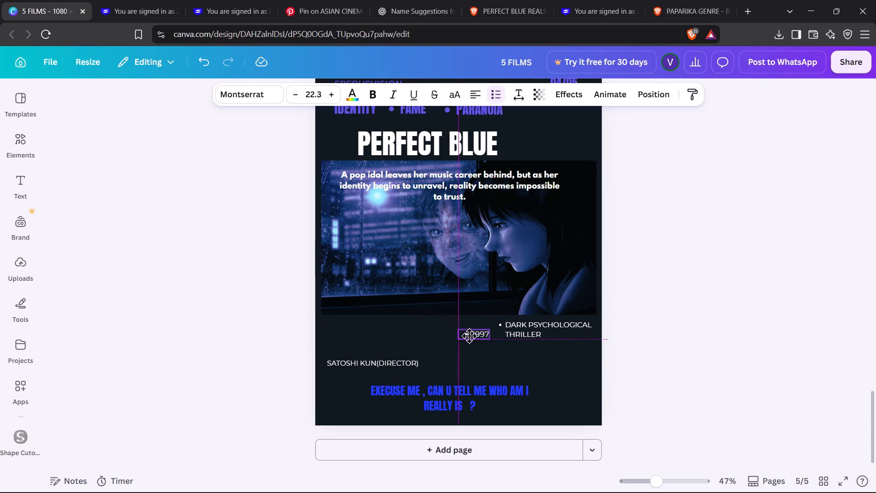
{"action": "left_click_drag", "start_coordinate": [469, 336], "coordinate": [447, 363]}
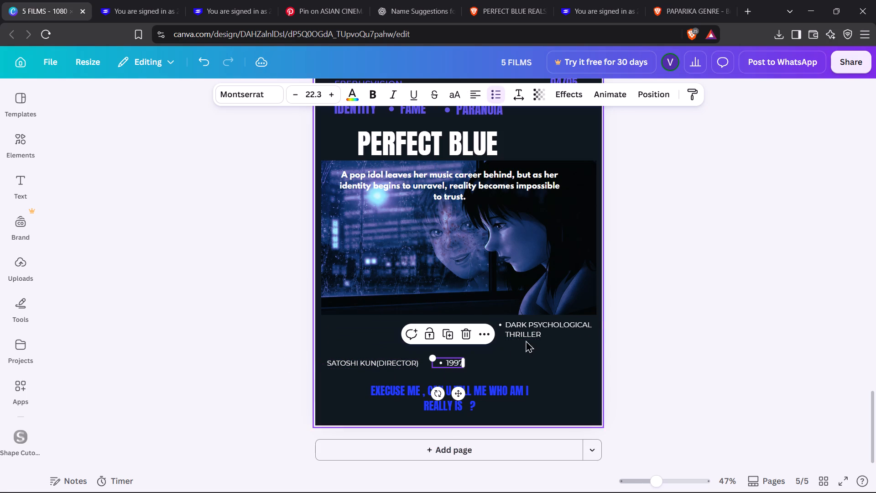
{"action": "left_click_drag", "start_coordinate": [534, 326], "coordinate": [532, 362]}
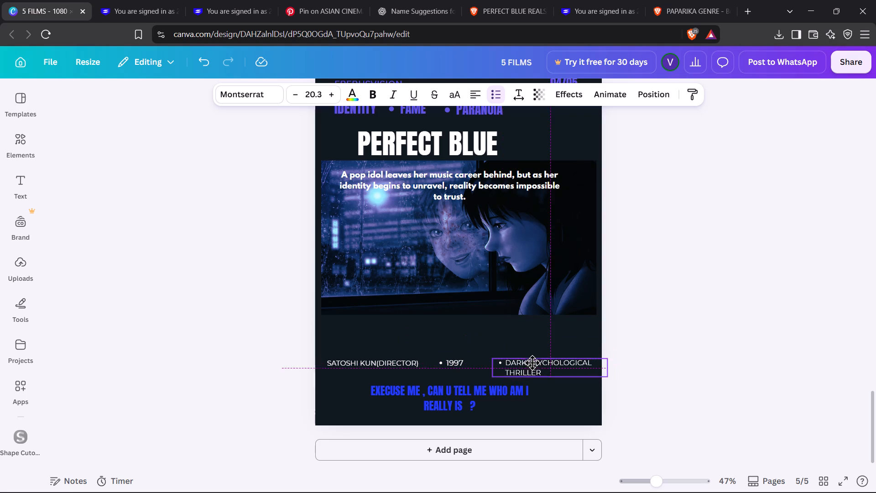
{"action": "left_click_drag", "start_coordinate": [532, 362], "coordinate": [518, 362]}
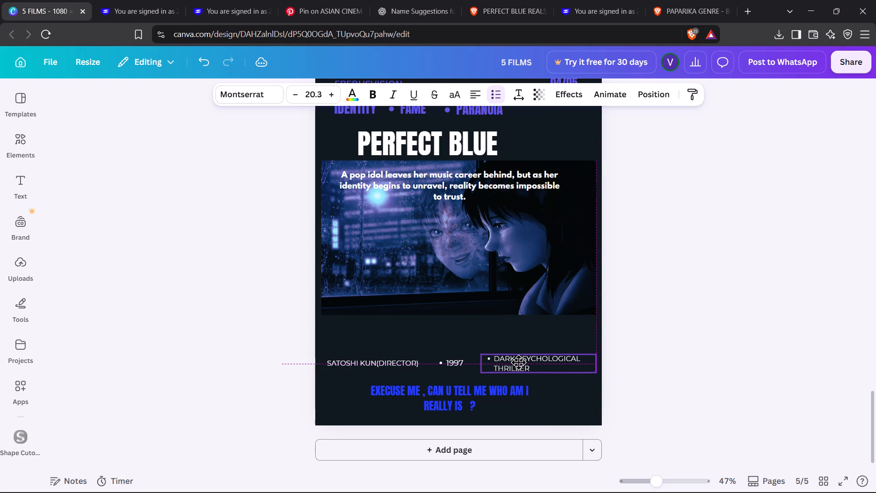
Move the PERFECT BLUE image down between the synopsis and the credit row.
{"action": "left_click_drag", "start_coordinate": [518, 362], "coordinate": [520, 362]}
{"action": "left_click_drag", "start_coordinate": [473, 288], "coordinate": [474, 329]}
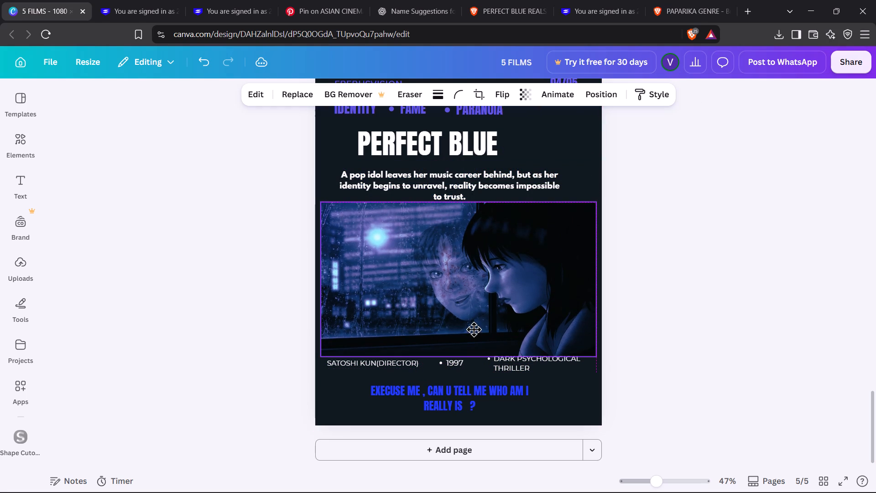
{"action": "left_click_drag", "start_coordinate": [474, 329], "coordinate": [473, 326]}
{"action": "left_click", "coordinate": [723, 285]}
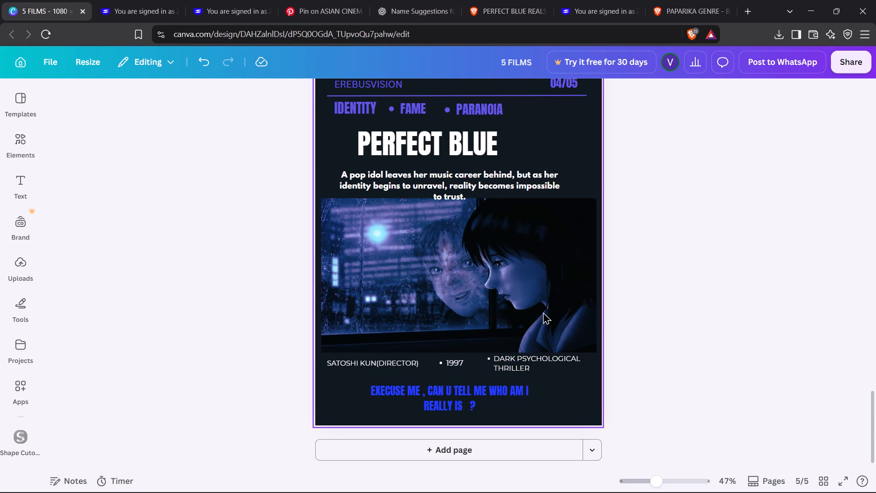
{"action": "left_click", "coordinate": [514, 292]}
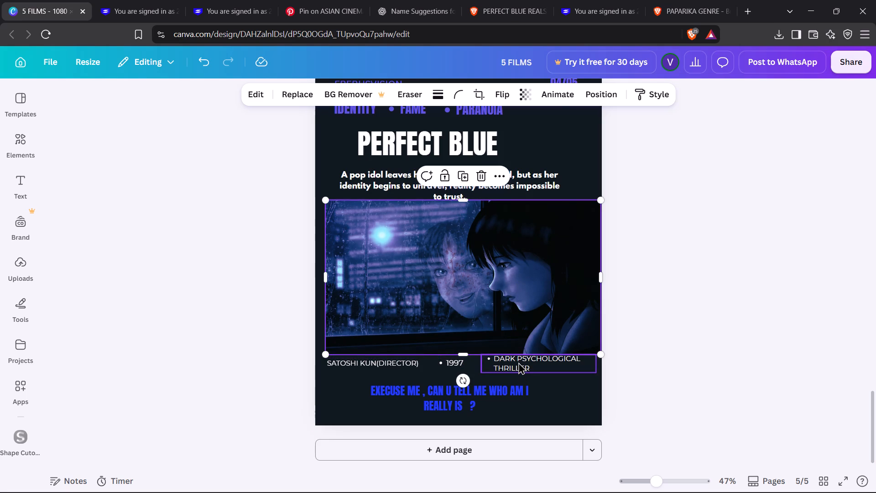
Lower DARK PSYCHOLOGICAL THRILLER, the bulleted 1997 and the director credit slightly, leaving a small gap beneath the image.
{"action": "left_click_drag", "start_coordinate": [520, 363], "coordinate": [519, 369]}
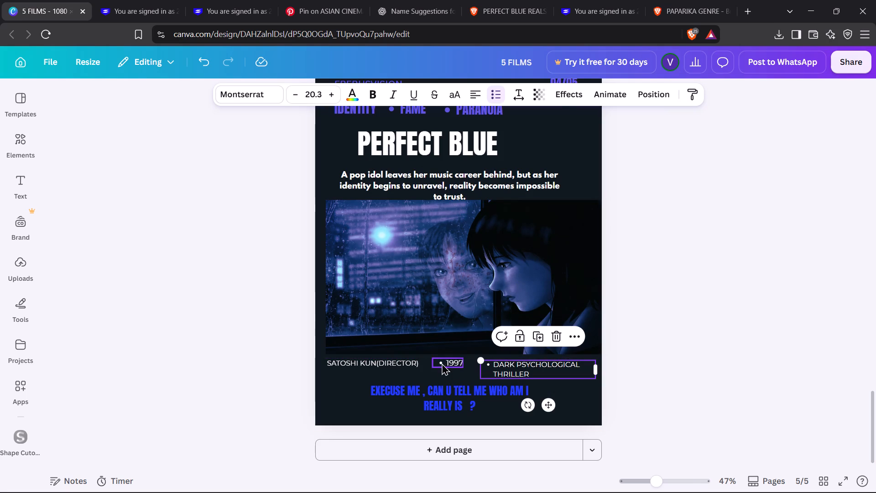
{"action": "left_click", "coordinate": [444, 357]}
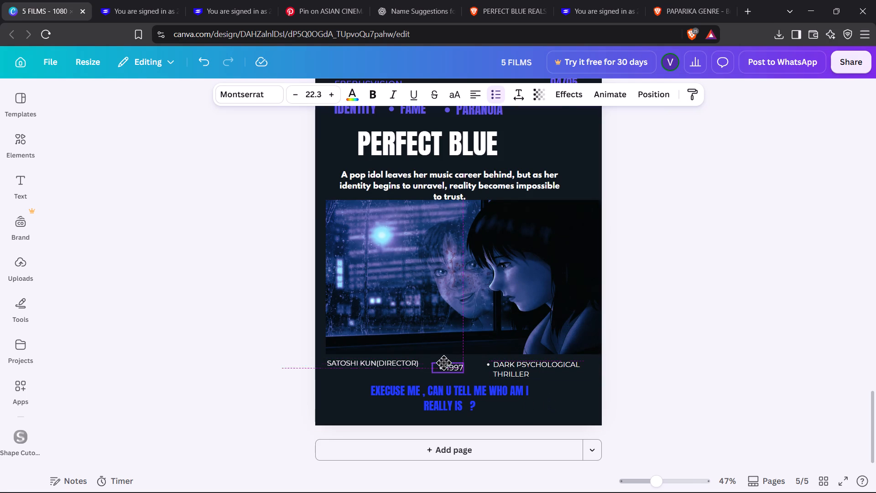
{"action": "left_click", "coordinate": [376, 362]}
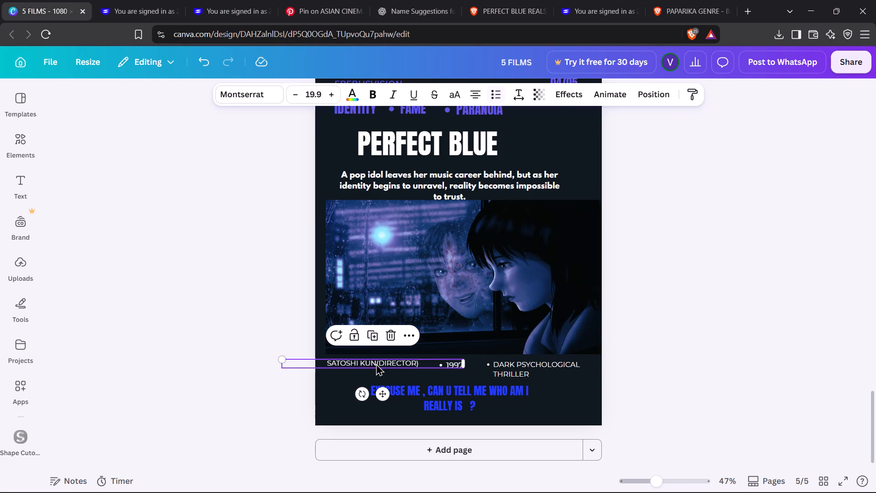
Trim the right edge of the PERFECT BLUE image inward, leaving side margins matching on both sides of the slide.
{"action": "left_click", "coordinate": [459, 303]}
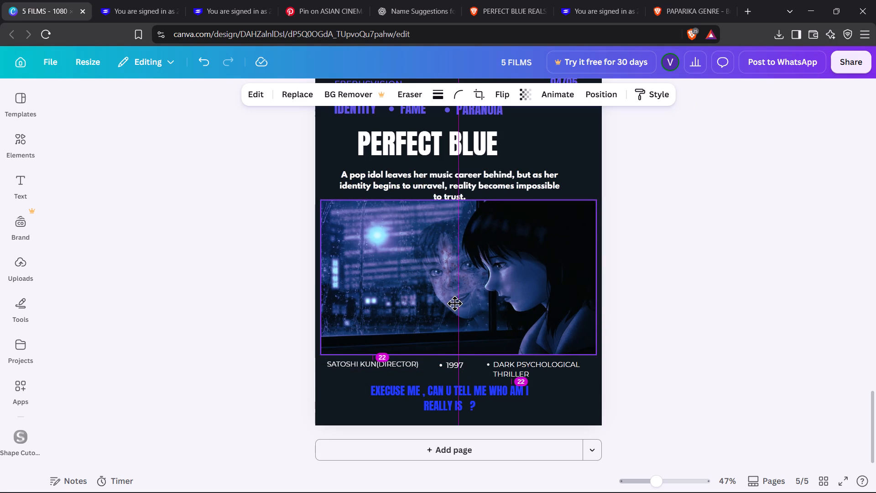
{"action": "right_click_drag", "start_coordinate": [501, 292], "coordinate": [495, 292]}
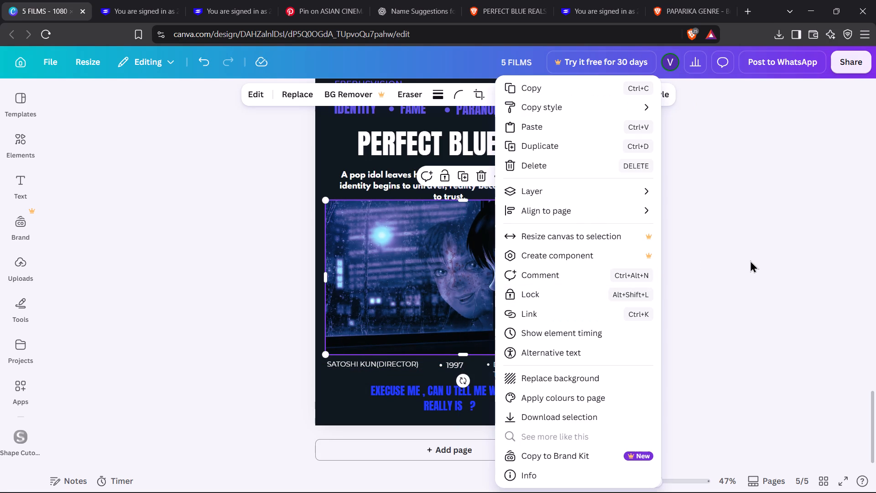
{"action": "left_click", "coordinate": [750, 260]}
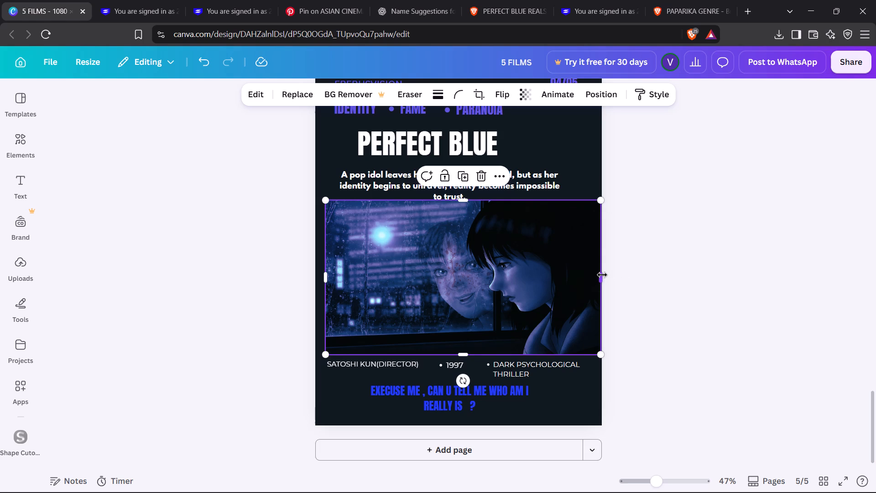
{"action": "left_click_drag", "start_coordinate": [602, 275], "coordinate": [592, 278]}
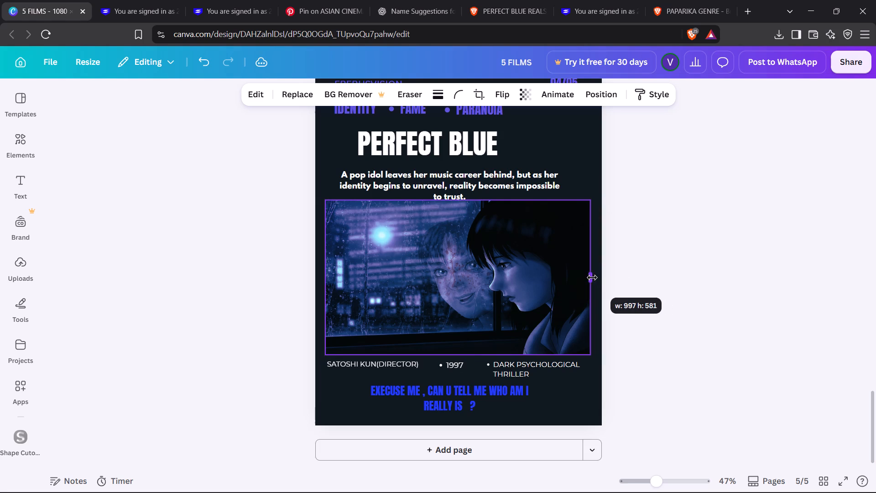
{"action": "left_click_drag", "start_coordinate": [592, 278], "coordinate": [597, 278]}
{"action": "left_click", "coordinate": [677, 263]}
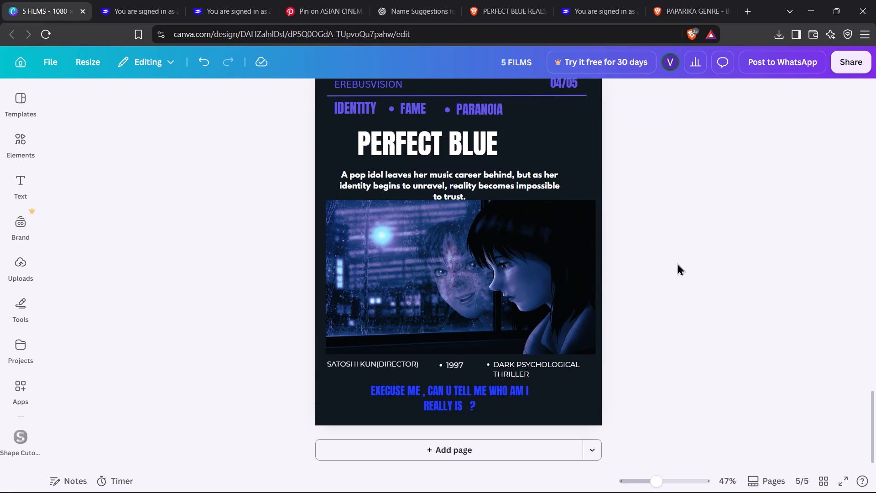
Shift the director credit slightly inward from the image's left edge, level with 1997 and clear of its bullet.
{"action": "scroll", "coordinate": [677, 263], "scroll_direction": "up", "scroll_amount": 3}
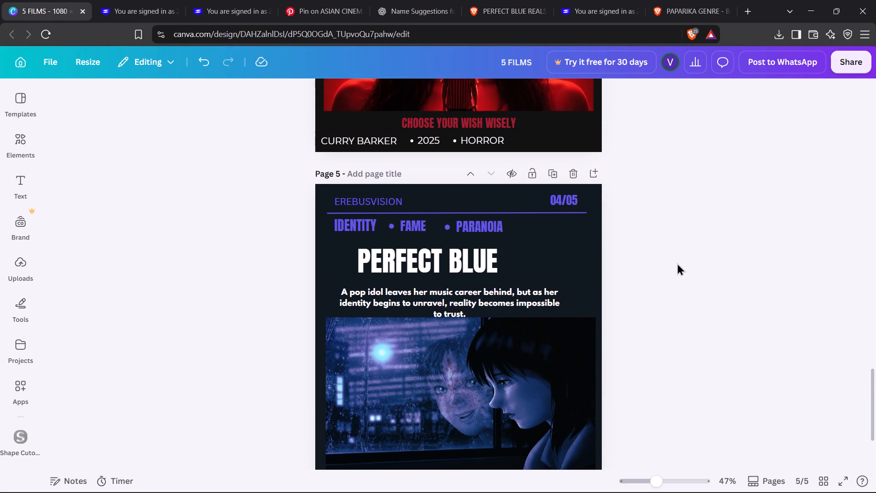
{"action": "scroll", "coordinate": [677, 263], "scroll_direction": "down", "scroll_amount": 2}
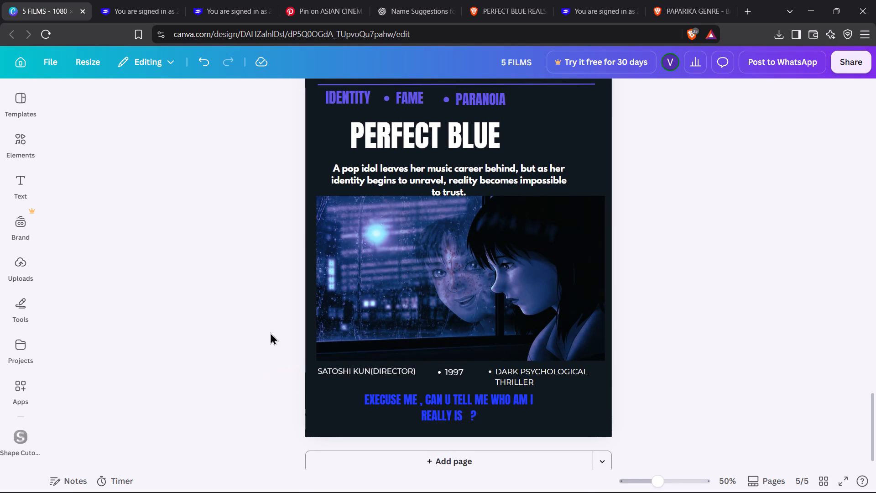
{"action": "right_click_drag", "start_coordinate": [256, 318], "coordinate": [286, 323]}
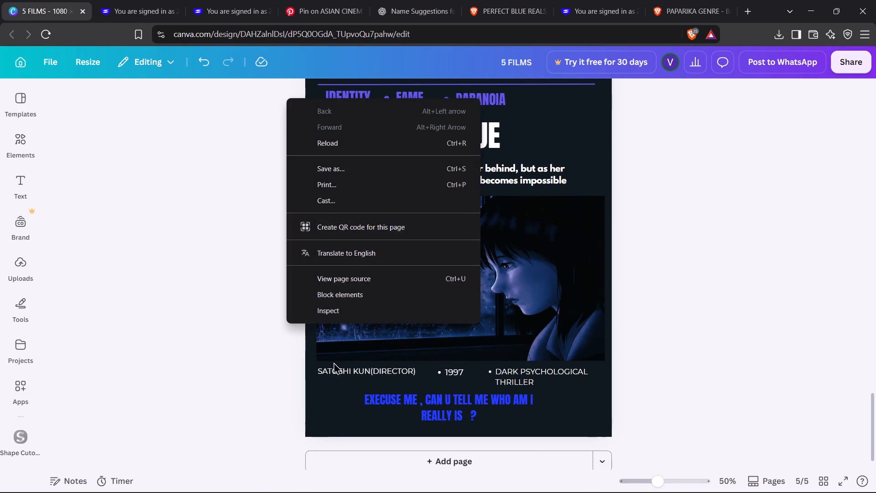
{"action": "left_click", "coordinate": [313, 358]}
{"action": "left_click_drag", "start_coordinate": [312, 366], "coordinate": [351, 366]}
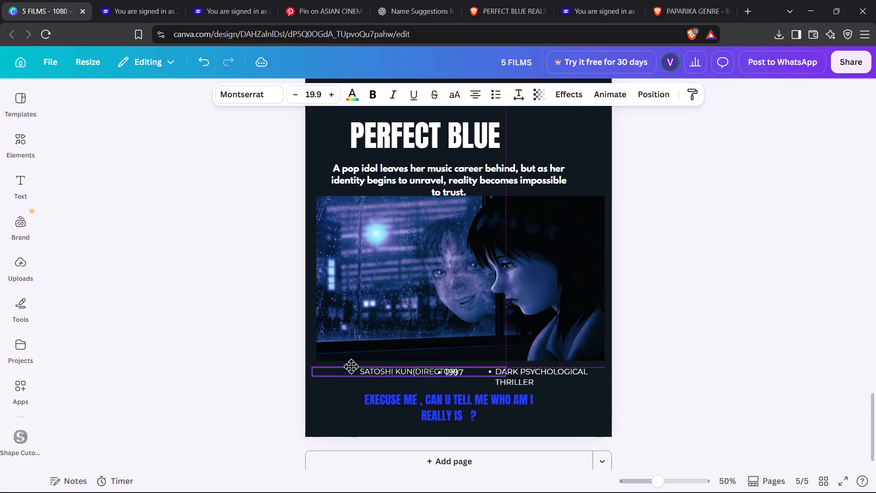
{"action": "left_click_drag", "start_coordinate": [351, 366], "coordinate": [329, 367]}
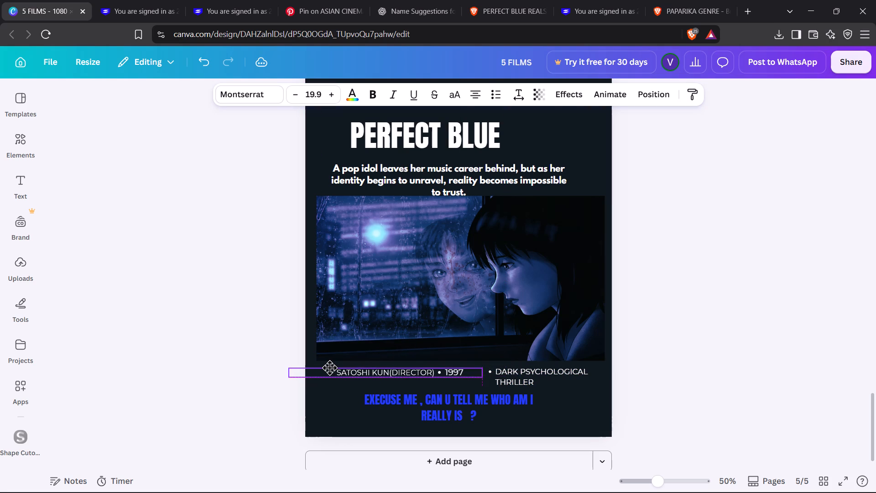
{"action": "left_click_drag", "start_coordinate": [329, 367], "coordinate": [335, 367]}
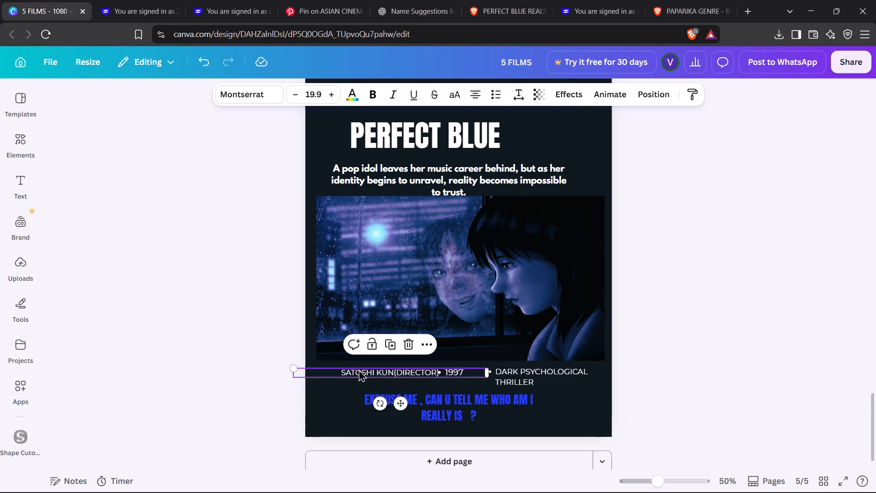
{"action": "right_click_drag", "start_coordinate": [359, 369], "coordinate": [351, 370]}
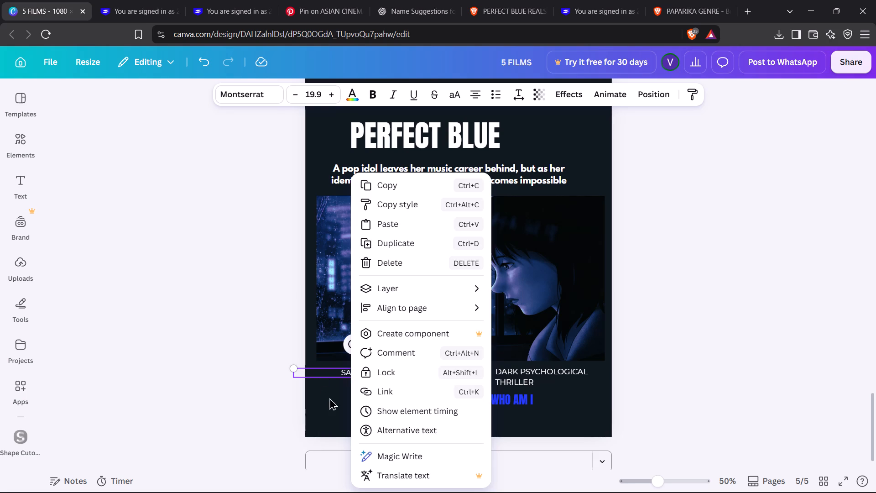
{"action": "left_click", "coordinate": [329, 398]}
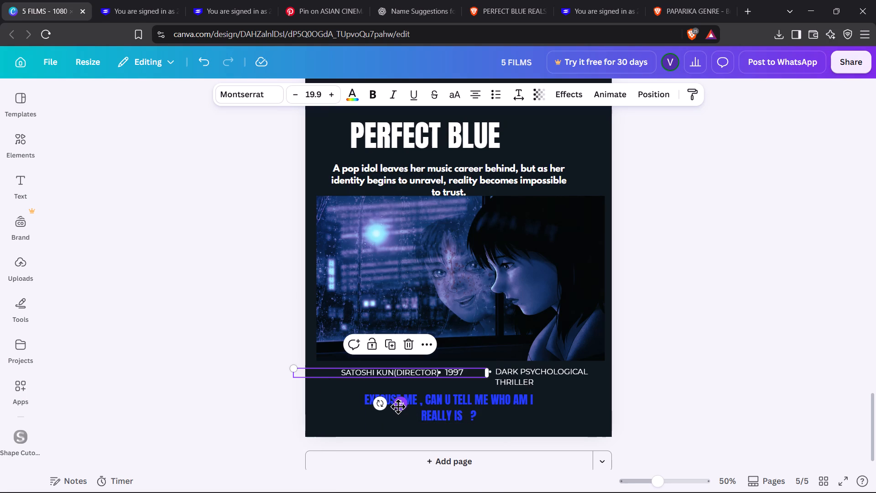
{"action": "left_click_drag", "start_coordinate": [398, 406], "coordinate": [387, 406]}
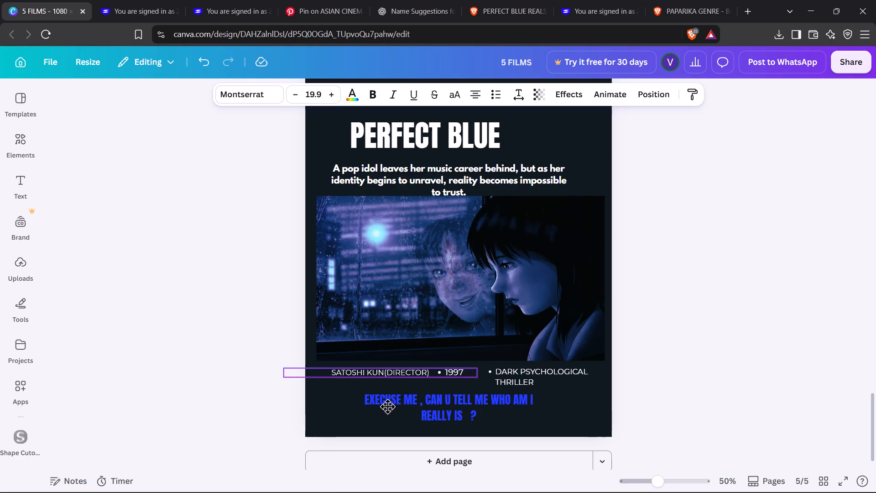
{"action": "left_click_drag", "start_coordinate": [387, 406], "coordinate": [379, 408]}
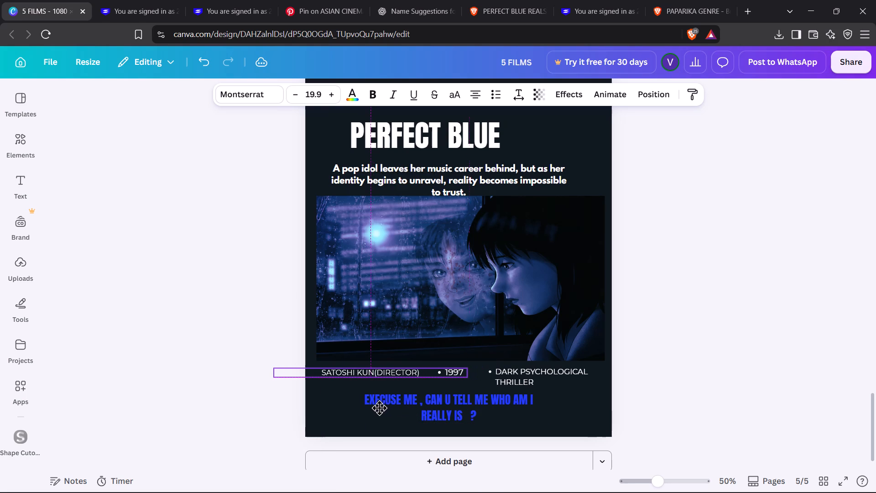
{"action": "left_click_drag", "start_coordinate": [379, 408], "coordinate": [382, 409]}
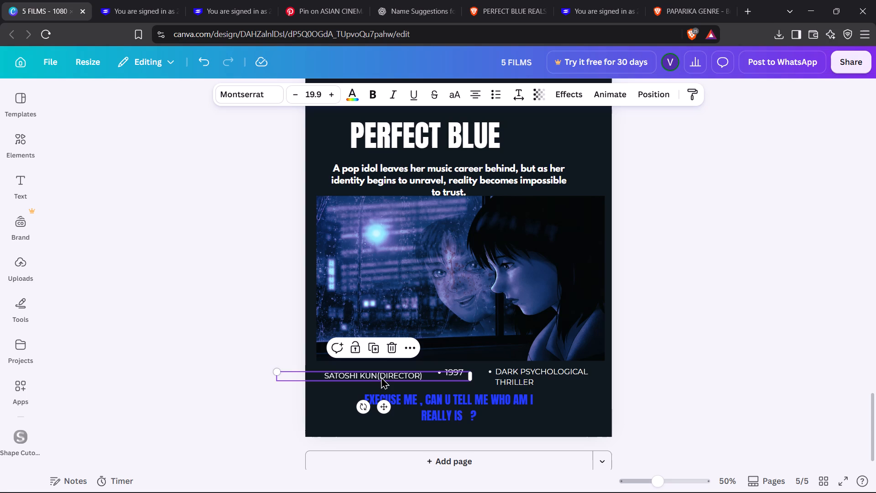
{"action": "left_click", "coordinate": [381, 373]}
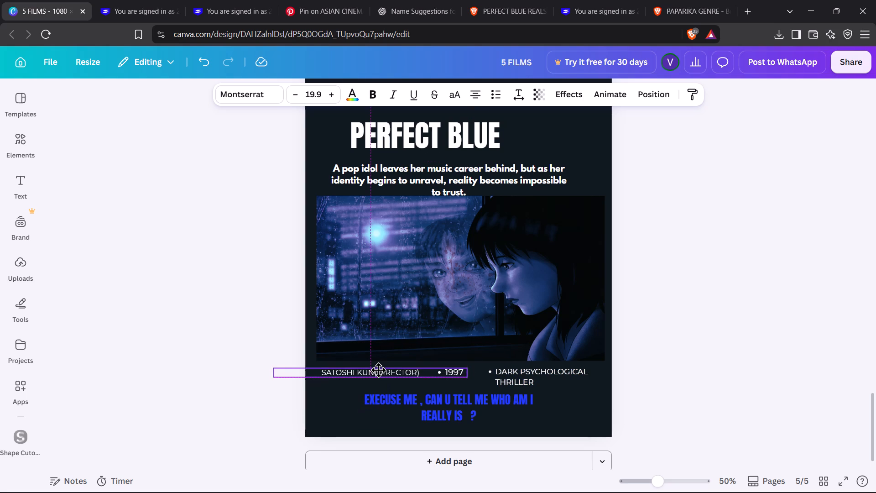
{"action": "left_click", "coordinate": [769, 229]}
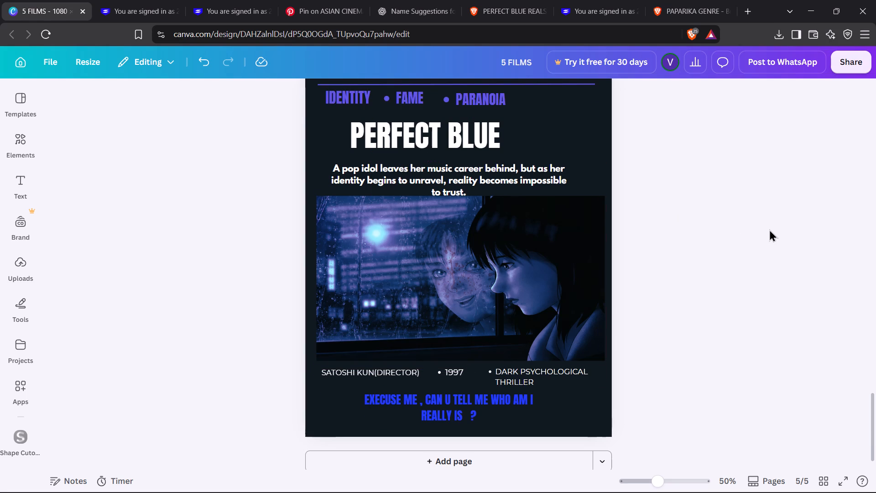
Move the PERFECT BLUE synopsis up directly beneath the title so it clears the top of the image.
{"action": "scroll", "coordinate": [769, 229], "scroll_direction": "up", "scroll_amount": 1}
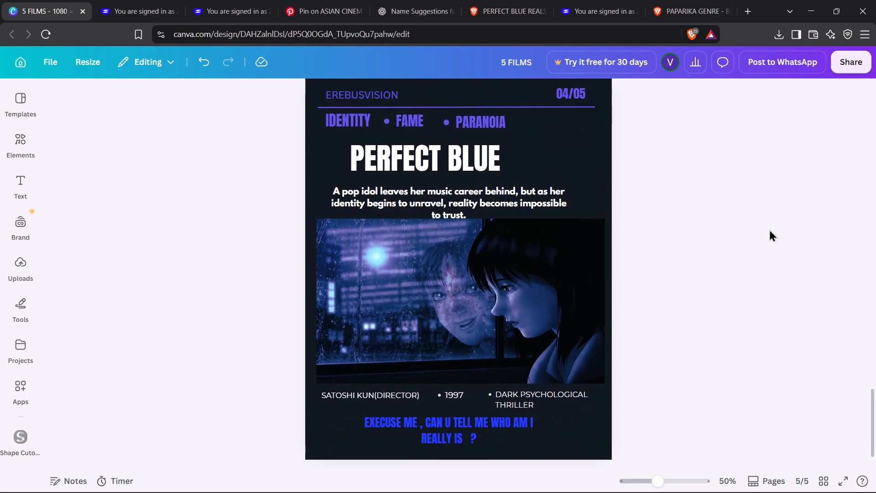
{"action": "scroll", "coordinate": [769, 229], "scroll_direction": "up", "scroll_amount": 3}
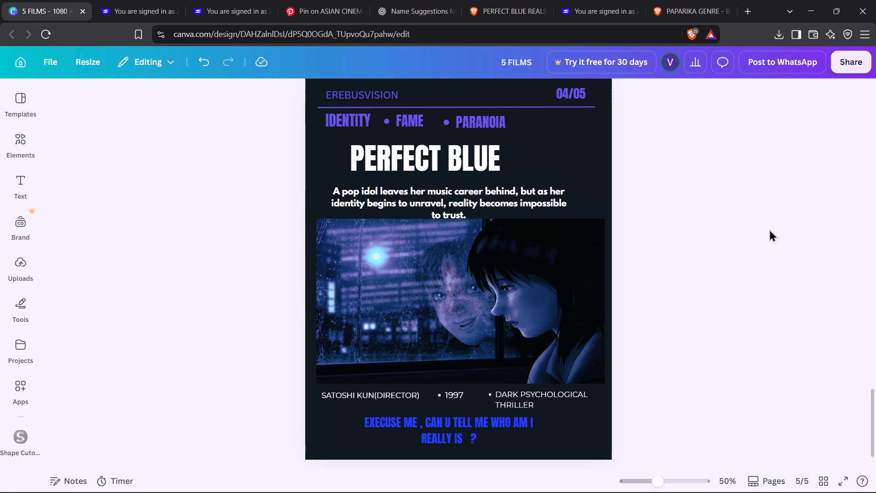
{"action": "left_click", "coordinate": [732, 259]}
{"action": "scroll", "coordinate": [732, 259], "scroll_direction": "up", "scroll_amount": 1}
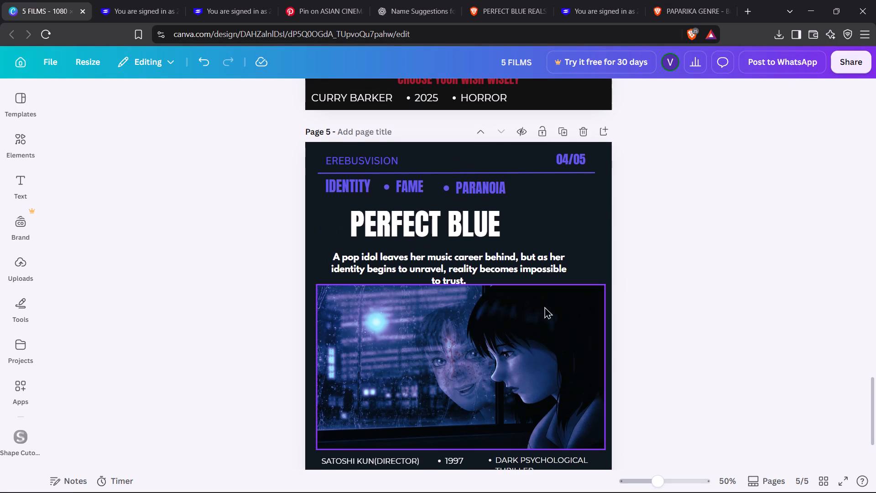
{"action": "left_click_drag", "start_coordinate": [496, 274], "coordinate": [496, 270]}
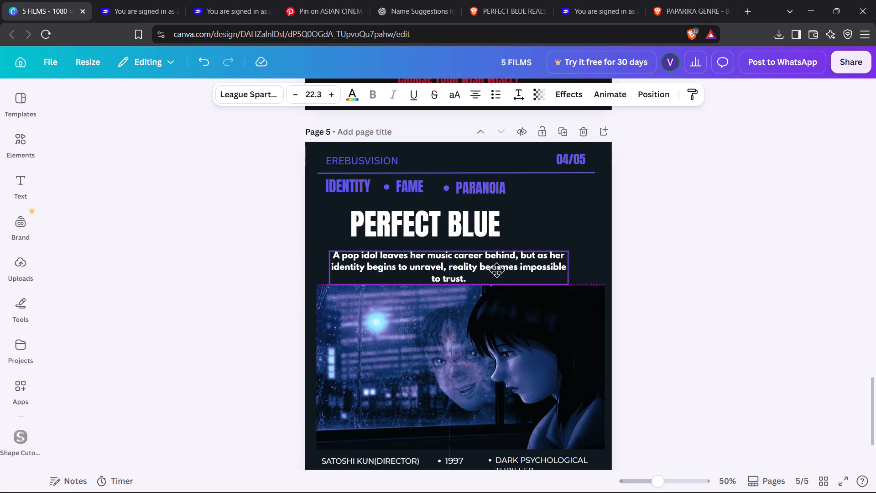
{"action": "left_click_drag", "start_coordinate": [496, 270], "coordinate": [495, 265]}
{"action": "left_click", "coordinate": [664, 281]}
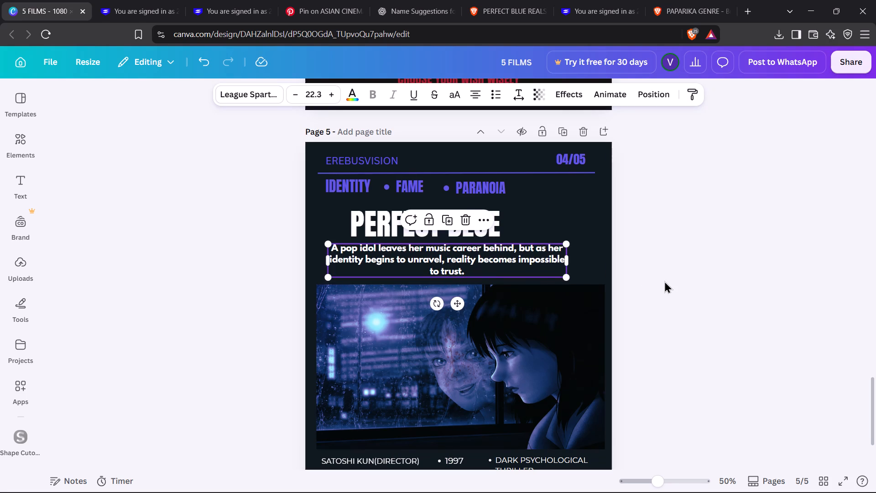
Review the PERFECT BLUE layout against the OBSESSION and THE TRUEMAN SHOW slides.
{"action": "scroll", "coordinate": [664, 281], "scroll_direction": "down", "scroll_amount": 2}
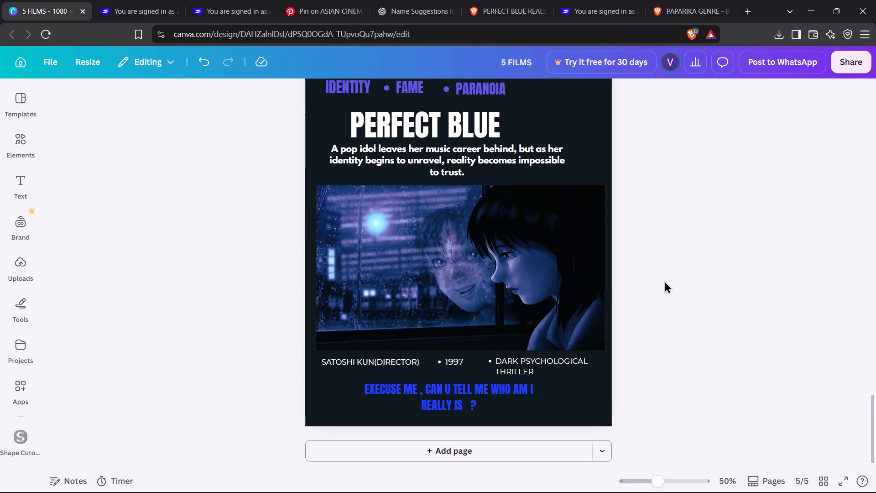
{"action": "scroll", "coordinate": [664, 281], "scroll_direction": "up", "scroll_amount": 2}
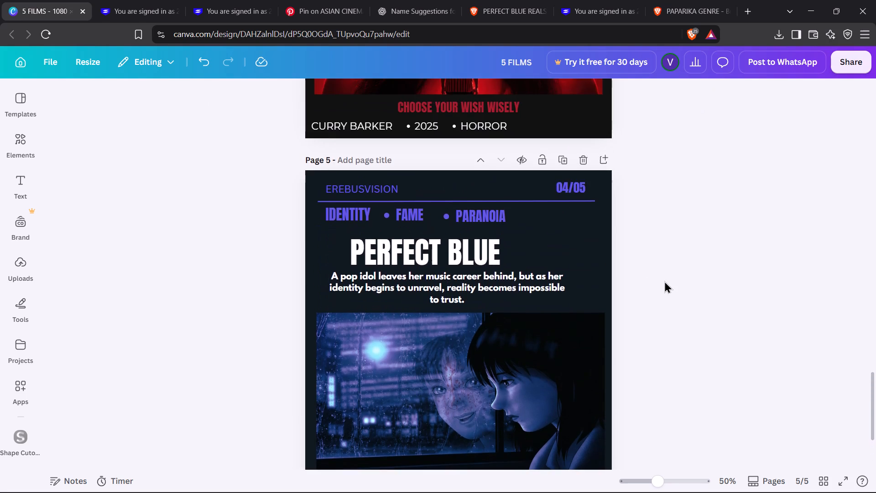
{"action": "scroll", "coordinate": [664, 281], "scroll_direction": "up", "scroll_amount": 5}
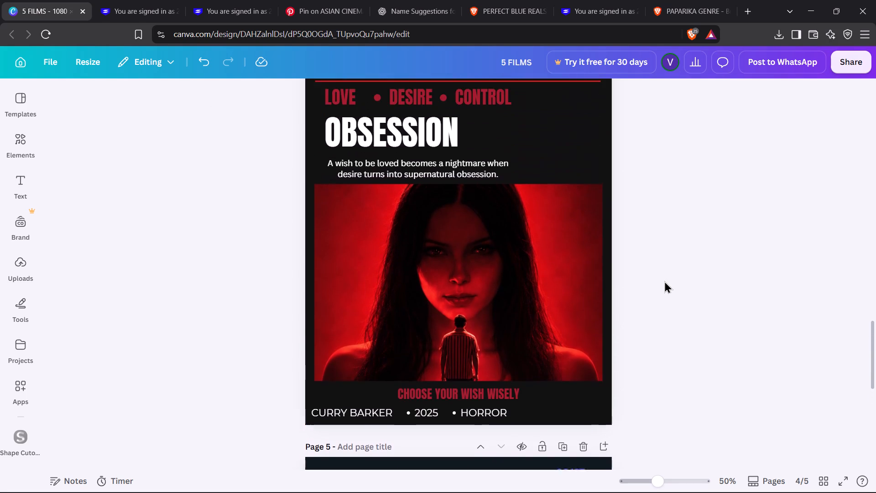
{"action": "scroll", "coordinate": [664, 281], "scroll_direction": "up", "scroll_amount": 3}
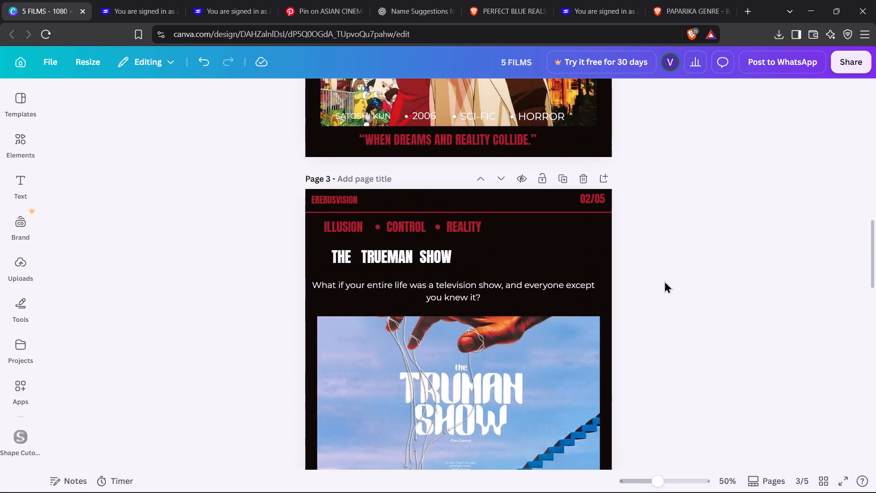
{"action": "scroll", "coordinate": [664, 281], "scroll_direction": "down", "scroll_amount": 8}
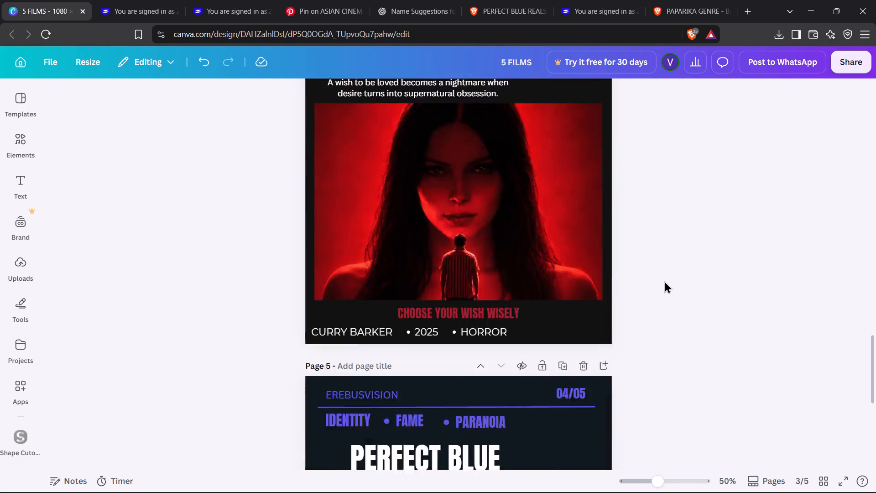
Add a blank page after the PERFECT BLUE slide for the fifth film.
{"action": "scroll", "coordinate": [664, 281], "scroll_direction": "down", "scroll_amount": 1}
{"action": "left_click", "coordinate": [518, 452]}
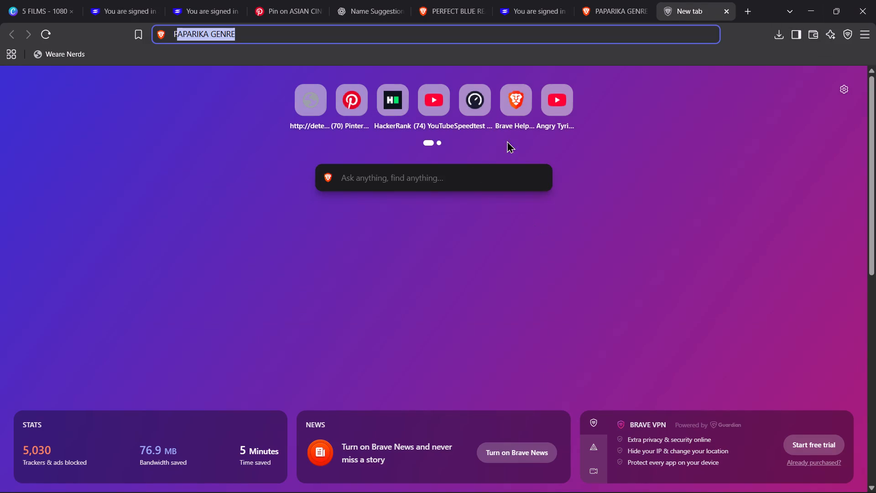
{"action": "left_click", "coordinate": [560, 98]}
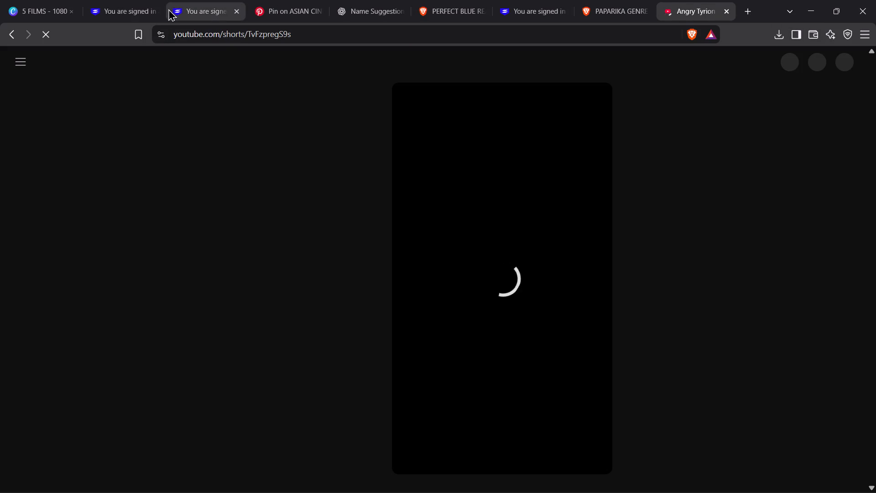
Close two leftover sign-in pages, the old Pinterest pin and the PERFECT BLUE search page.
{"action": "left_click", "coordinate": [153, 15]}
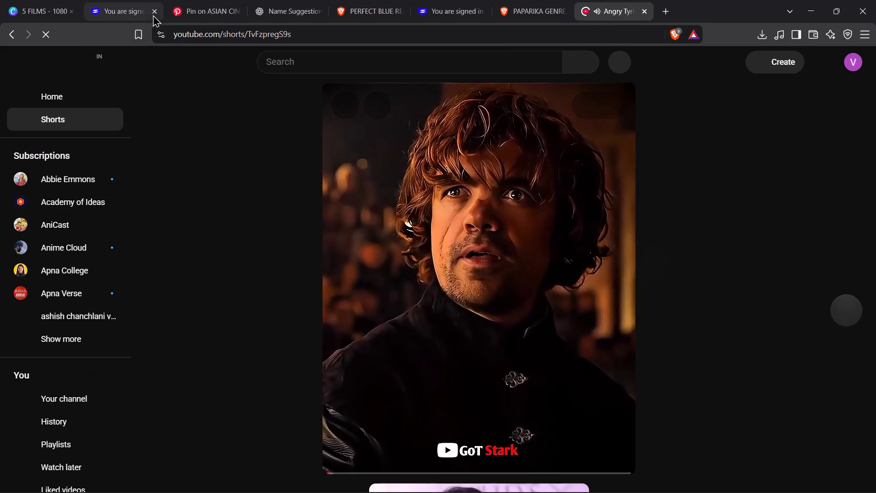
{"action": "left_click", "coordinate": [153, 15]}
{"action": "left_click", "coordinate": [153, 15]}
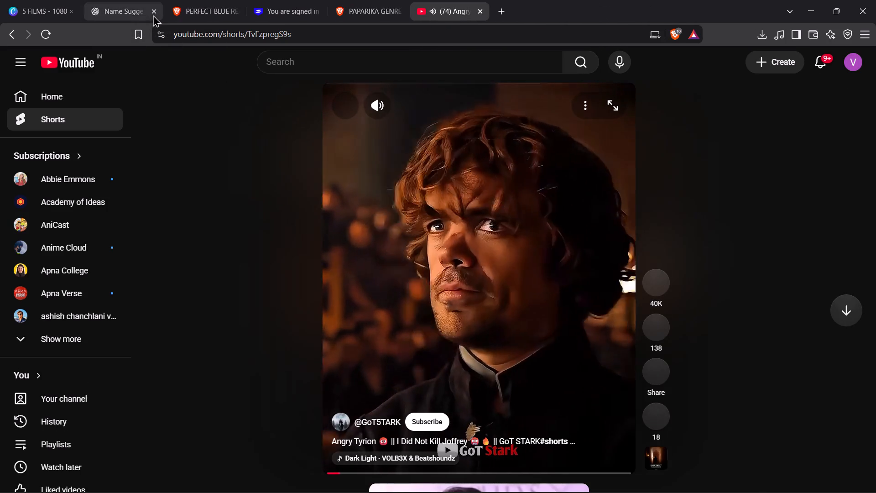
{"action": "left_click", "coordinate": [235, 13]}
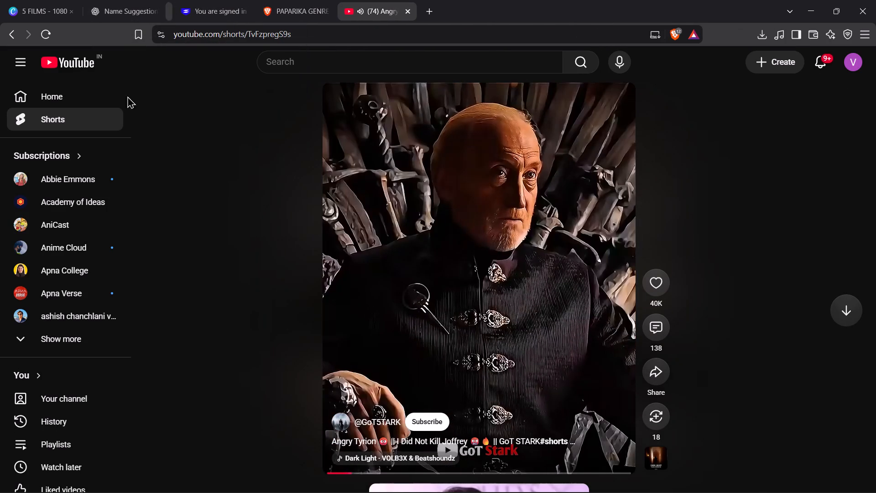
Bring up YouTube's home feed and open another blank browser tab.
{"action": "left_click", "coordinate": [76, 101]}
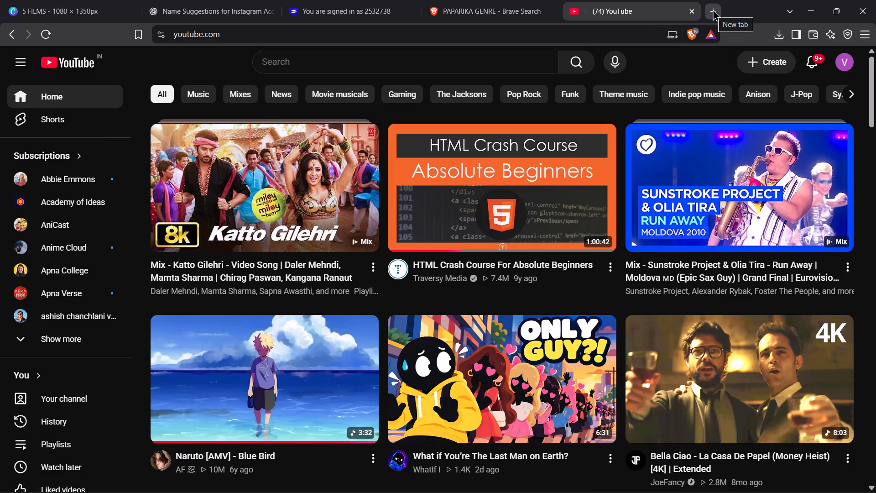
{"action": "left_click", "coordinate": [507, 65]}
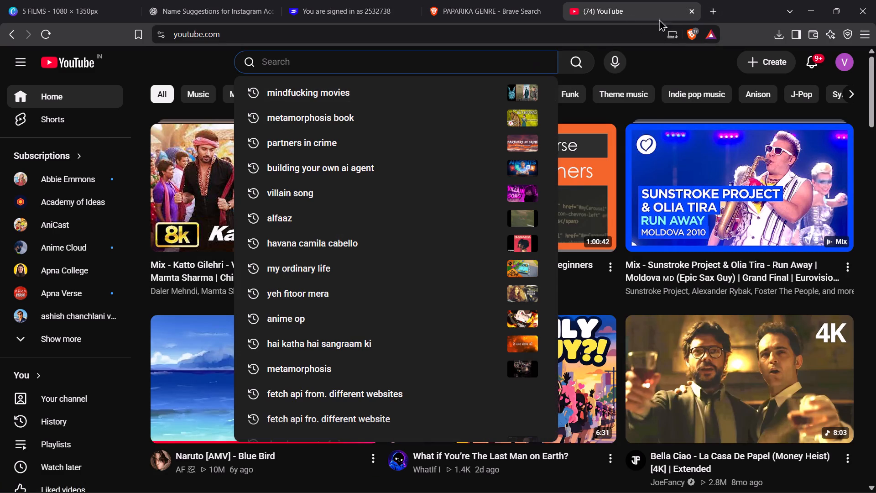
{"action": "left_click", "coordinate": [712, 13]}
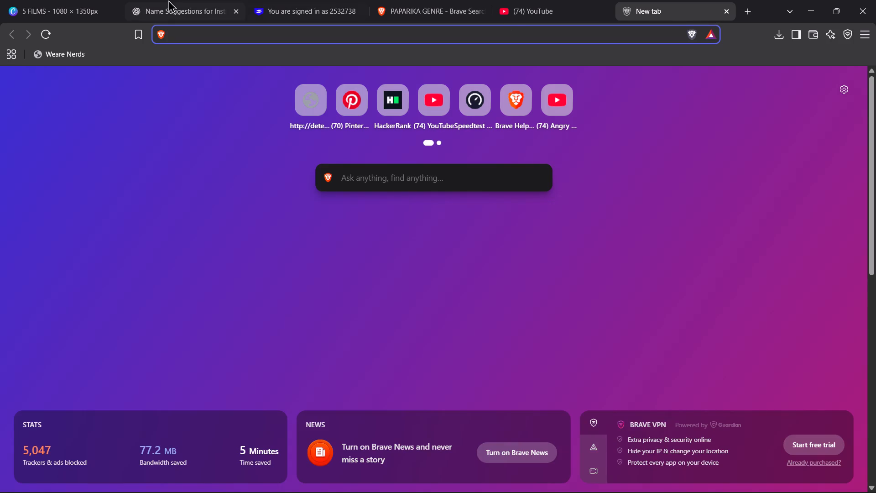
Return to the 5 FILMS design in Canva and compare the OBSESSION and PERFECT BLUE slides with the blank sixth page.
{"action": "left_click", "coordinate": [83, 0]}
{"action": "scroll", "coordinate": [292, 192], "scroll_direction": "up", "scroll_amount": 3}
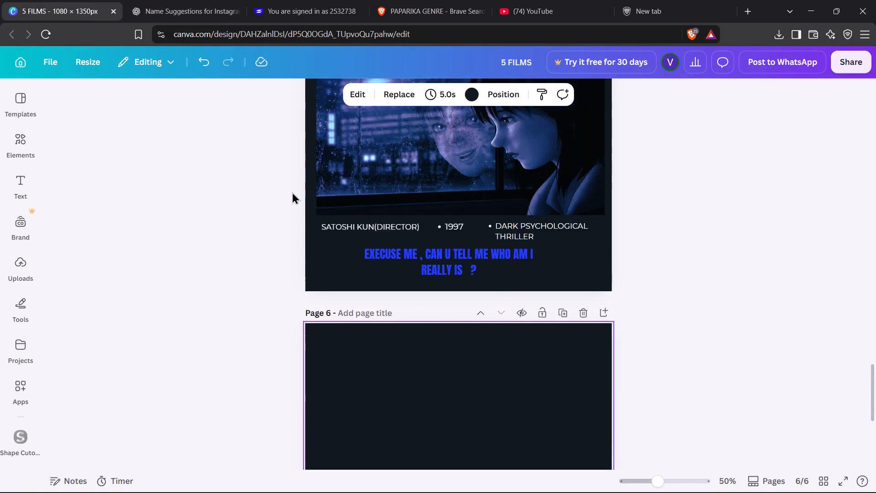
{"action": "scroll", "coordinate": [292, 192], "scroll_direction": "up", "scroll_amount": 7}
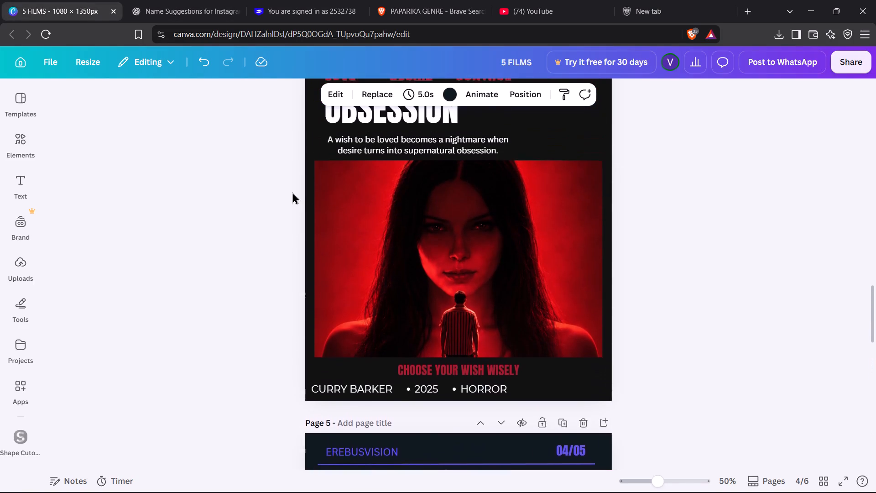
{"action": "scroll", "coordinate": [292, 192], "scroll_direction": "up", "scroll_amount": 4}
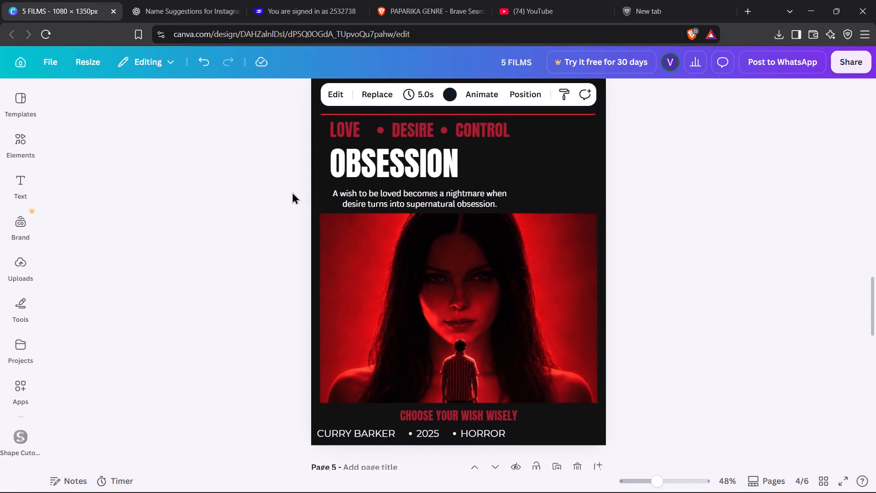
{"action": "left_click", "coordinate": [249, 226]}
{"action": "scroll", "coordinate": [249, 226], "scroll_direction": "up", "scroll_amount": 1}
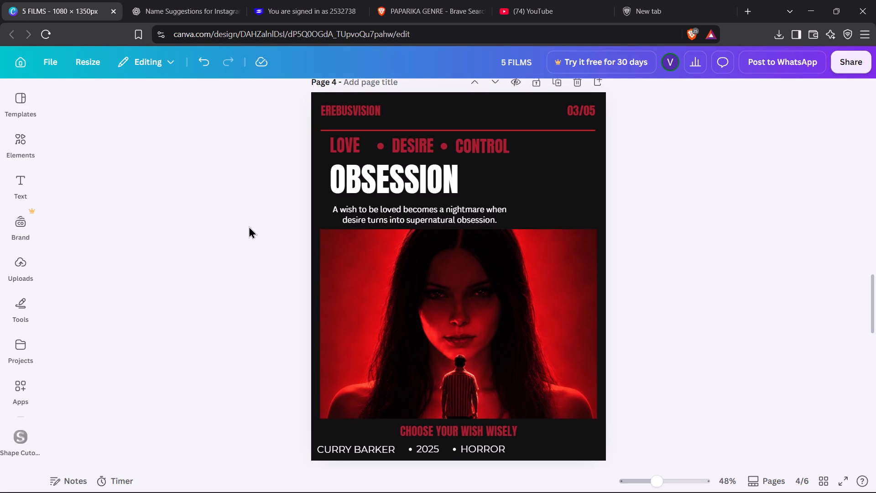
{"action": "scroll", "coordinate": [249, 226], "scroll_direction": "up", "scroll_amount": 1}
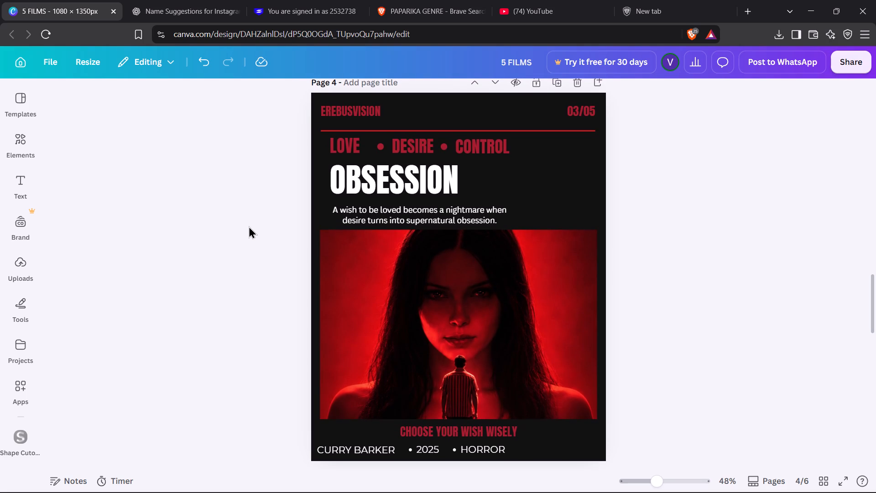
{"action": "scroll", "coordinate": [249, 226], "scroll_direction": "down", "scroll_amount": 5}
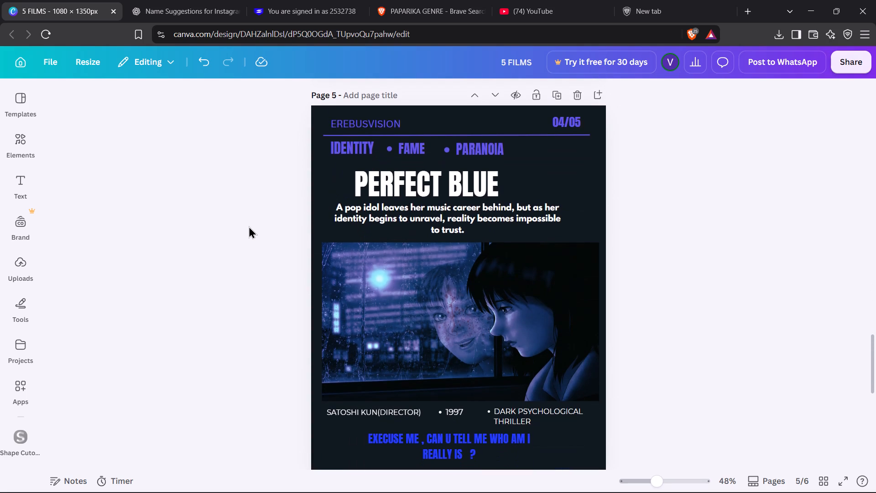
{"action": "scroll", "coordinate": [249, 226], "scroll_direction": "down", "scroll_amount": 1}
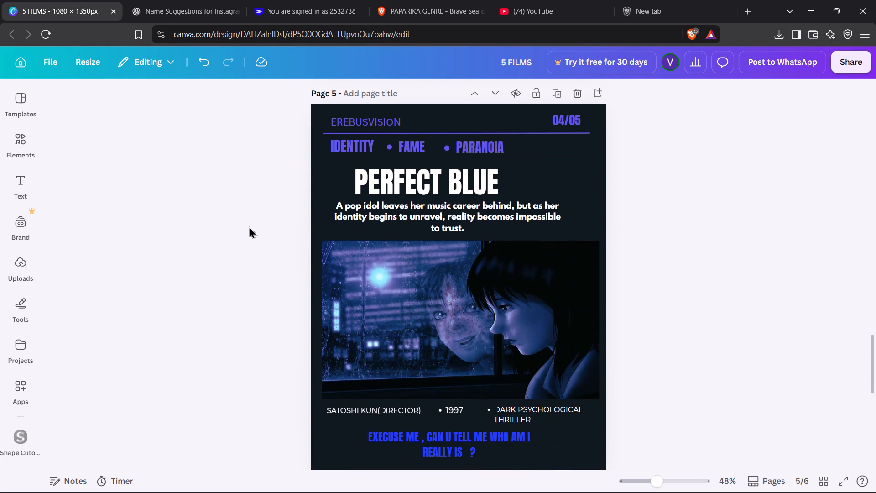
{"action": "scroll", "coordinate": [249, 226], "scroll_direction": "up", "scroll_amount": 3}
{"action": "scroll", "coordinate": [249, 226], "scroll_direction": "down", "scroll_amount": 4}
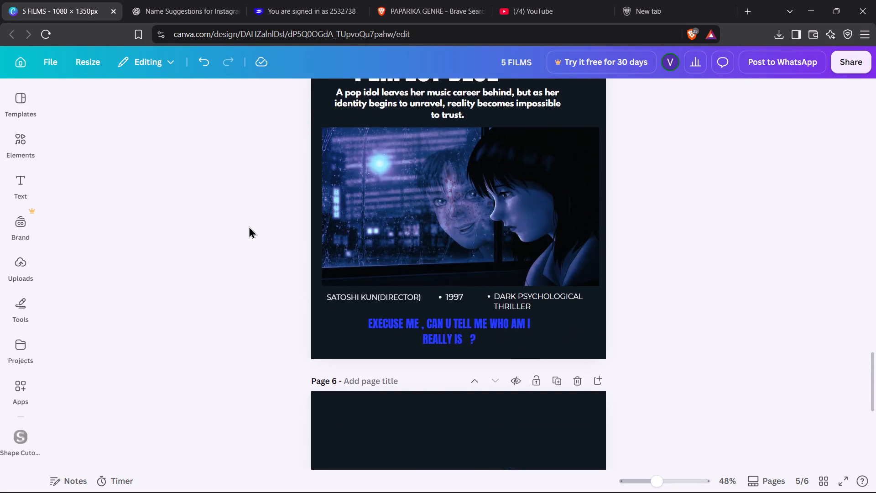
{"action": "scroll", "coordinate": [249, 226], "scroll_direction": "down", "scroll_amount": 3}
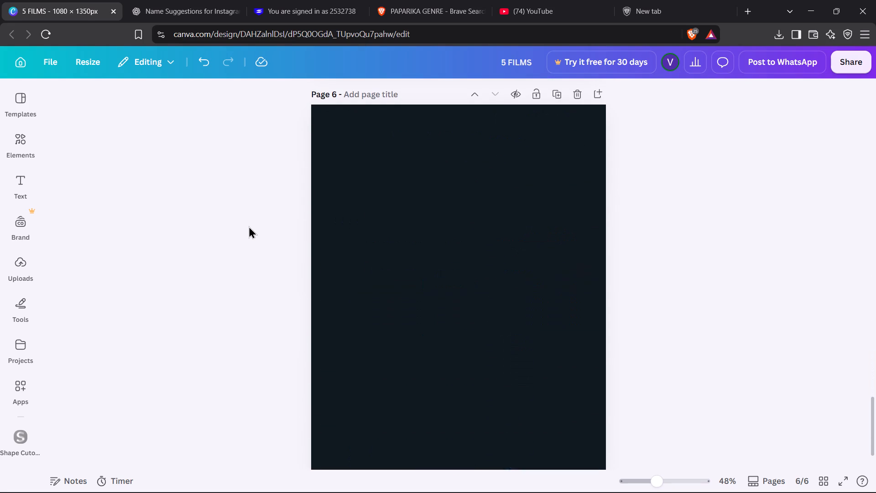
Open Pinterest in the blank tab and search it for "parasite movie".
{"action": "left_click", "coordinate": [698, 0]}
{"action": "type", "text": "PIN"}
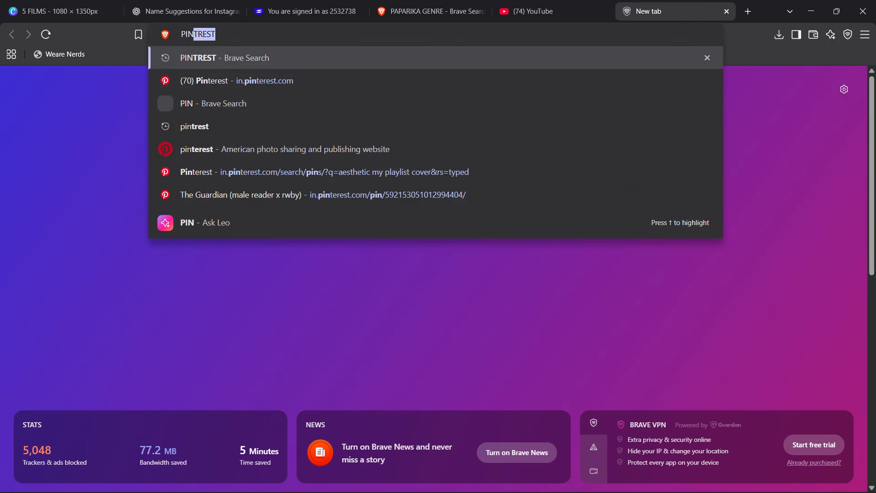
{"action": "type", "text": "TRES"}
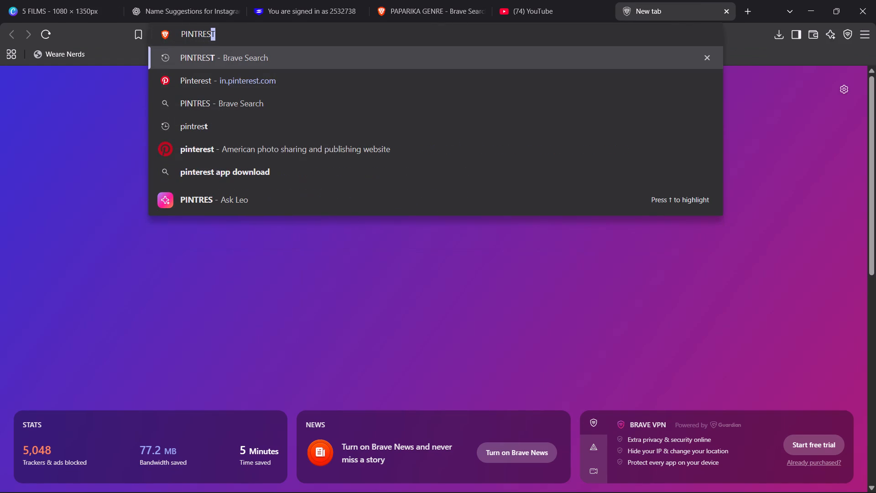
{"action": "left_click", "coordinate": [604, 86]}
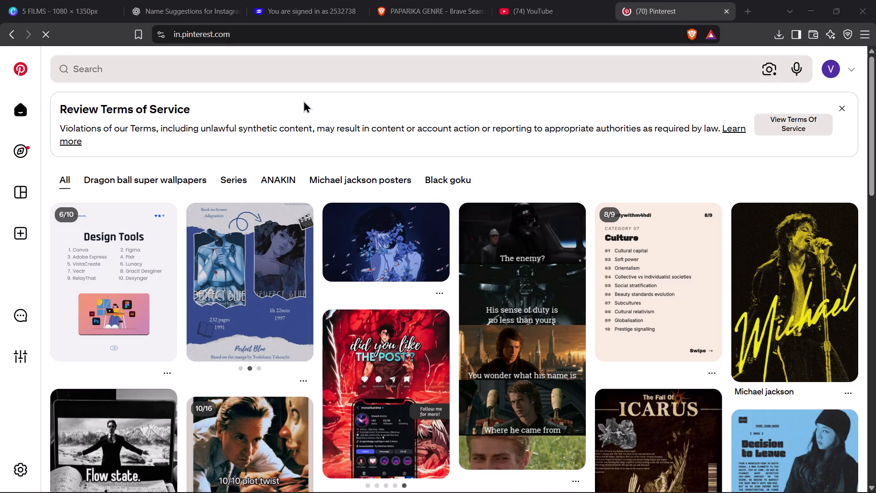
{"action": "left_click", "coordinate": [287, 67]}
{"action": "type", "text": "PARASITE"}
{"action": "key", "text": "Down"}
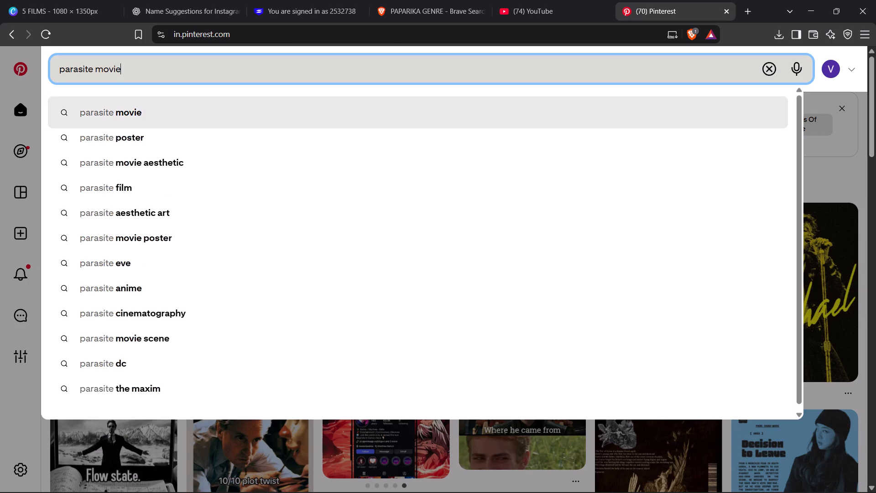
{"action": "key", "text": "Return"}
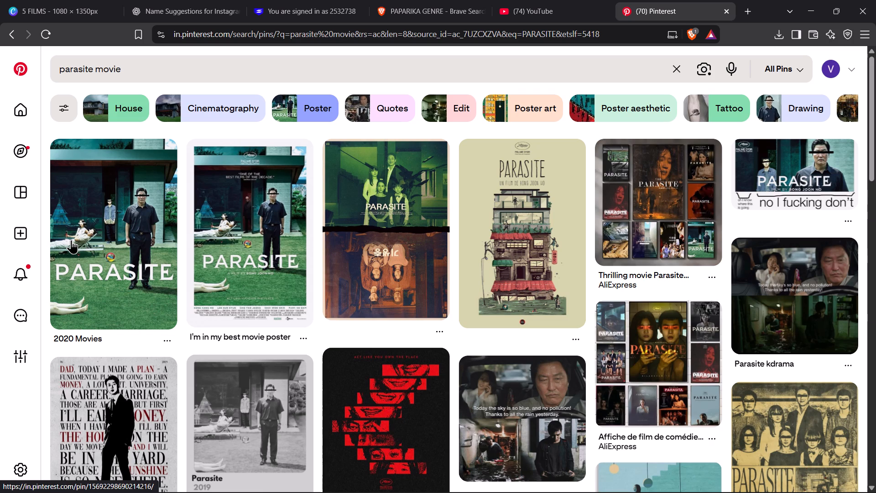
{"action": "left_click", "coordinate": [146, 223]}
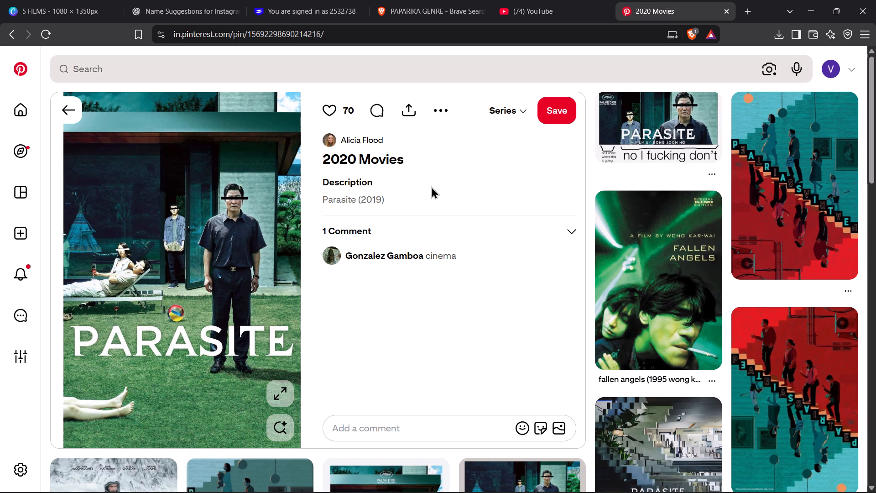
{"action": "left_click", "coordinate": [655, 121]}
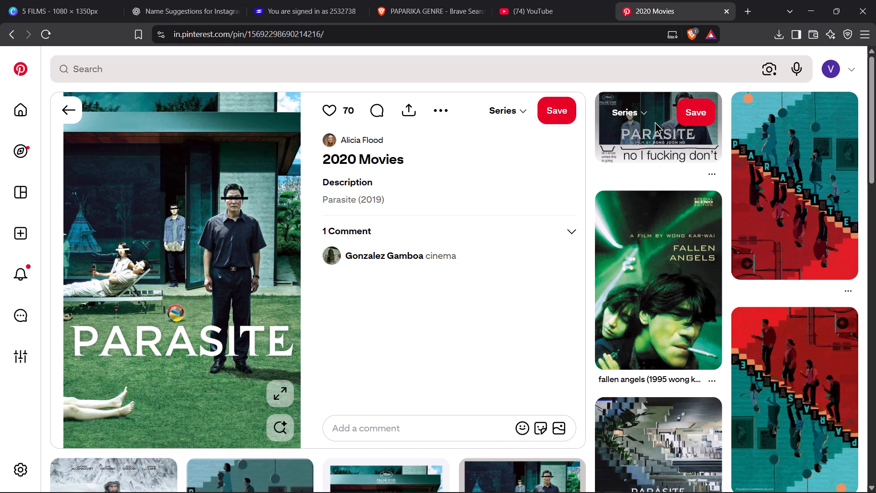
{"action": "left_click", "coordinate": [655, 121]}
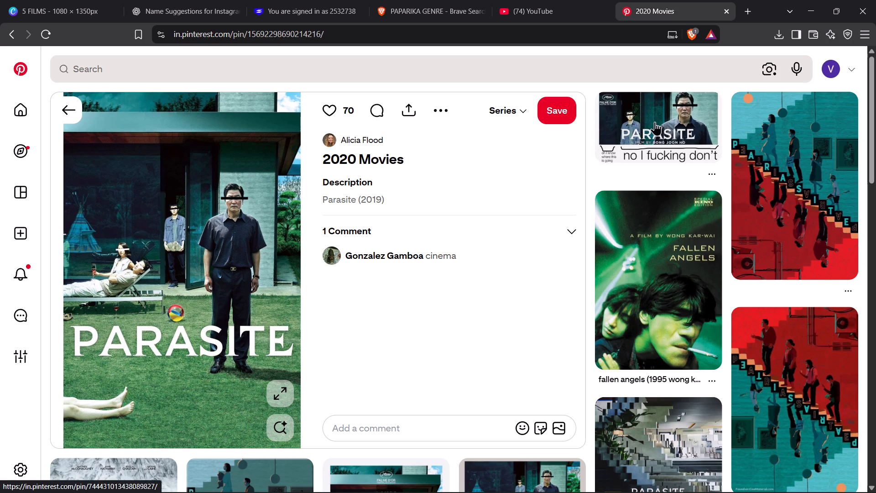
{"action": "left_click", "coordinate": [655, 121]}
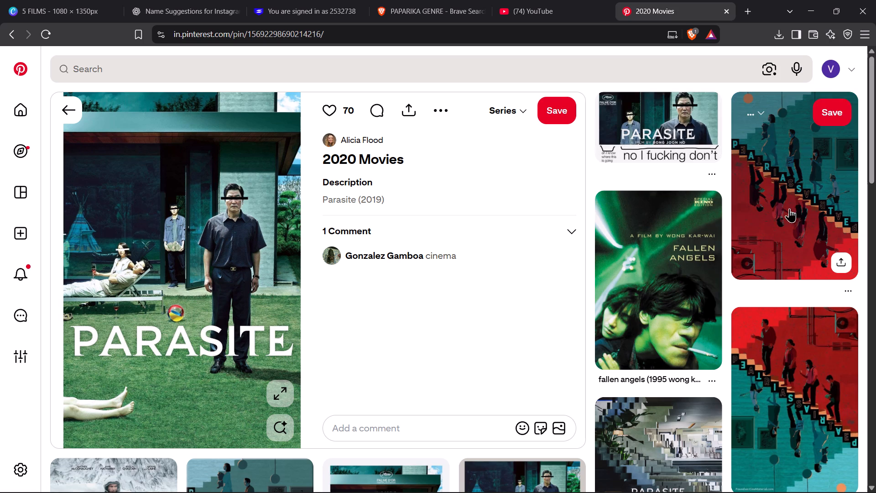
{"action": "left_click", "coordinate": [624, 139]}
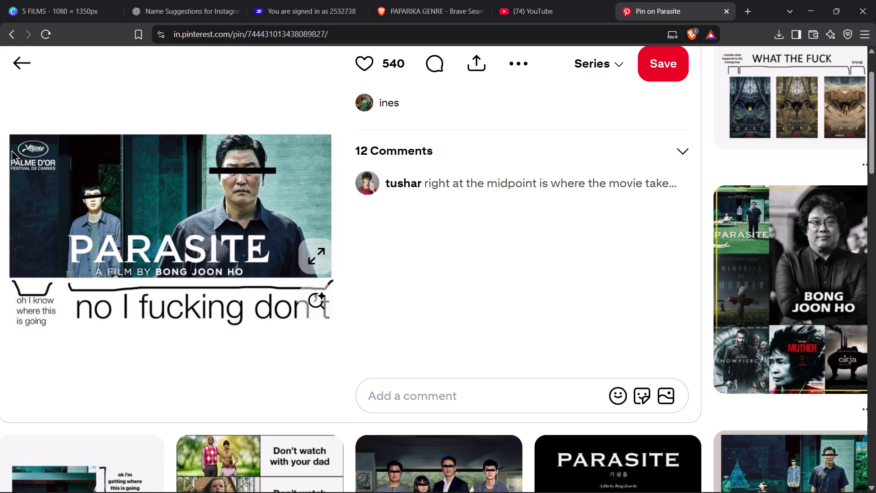
{"action": "scroll", "coordinate": [15, 157], "scroll_direction": "down", "scroll_amount": 2}
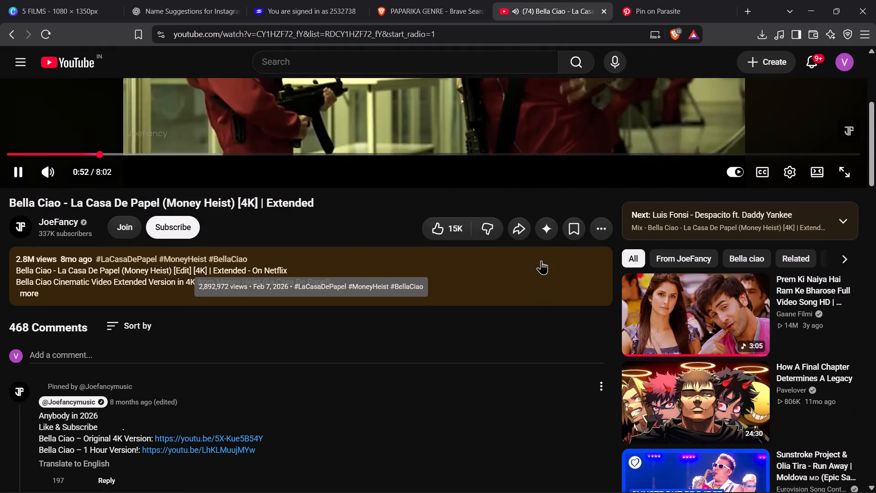
{"action": "scroll", "coordinate": [541, 260], "scroll_direction": "down", "scroll_amount": 2}
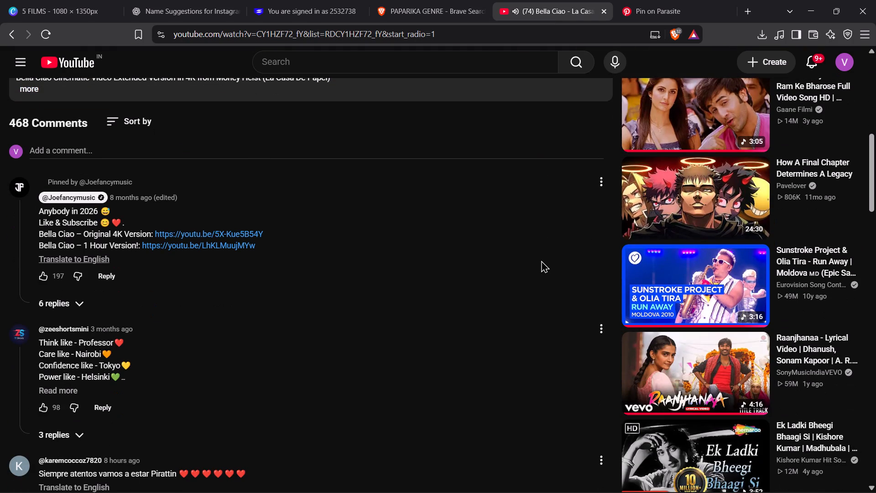
{"action": "key", "text": "i"}
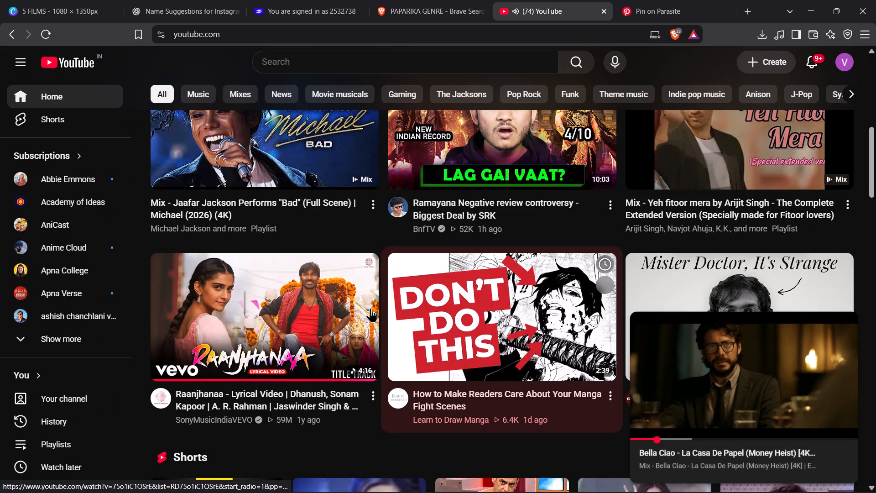
{"action": "scroll", "coordinate": [370, 308], "scroll_direction": "up", "scroll_amount": 1}
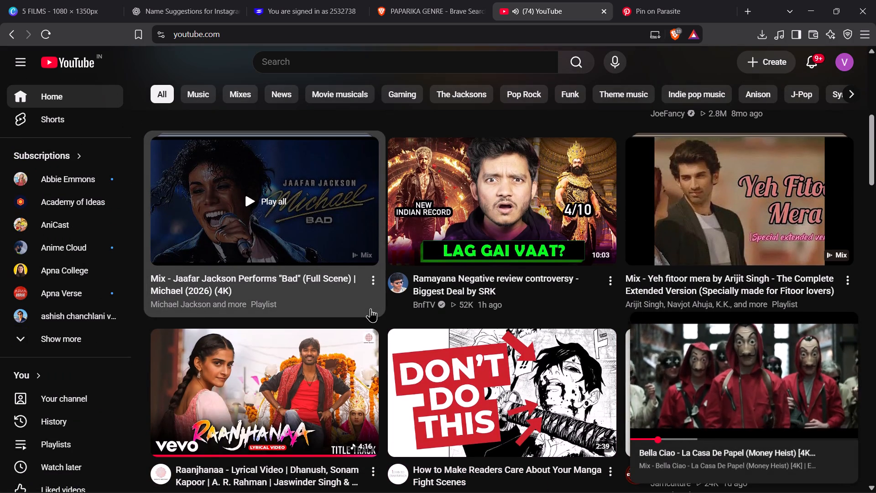
{"action": "scroll", "coordinate": [370, 308], "scroll_direction": "up", "scroll_amount": 1}
{"action": "scroll", "coordinate": [370, 308], "scroll_direction": "down", "scroll_amount": 1}
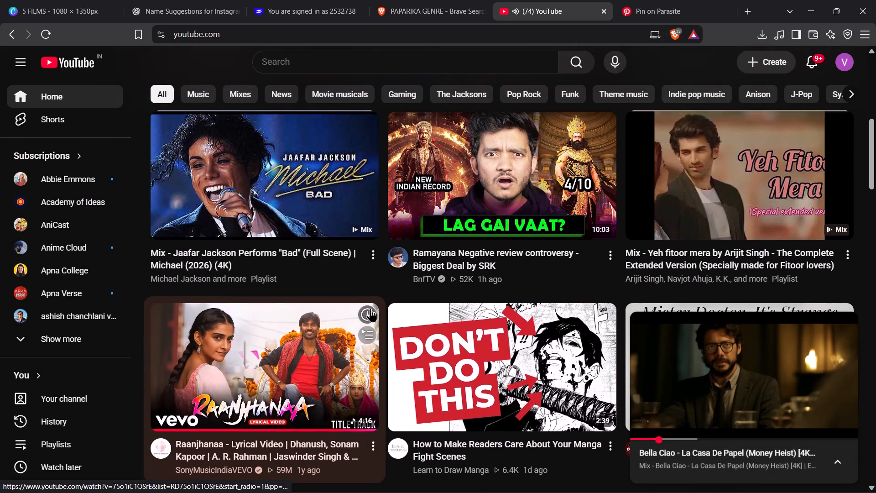
{"action": "scroll", "coordinate": [370, 308], "scroll_direction": "down", "scroll_amount": 1}
{"action": "scroll", "coordinate": [370, 308], "scroll_direction": "up", "scroll_amount": 4}
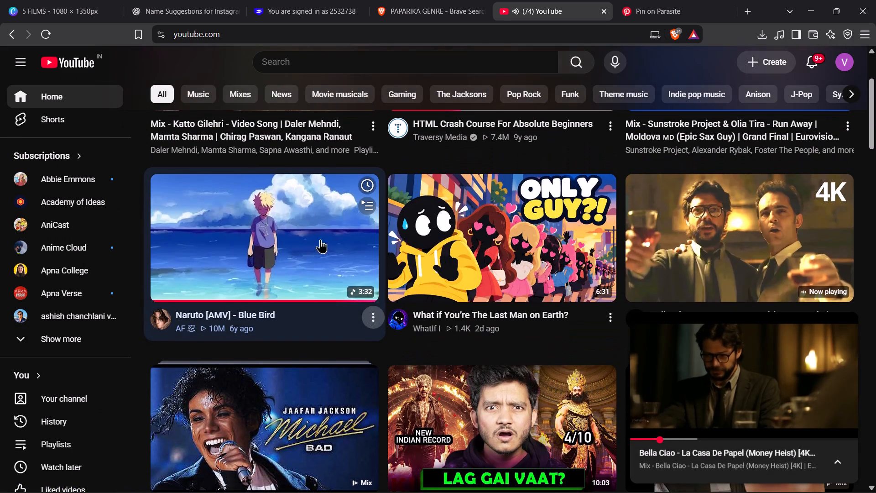
{"action": "left_click", "coordinate": [312, 236]}
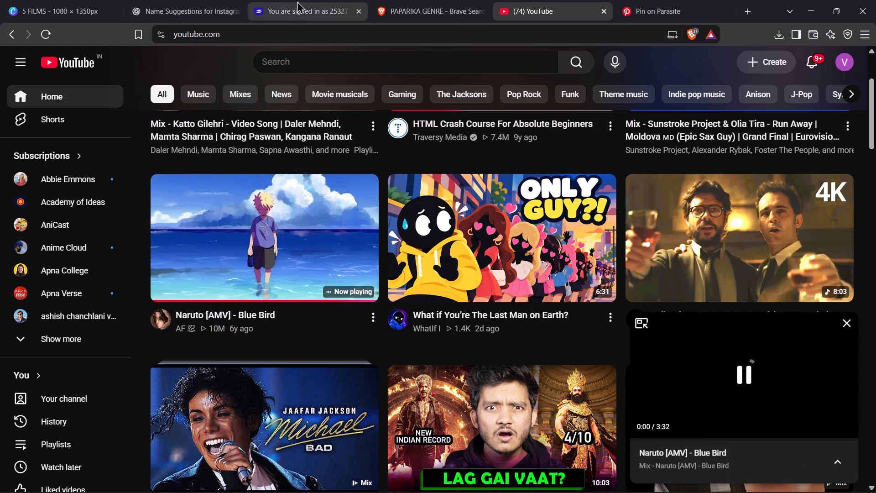
Return to the 5 FILMS design in Canva and set the page 6 background colour to #18251D.
{"action": "left_click", "coordinate": [98, 2]}
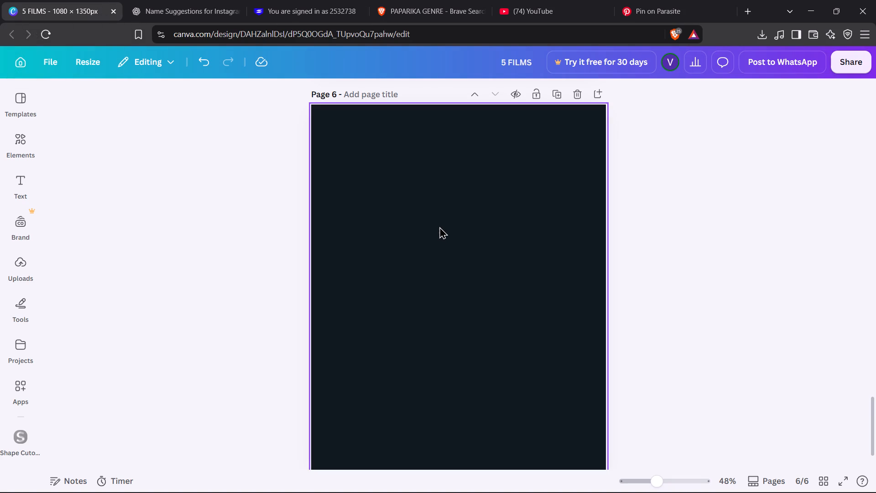
{"action": "double_click", "coordinate": [439, 226]}
{"action": "left_click", "coordinate": [469, 94]}
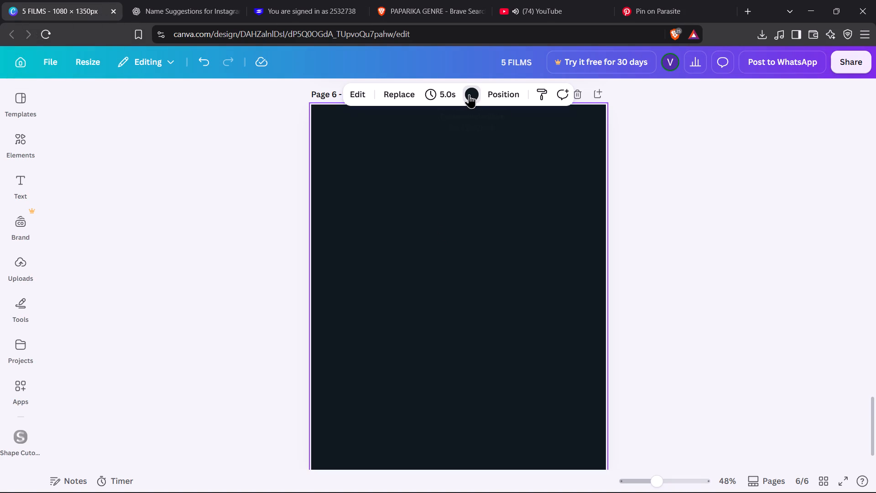
{"action": "triple_click", "coordinate": [89, 130]}
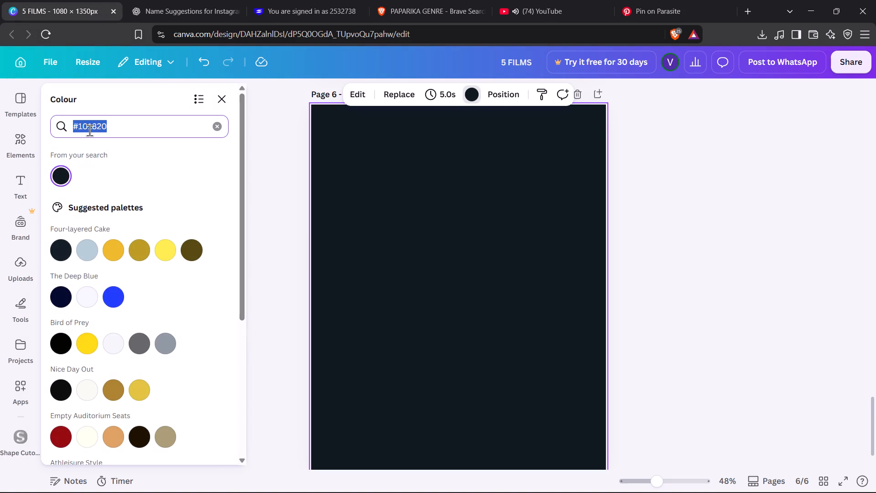
{"action": "key", "text": "ctrl+v"}
{"action": "key", "text": "ctrl+Return"}
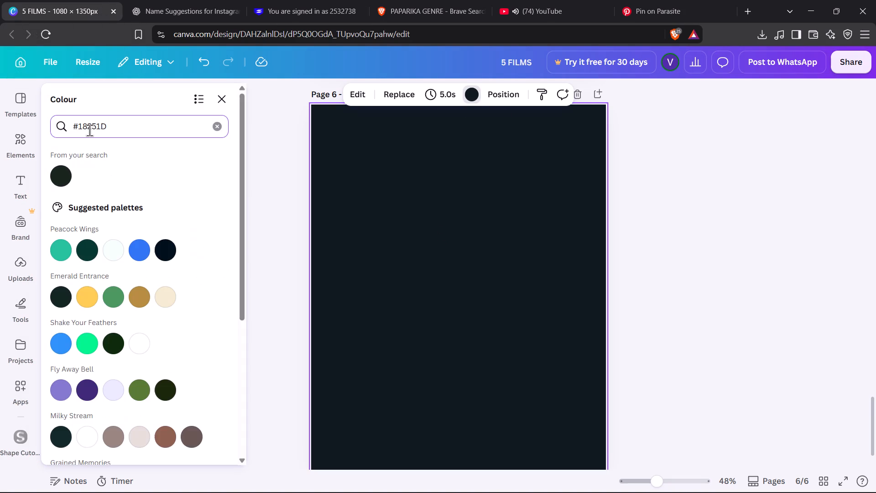
{"action": "left_click", "coordinate": [58, 172]}
{"action": "left_click_drag", "start_coordinate": [259, 190], "coordinate": [227, 94]}
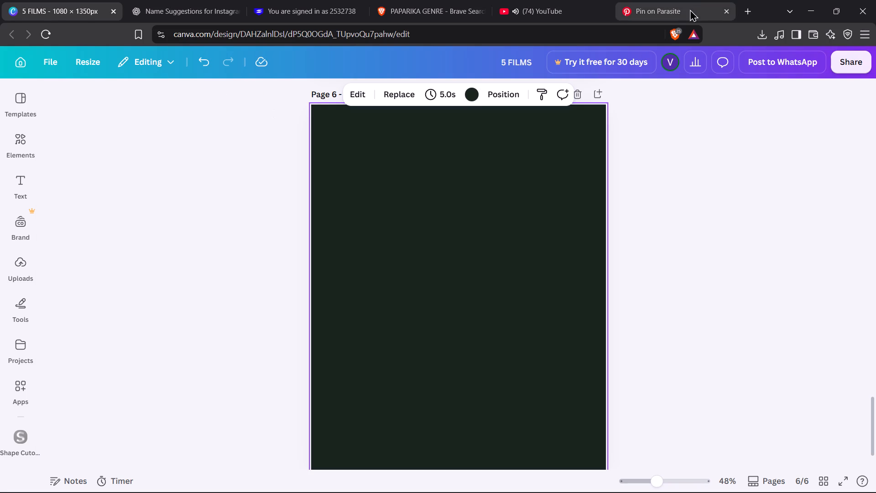
{"action": "left_click", "coordinate": [121, 207]}
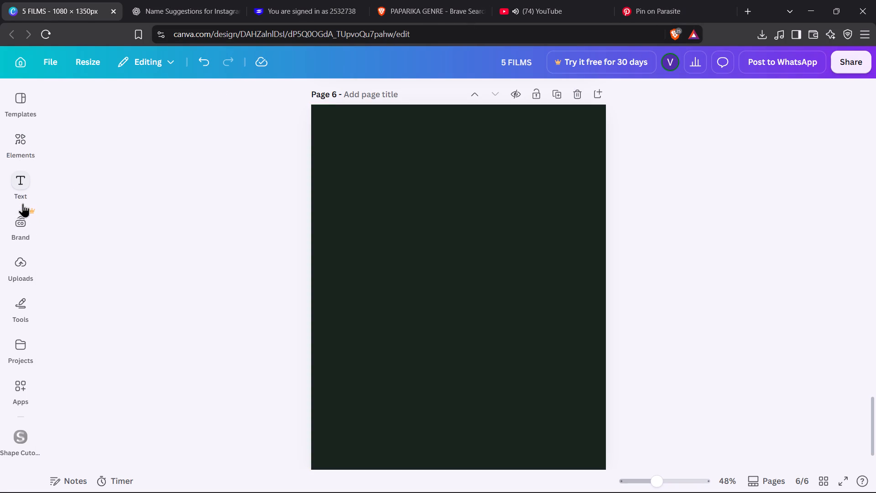
Add a plain horizontal line near the top of page 6 and stretch it to about 960 px long, nearly the page width.
{"action": "left_click", "coordinate": [23, 159]}
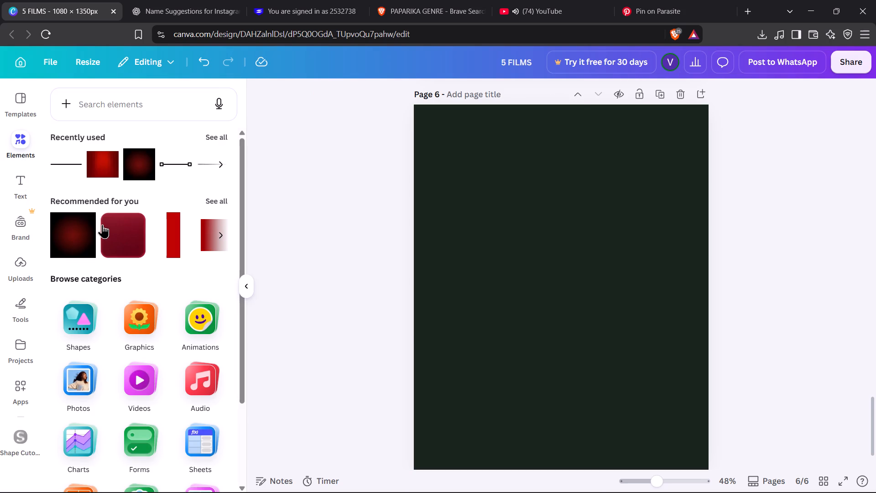
{"action": "left_click", "coordinate": [68, 163]}
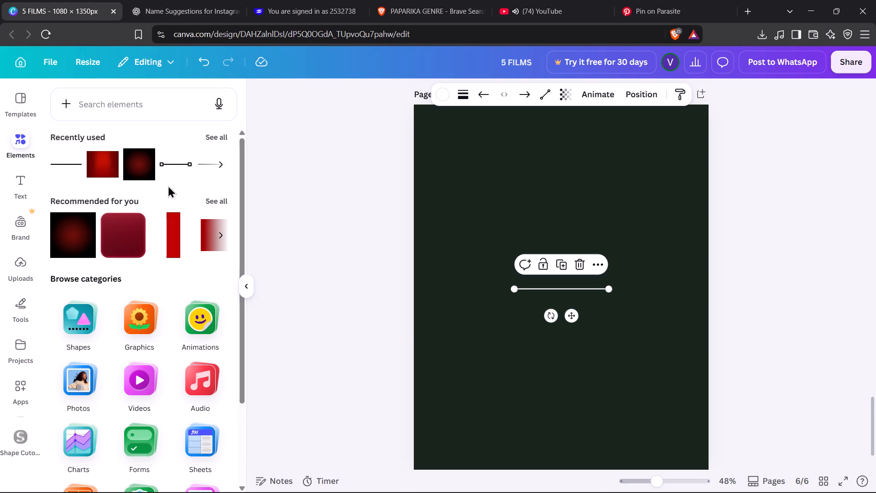
{"action": "left_click_drag", "start_coordinate": [566, 312], "coordinate": [517, 254]}
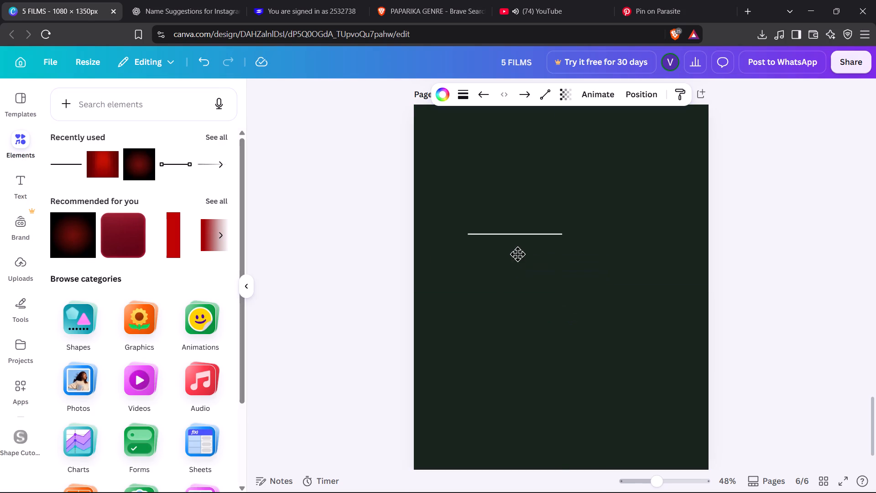
{"action": "left_click_drag", "start_coordinate": [517, 254], "coordinate": [476, 168]}
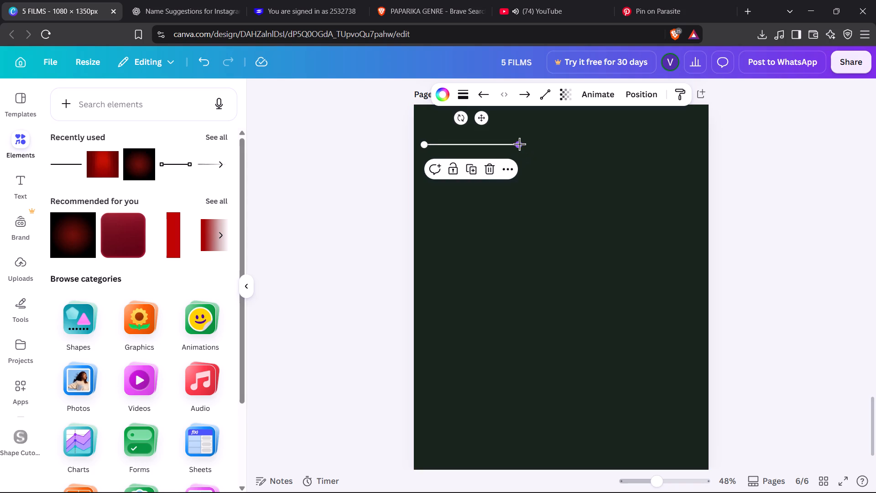
{"action": "left_click_drag", "start_coordinate": [519, 144], "coordinate": [682, 142]}
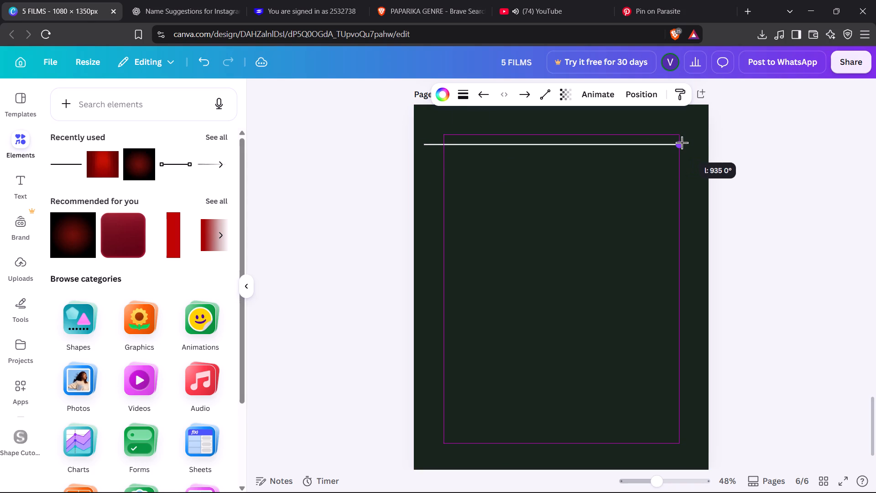
{"action": "left_click_drag", "start_coordinate": [682, 142], "coordinate": [686, 142]}
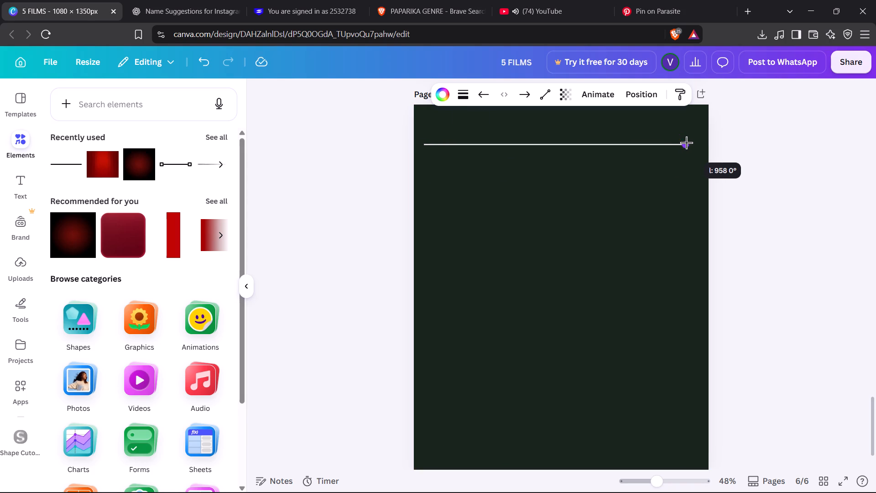
{"action": "left_click_drag", "start_coordinate": [686, 142], "coordinate": [689, 142]}
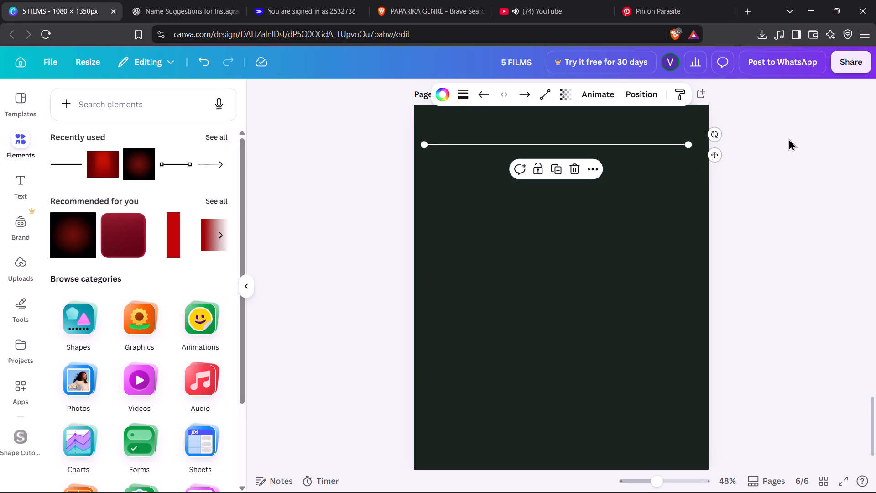
{"action": "left_click", "coordinate": [788, 138]}
Add the text EREBUSVSION to page 6 and place it just above the left end of the header line.
{"action": "key", "text": "t"}
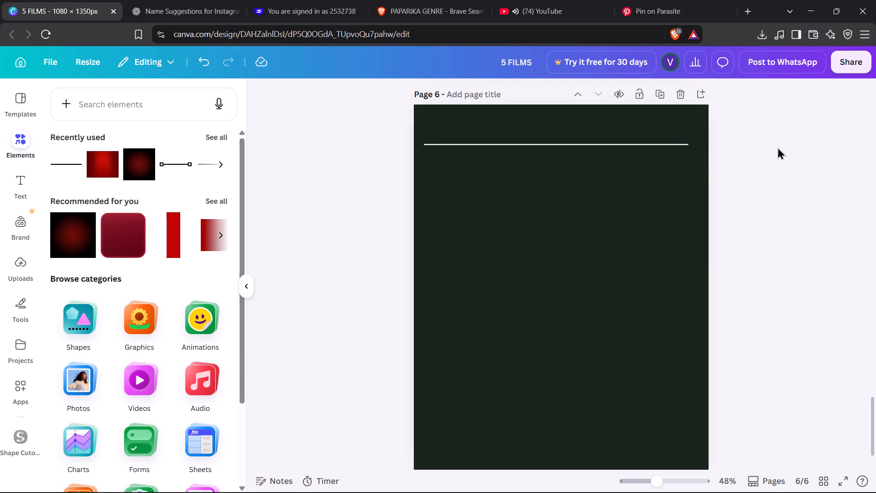
{"action": "type", "text": "EREBUSV"}
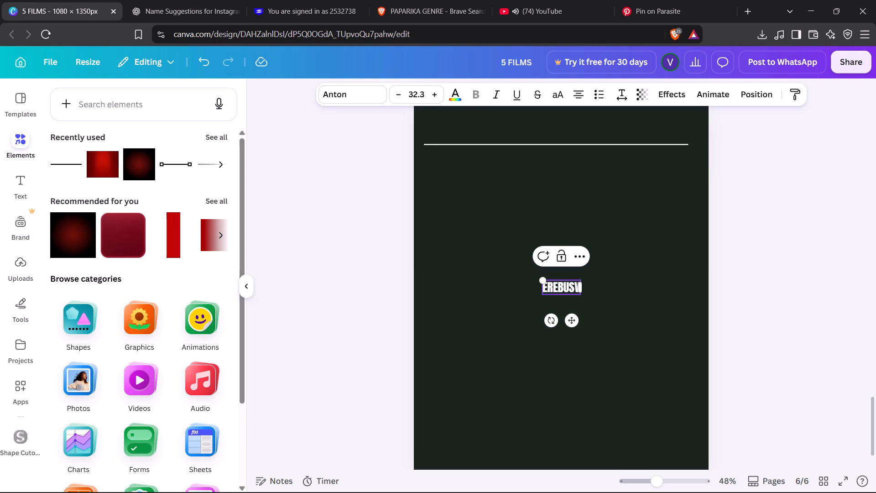
{"action": "type", "text": "SION"}
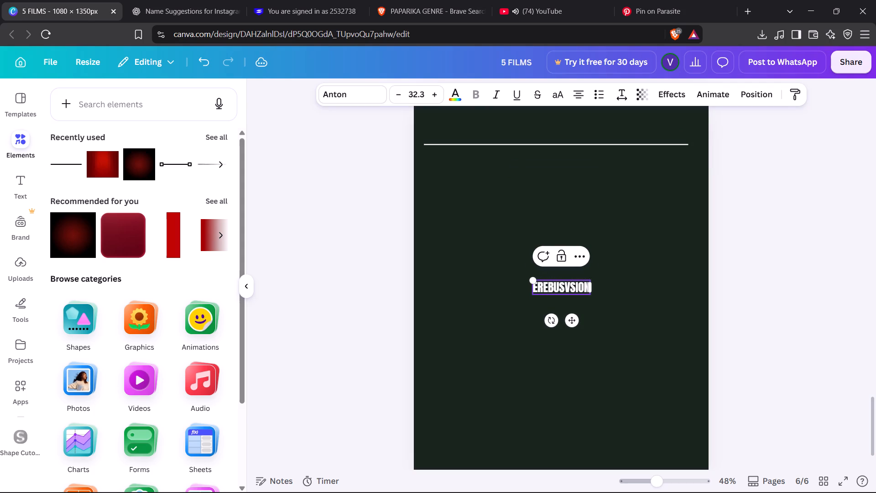
{"action": "left_click_drag", "start_coordinate": [576, 320], "coordinate": [474, 167]}
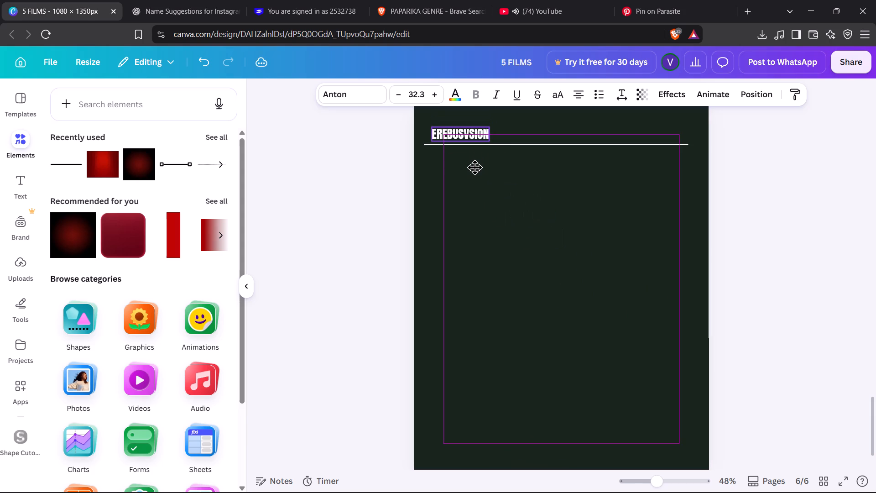
{"action": "left_click_drag", "start_coordinate": [474, 167], "coordinate": [471, 168]}
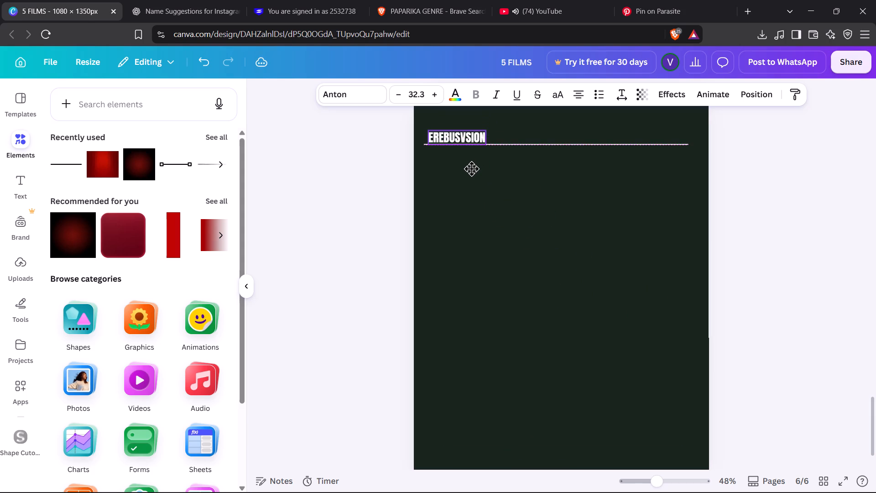
{"action": "left_click_drag", "start_coordinate": [471, 168], "coordinate": [474, 164]}
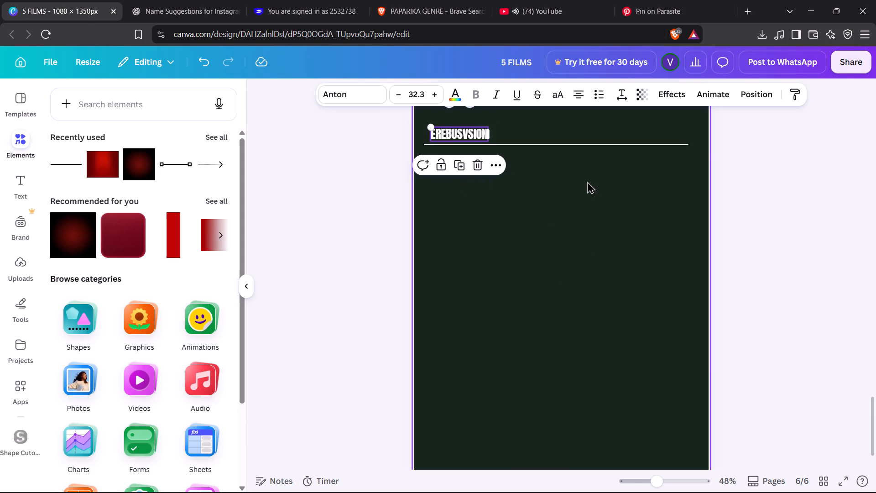
{"action": "left_click", "coordinate": [587, 183]}
{"action": "left_click", "coordinate": [803, 169]}
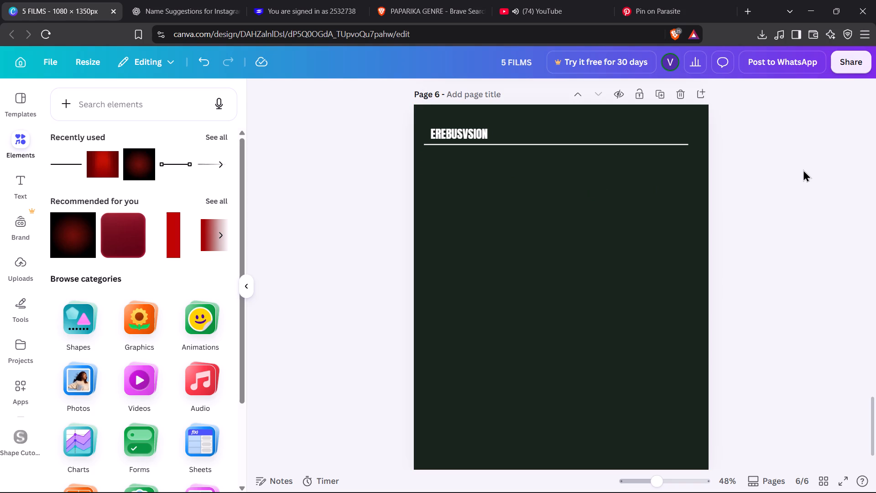
Review the cover and the four finished film slides on pages 1 to 5 for layout reference, ending back at page 6.
{"action": "scroll", "coordinate": [803, 169], "scroll_direction": "up", "scroll_amount": 1}
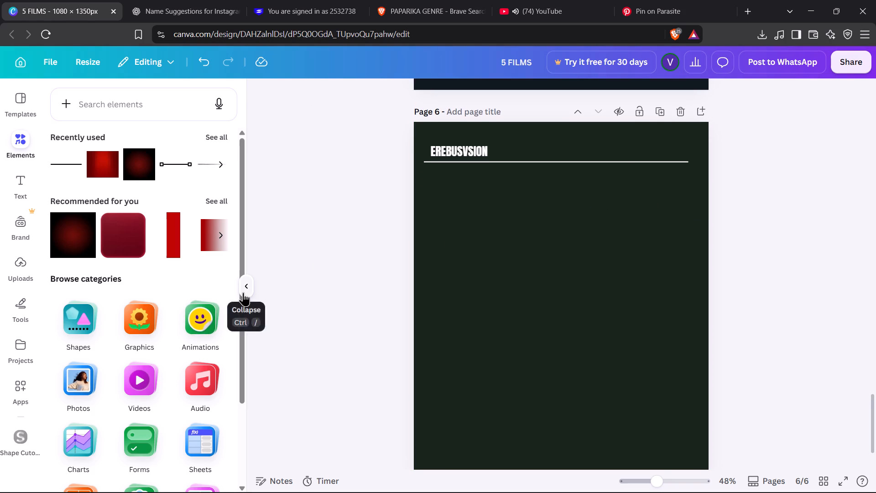
{"action": "left_click", "coordinate": [243, 292]}
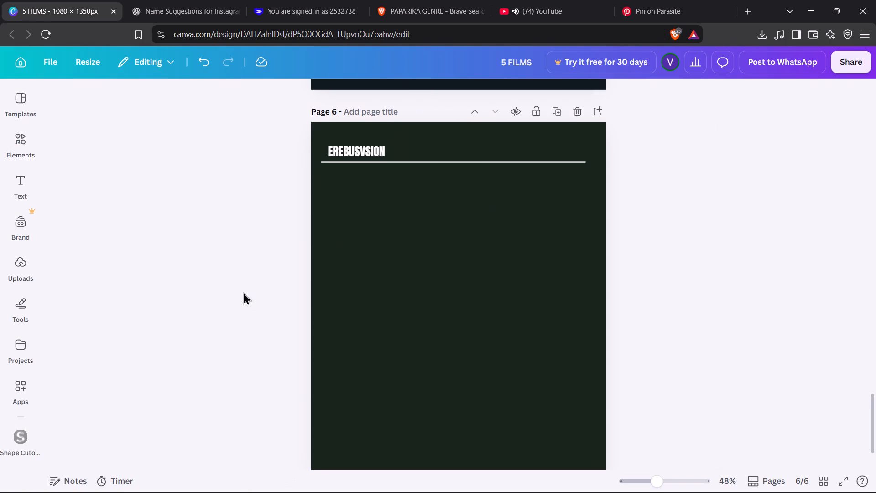
{"action": "scroll", "coordinate": [243, 292], "scroll_direction": "up", "scroll_amount": 7}
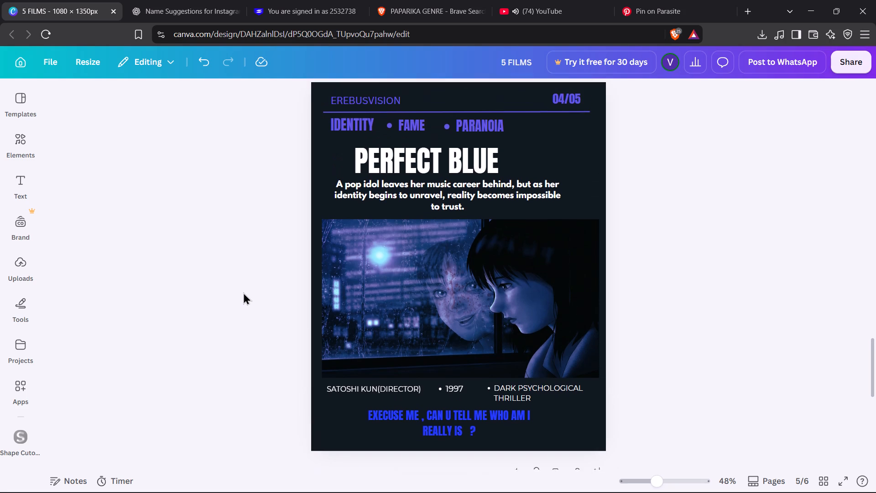
{"action": "scroll", "coordinate": [243, 292], "scroll_direction": "up", "scroll_amount": 1}
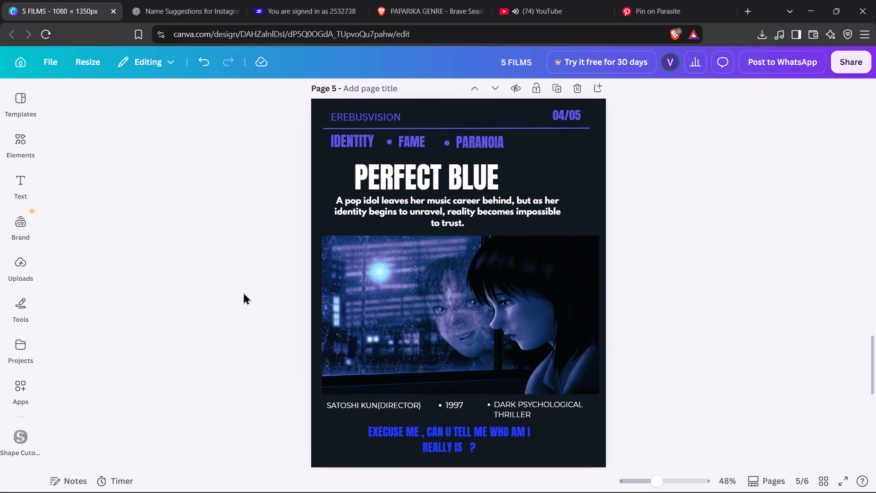
{"action": "scroll", "coordinate": [243, 292], "scroll_direction": "up", "scroll_amount": 19}
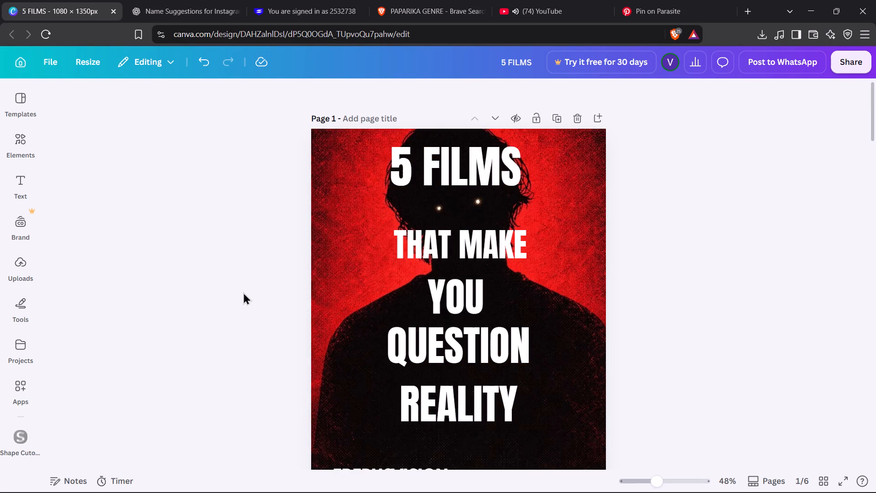
{"action": "scroll", "coordinate": [249, 333], "scroll_direction": "down", "scroll_amount": 1}
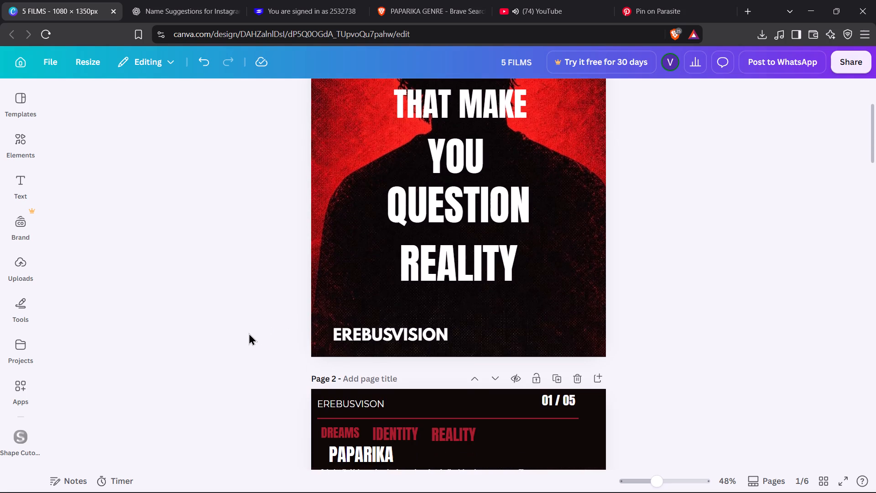
{"action": "scroll", "coordinate": [249, 333], "scroll_direction": "down", "scroll_amount": 1}
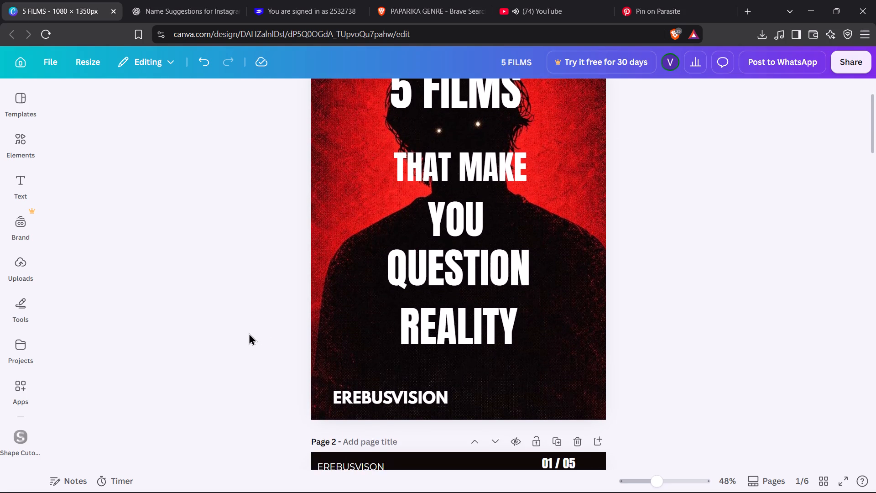
{"action": "scroll", "coordinate": [249, 333], "scroll_direction": "down", "scroll_amount": 5}
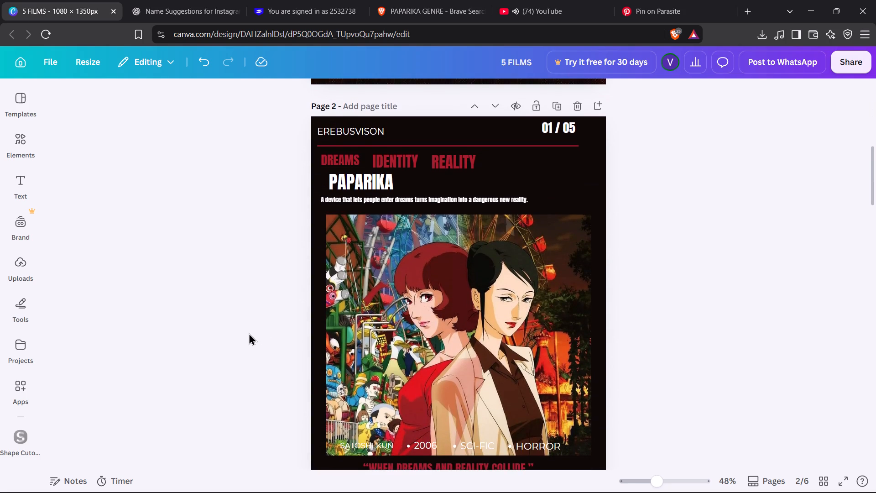
{"action": "scroll", "coordinate": [249, 333], "scroll_direction": "down", "scroll_amount": 2}
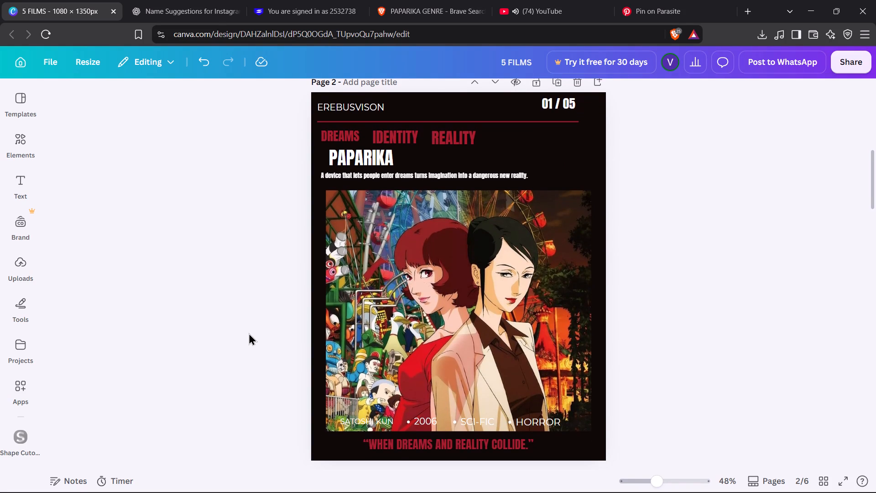
{"action": "scroll", "coordinate": [249, 333], "scroll_direction": "down", "scroll_amount": 5}
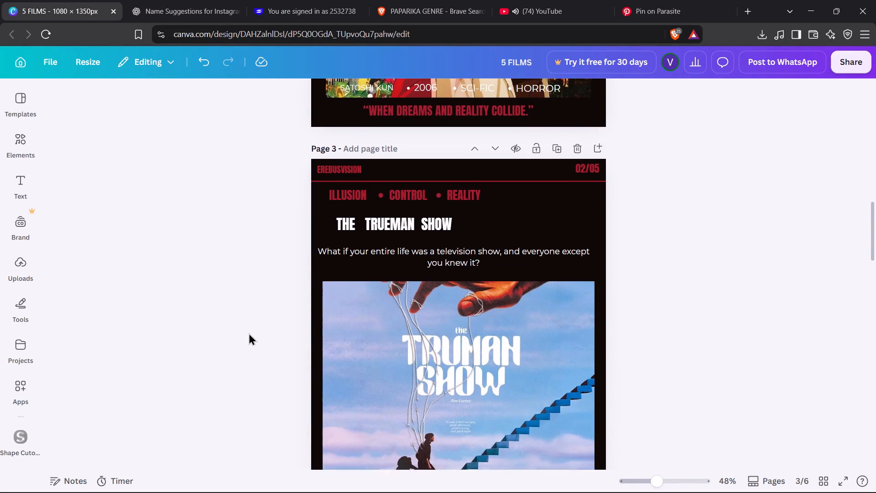
{"action": "scroll", "coordinate": [249, 333], "scroll_direction": "down", "scroll_amount": 3}
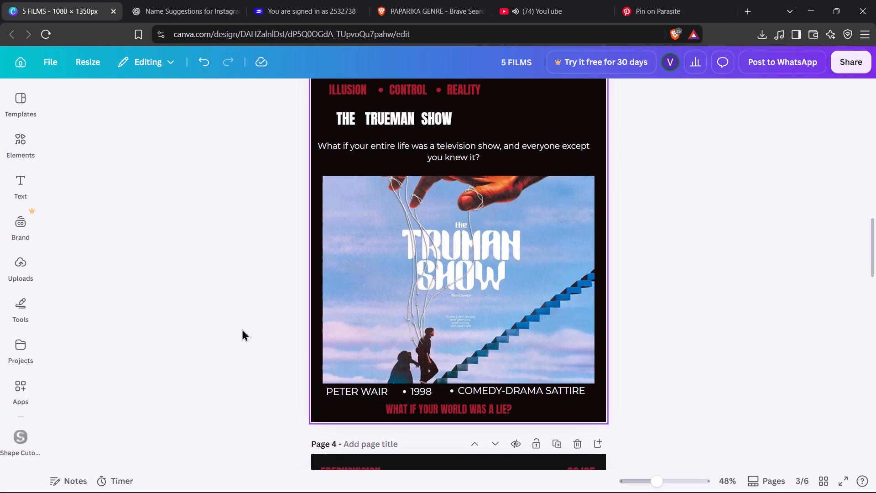
{"action": "scroll", "coordinate": [242, 329], "scroll_direction": "up", "scroll_amount": 1}
{"action": "scroll", "coordinate": [242, 329], "scroll_direction": "down", "scroll_amount": 1}
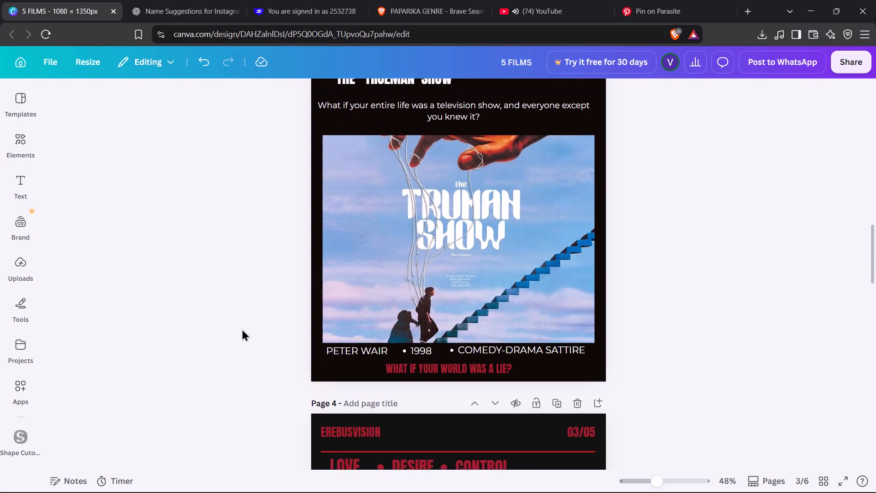
{"action": "scroll", "coordinate": [242, 329], "scroll_direction": "down", "scroll_amount": 5}
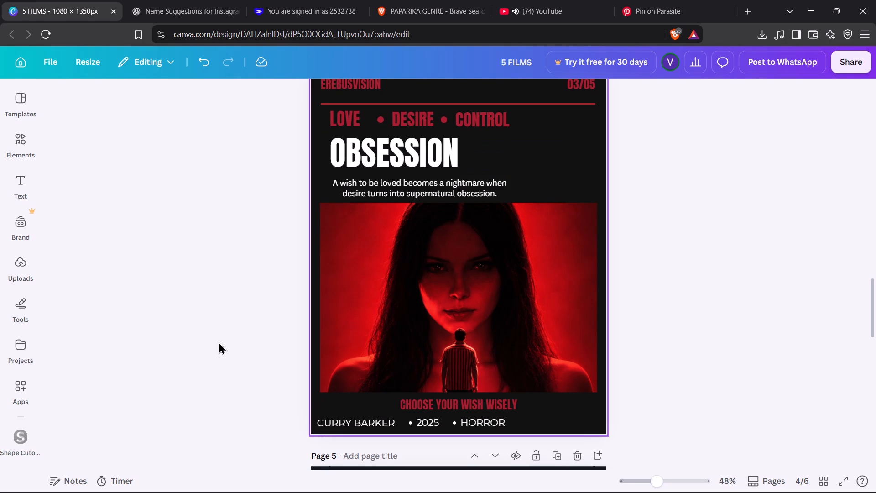
{"action": "scroll", "coordinate": [219, 342], "scroll_direction": "down", "scroll_amount": 3}
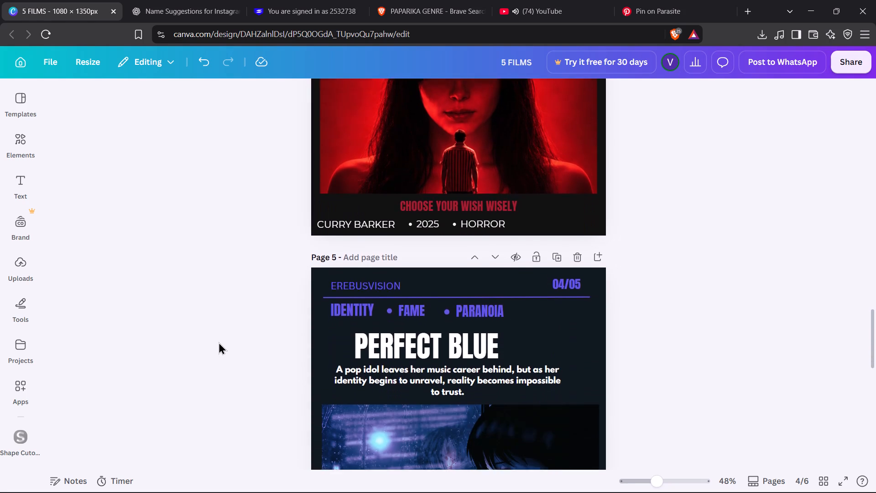
{"action": "scroll", "coordinate": [219, 342], "scroll_direction": "down", "scroll_amount": 4}
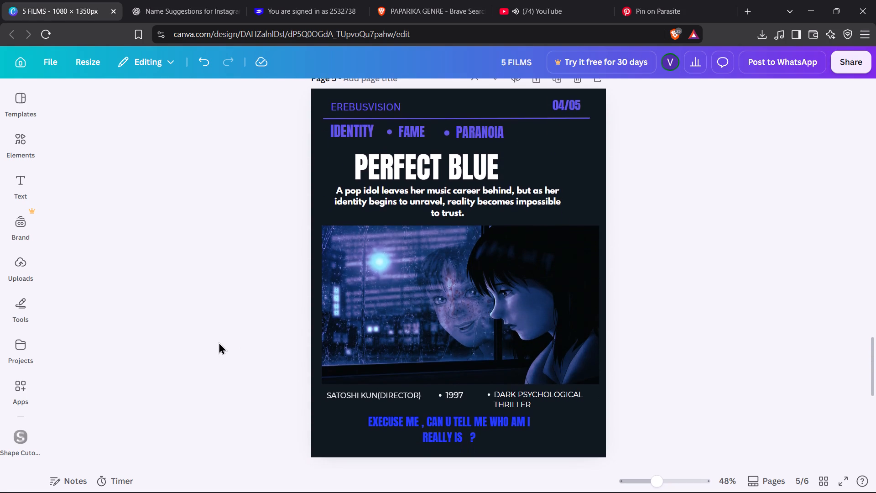
{"action": "scroll", "coordinate": [219, 342], "scroll_direction": "down", "scroll_amount": 1}
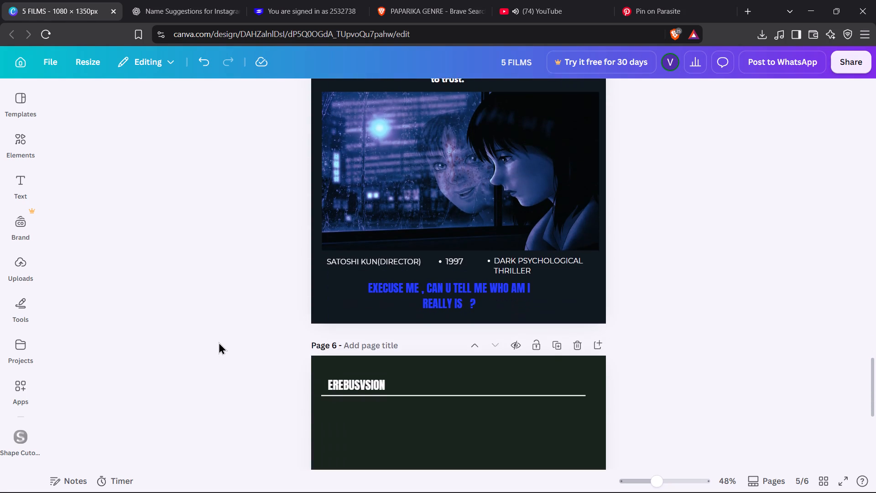
{"action": "scroll", "coordinate": [219, 342], "scroll_direction": "down", "scroll_amount": 6}
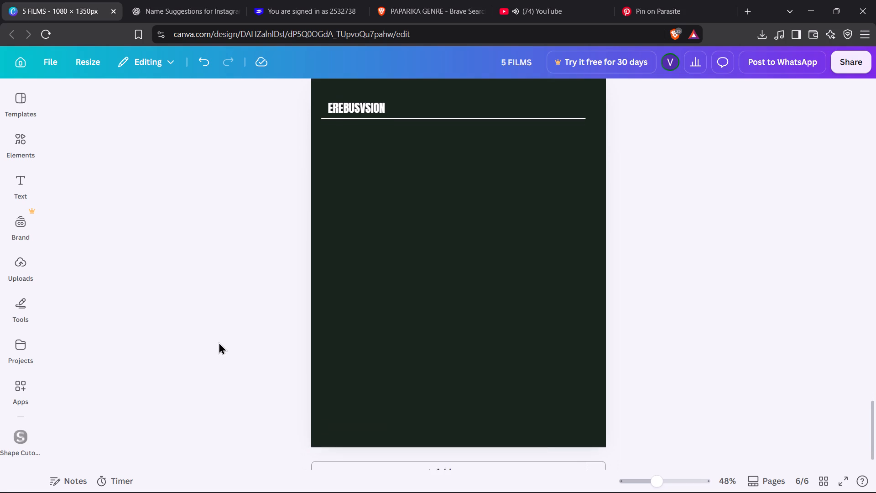
{"action": "scroll", "coordinate": [219, 342], "scroll_direction": "down", "scroll_amount": 1}
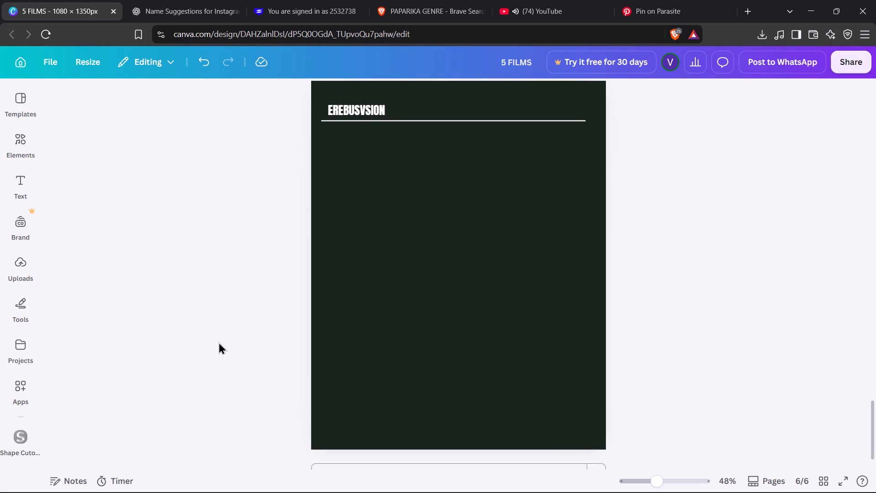
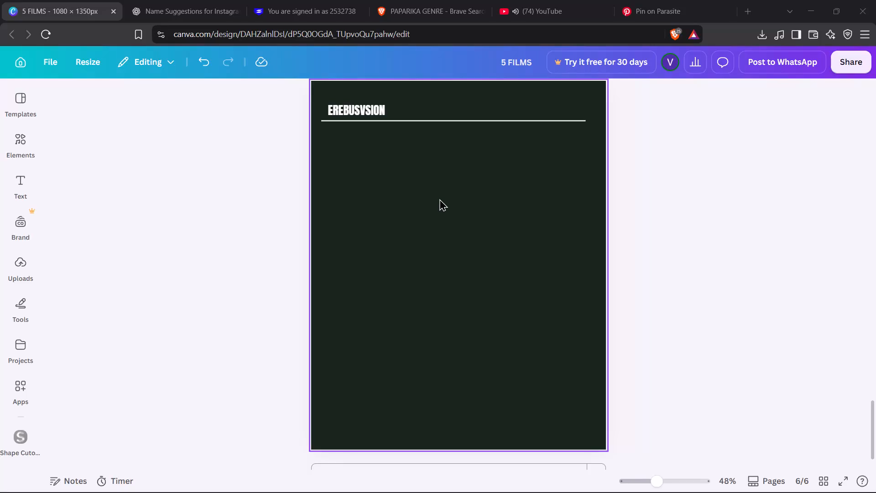
Add the text "05/05" to page 6 and place it above the header line, opposite the EREBUSVSION heading.
{"action": "left_click", "coordinate": [425, 268]}
{"action": "key", "text": "t"}
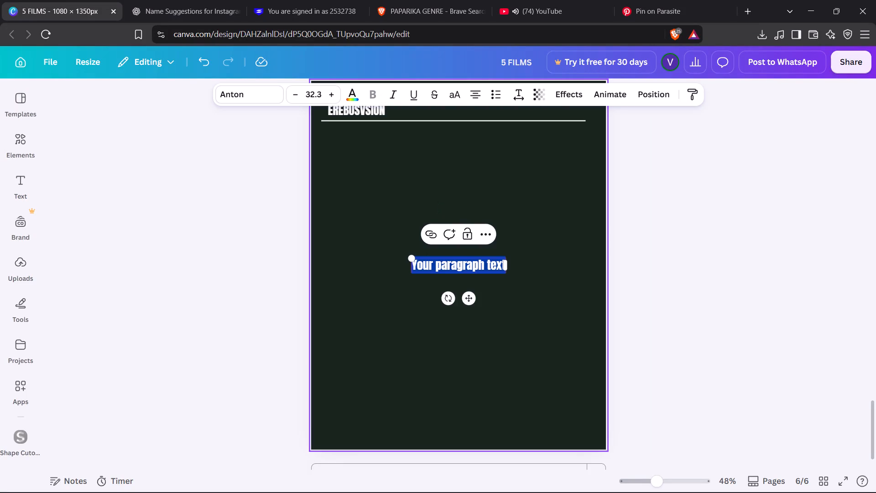
{"action": "type", "text": "05"}
{"action": "type", "text": "/05"}
{"action": "left_click_drag", "start_coordinate": [470, 294], "coordinate": [574, 139]}
{"action": "left_click", "coordinate": [676, 176]}
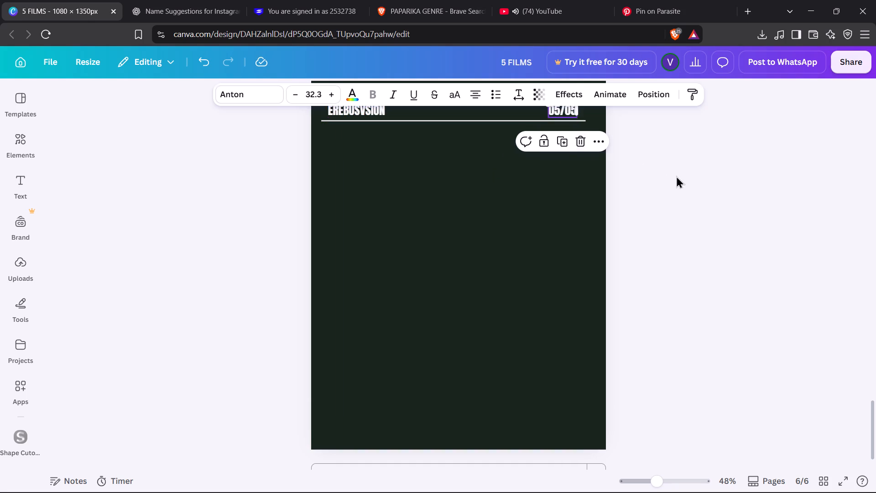
{"action": "scroll", "coordinate": [676, 176], "scroll_direction": "down", "scroll_amount": 2}
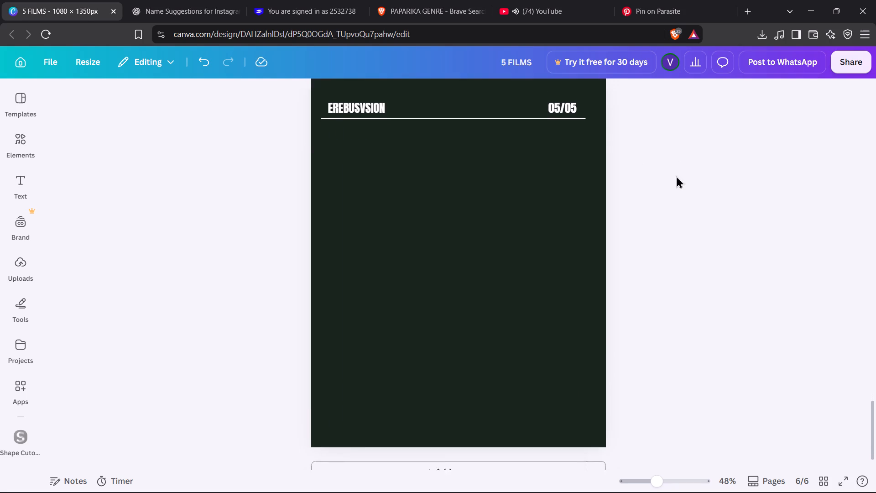
{"action": "scroll", "coordinate": [676, 176], "scroll_direction": "down", "scroll_amount": 1}
{"action": "scroll", "coordinate": [676, 176], "scroll_direction": "up", "scroll_amount": 1}
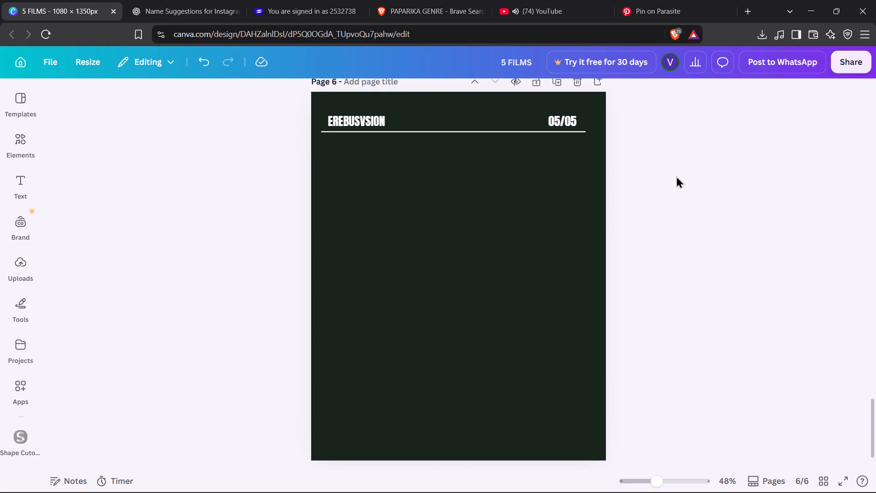